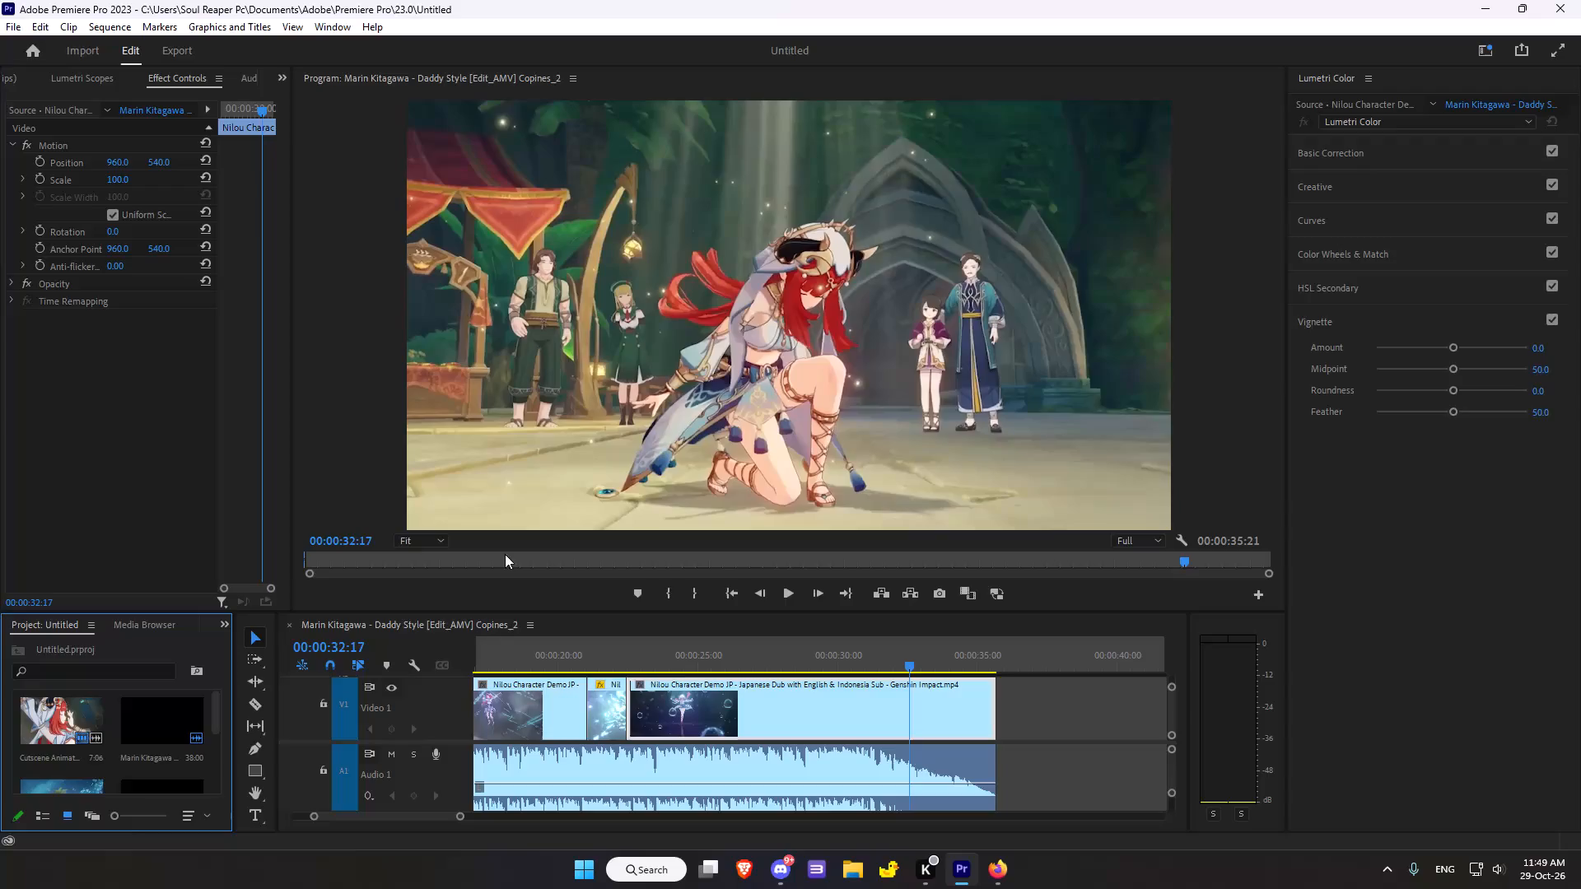
Reset the Lumetri Color effect on the opening Cutscene Animation clip and toggle the effect off and on to compare.
click(418, 604)
scroll(859, 740, up, 11)
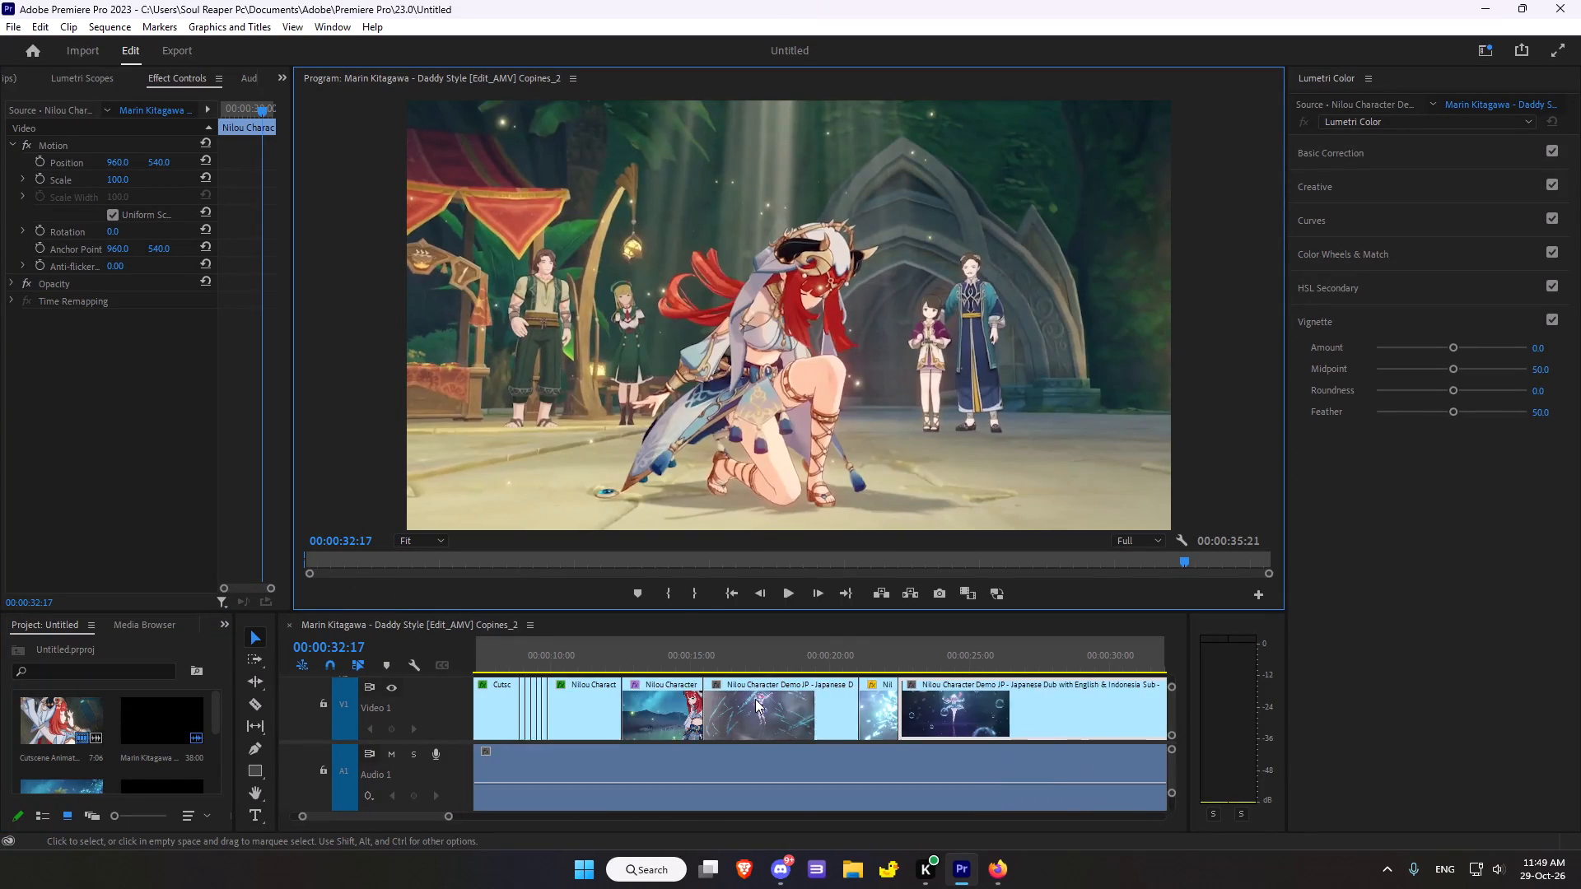
scroll(755, 699, up, 20)
scroll(755, 699, up, 2)
click(594, 666)
click(560, 657)
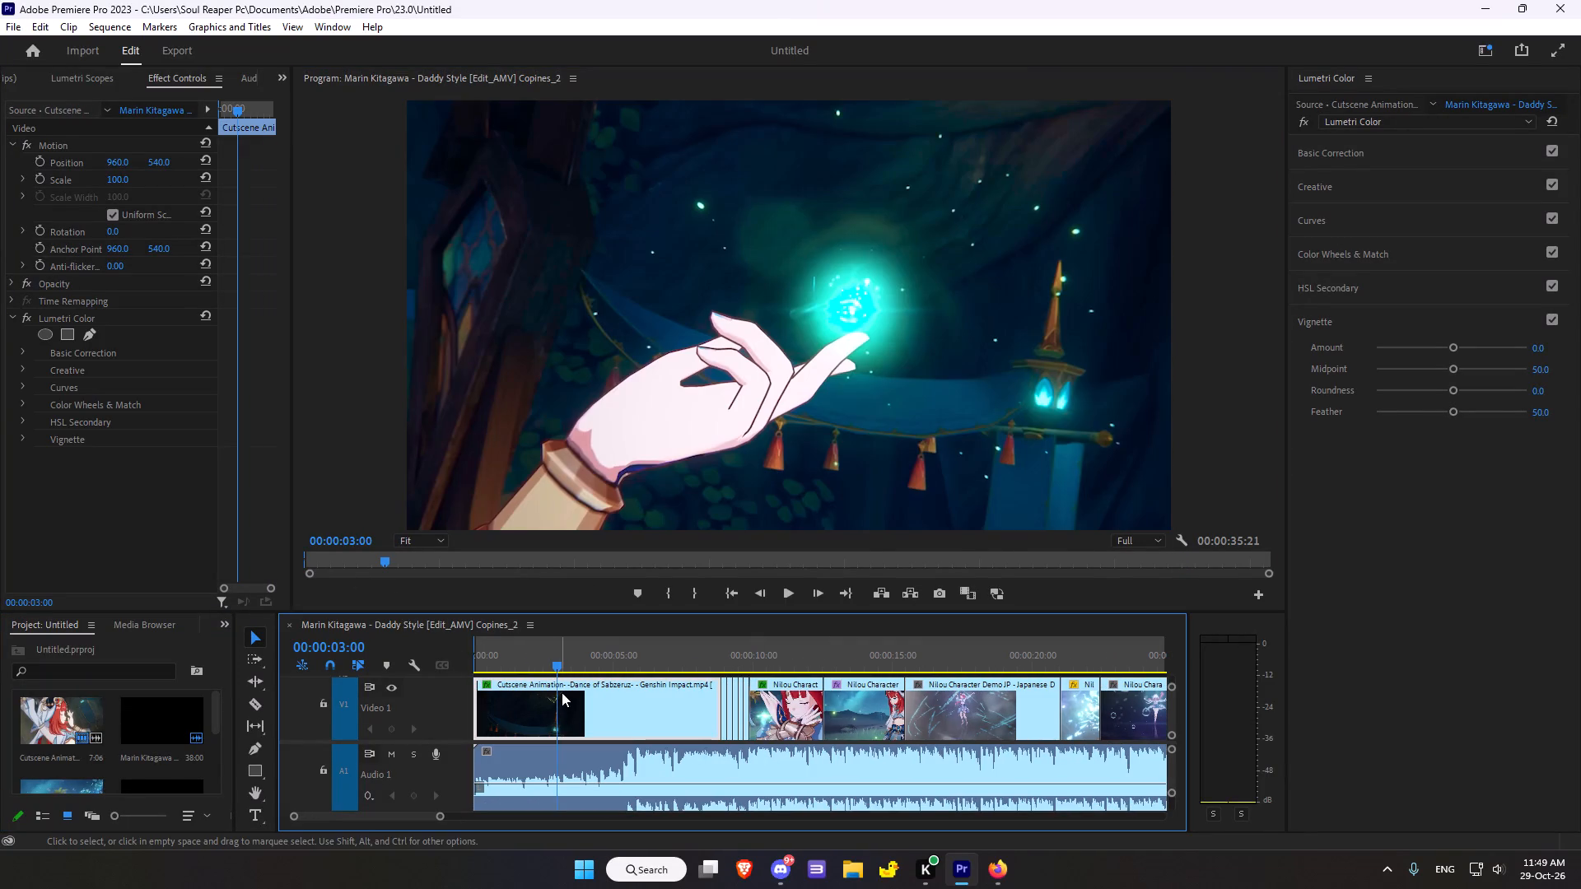
click(564, 700)
click(203, 314)
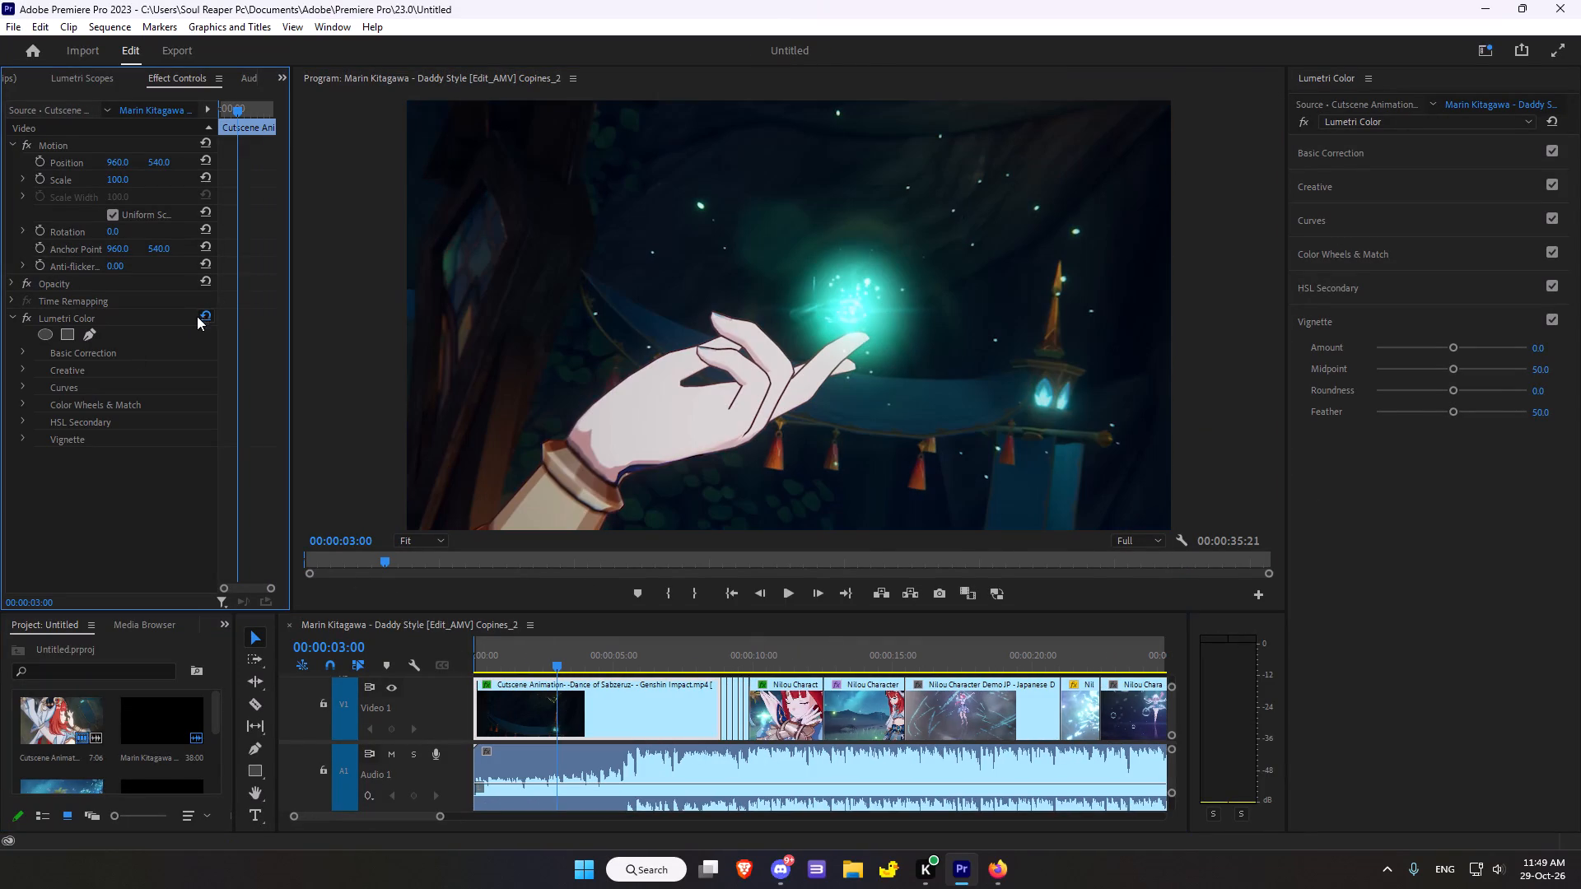
click(25, 318)
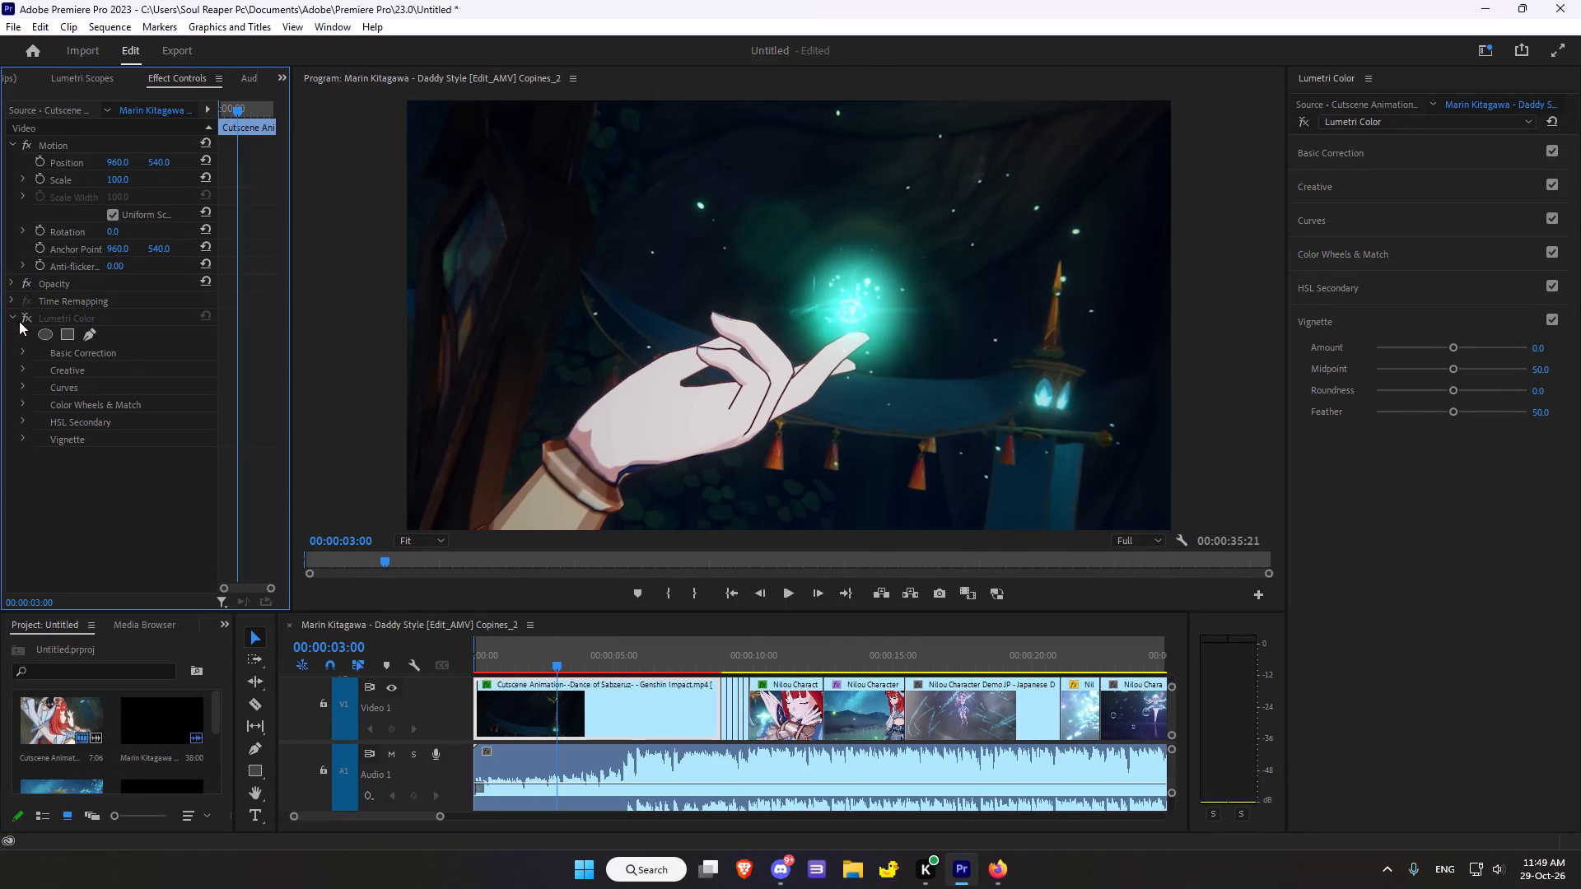
click(24, 319)
Using the frame at 00:00:04:14, set the clip's Basic Correction colour to Temperature 17.4, Tint -2.2 and Saturation 104.3.
drag(554, 663, 549, 664)
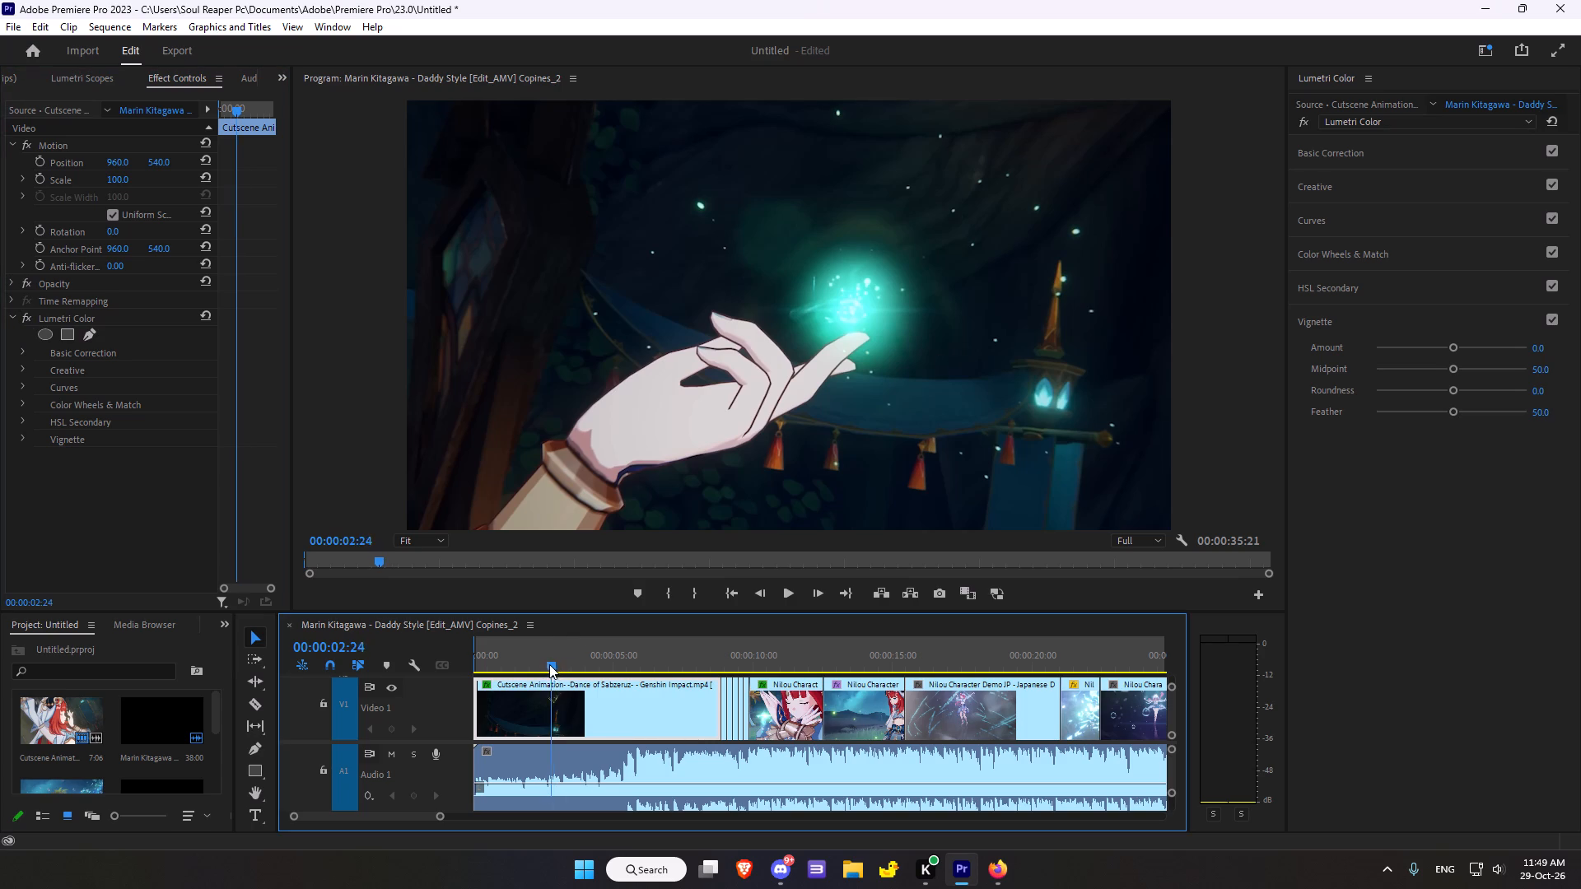
drag(549, 664, 602, 649)
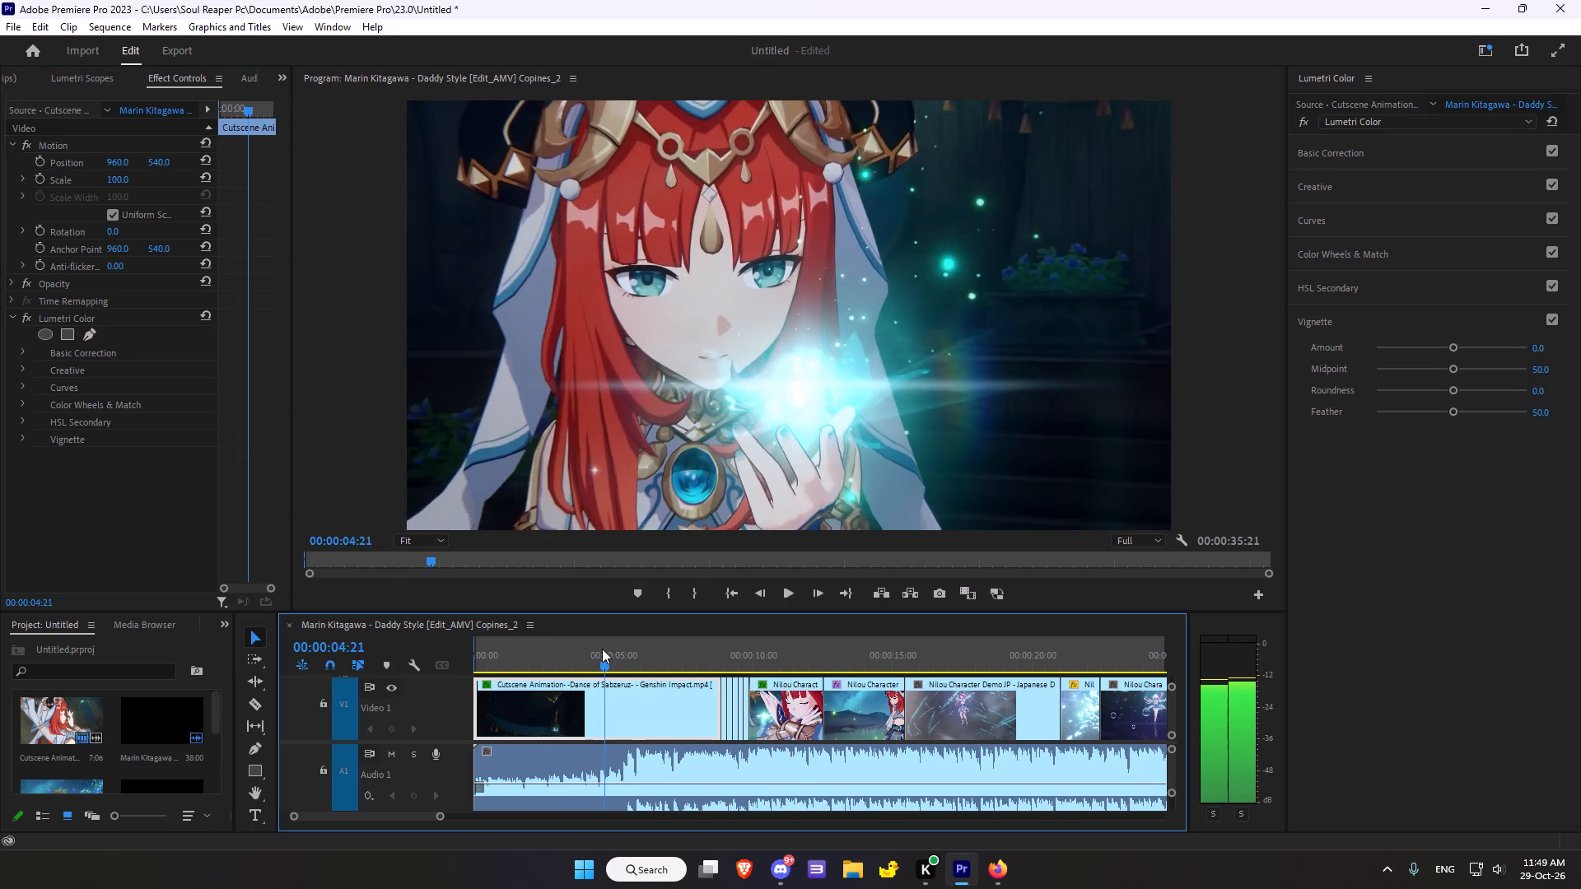
drag(602, 649, 596, 649)
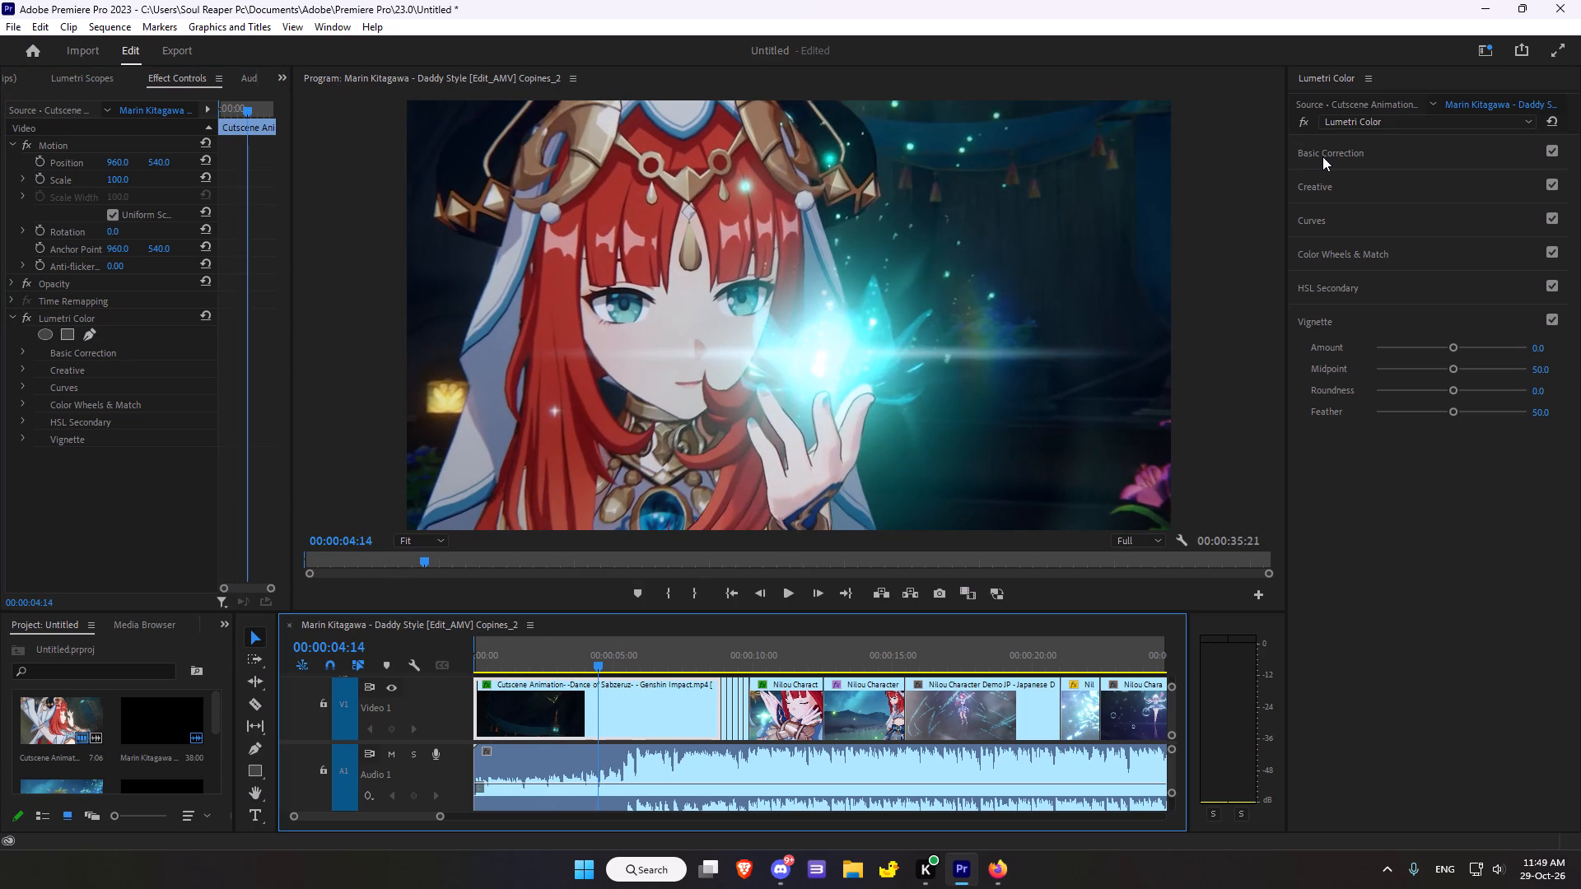
click(1324, 156)
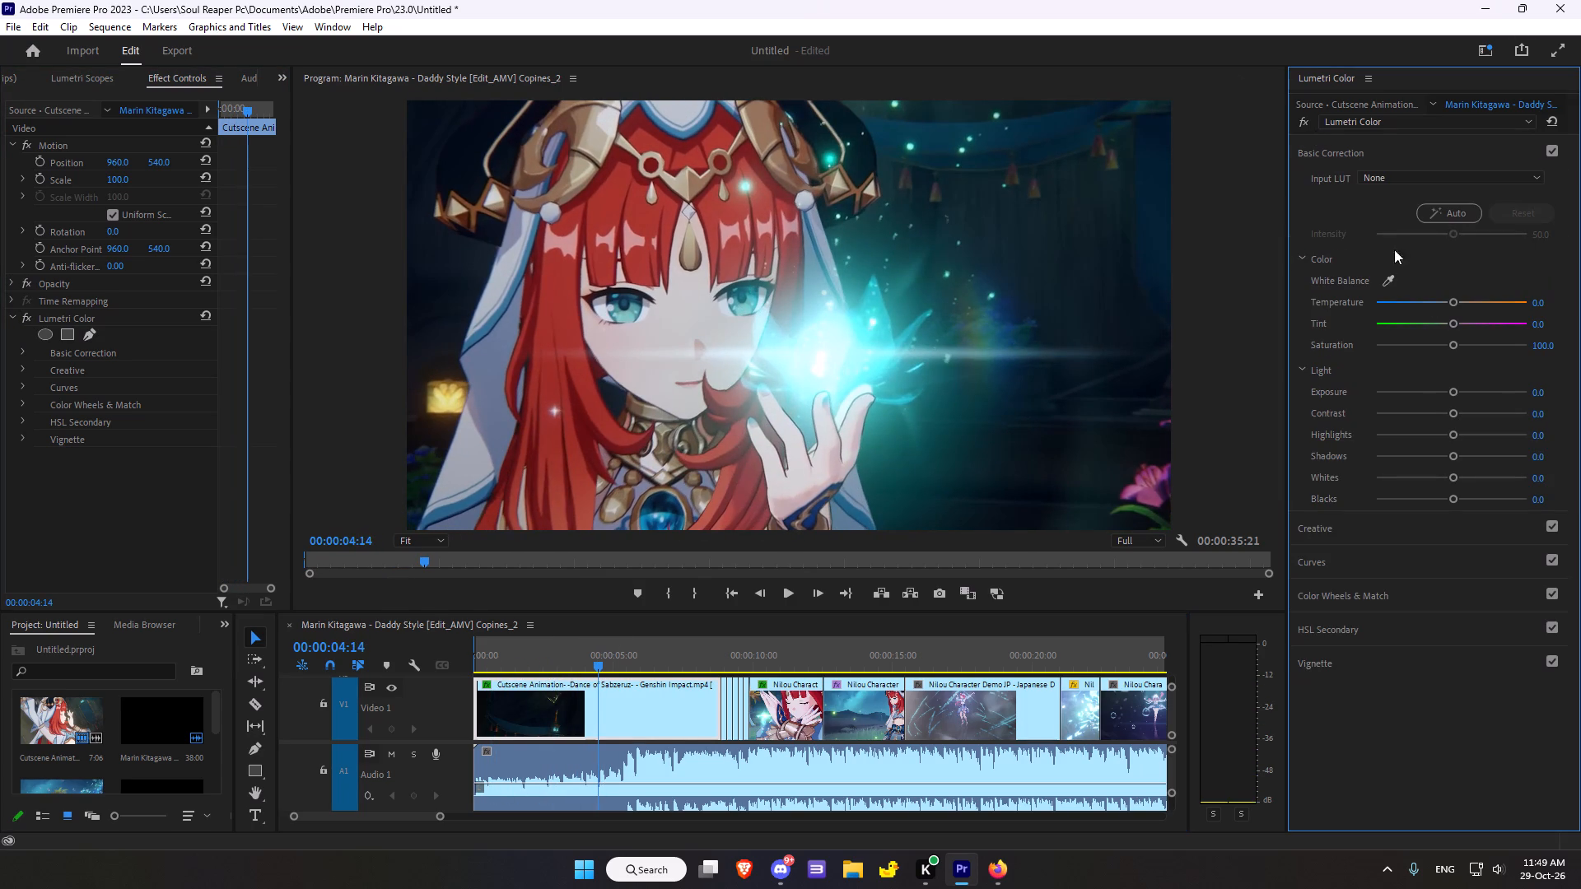
drag(1453, 300, 1463, 297)
click(1455, 319)
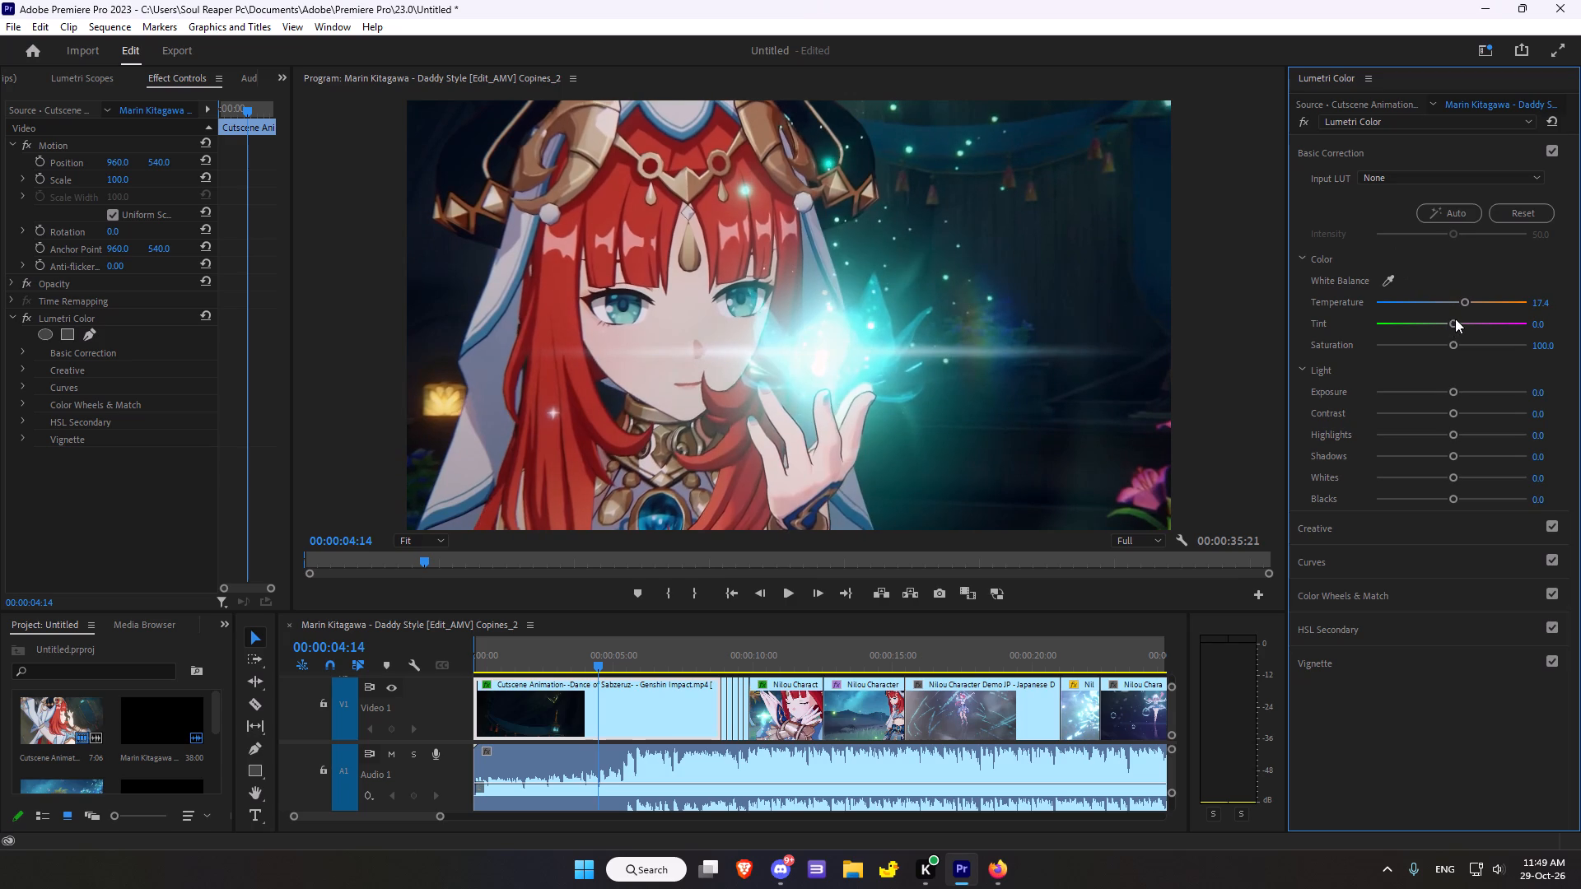
click(1452, 341)
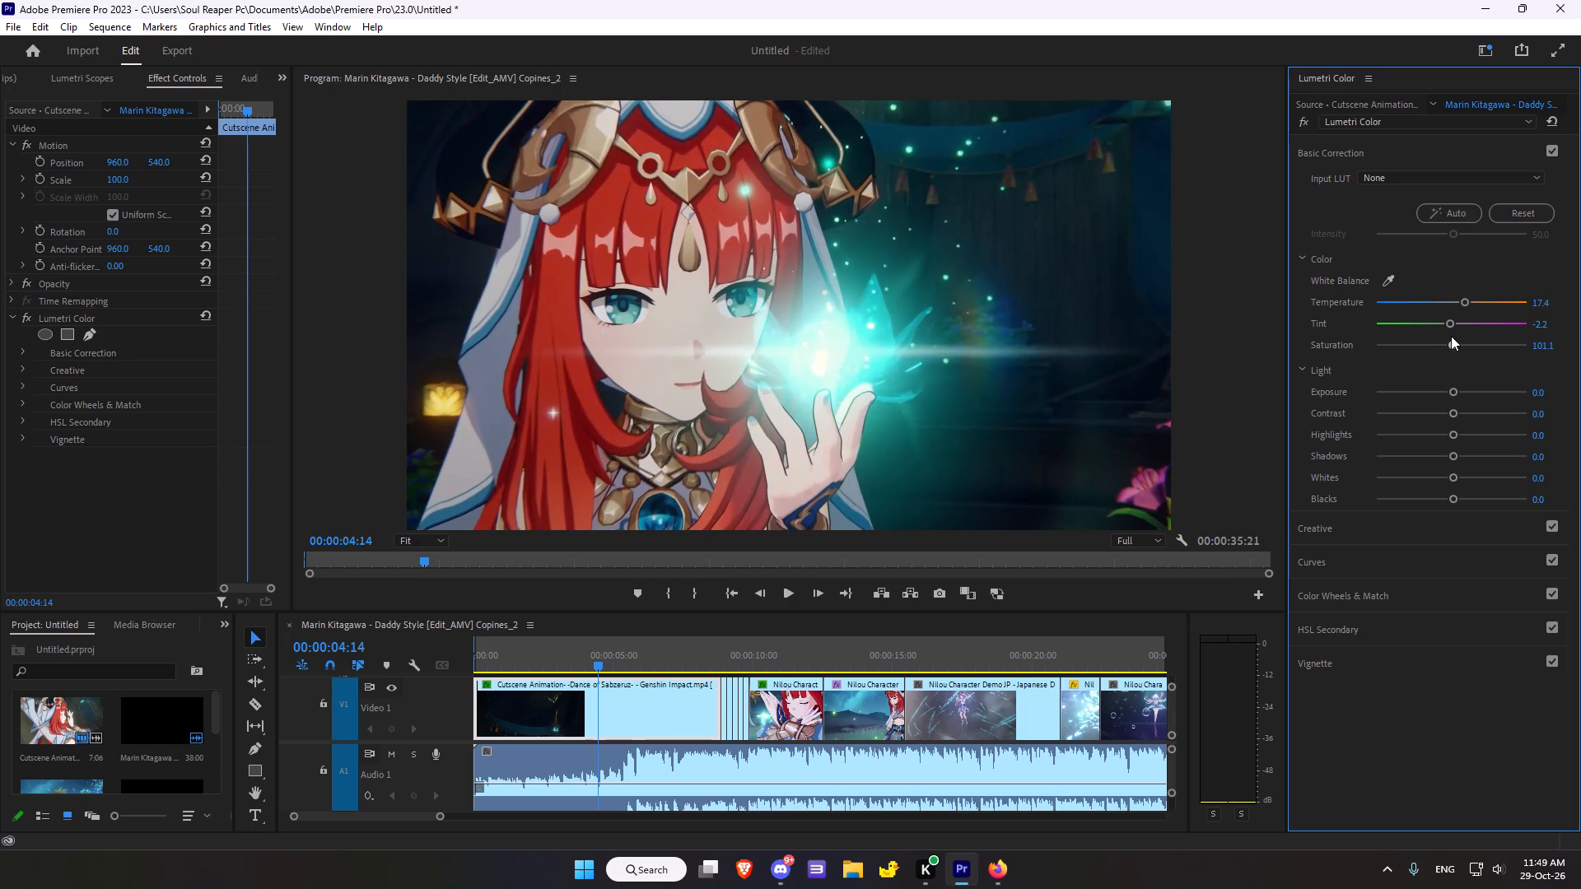
click(1457, 350)
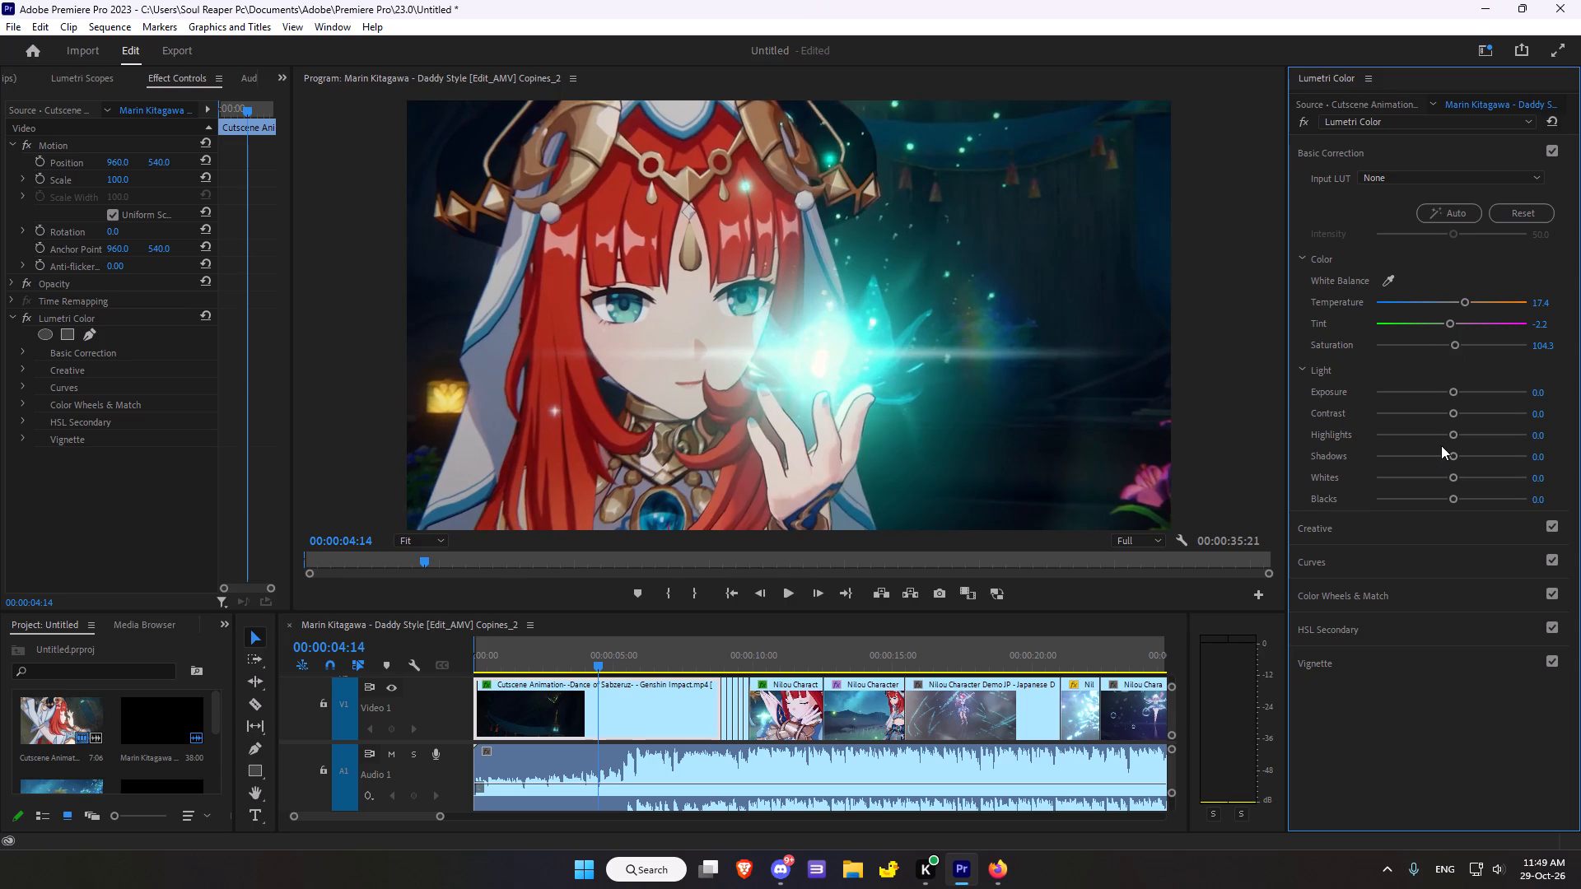
Set the Basic Correction light values to Exposure 0.1, Contrast -3.3, Highlights -6.5 and Shadows 2.2.
click(1453, 393)
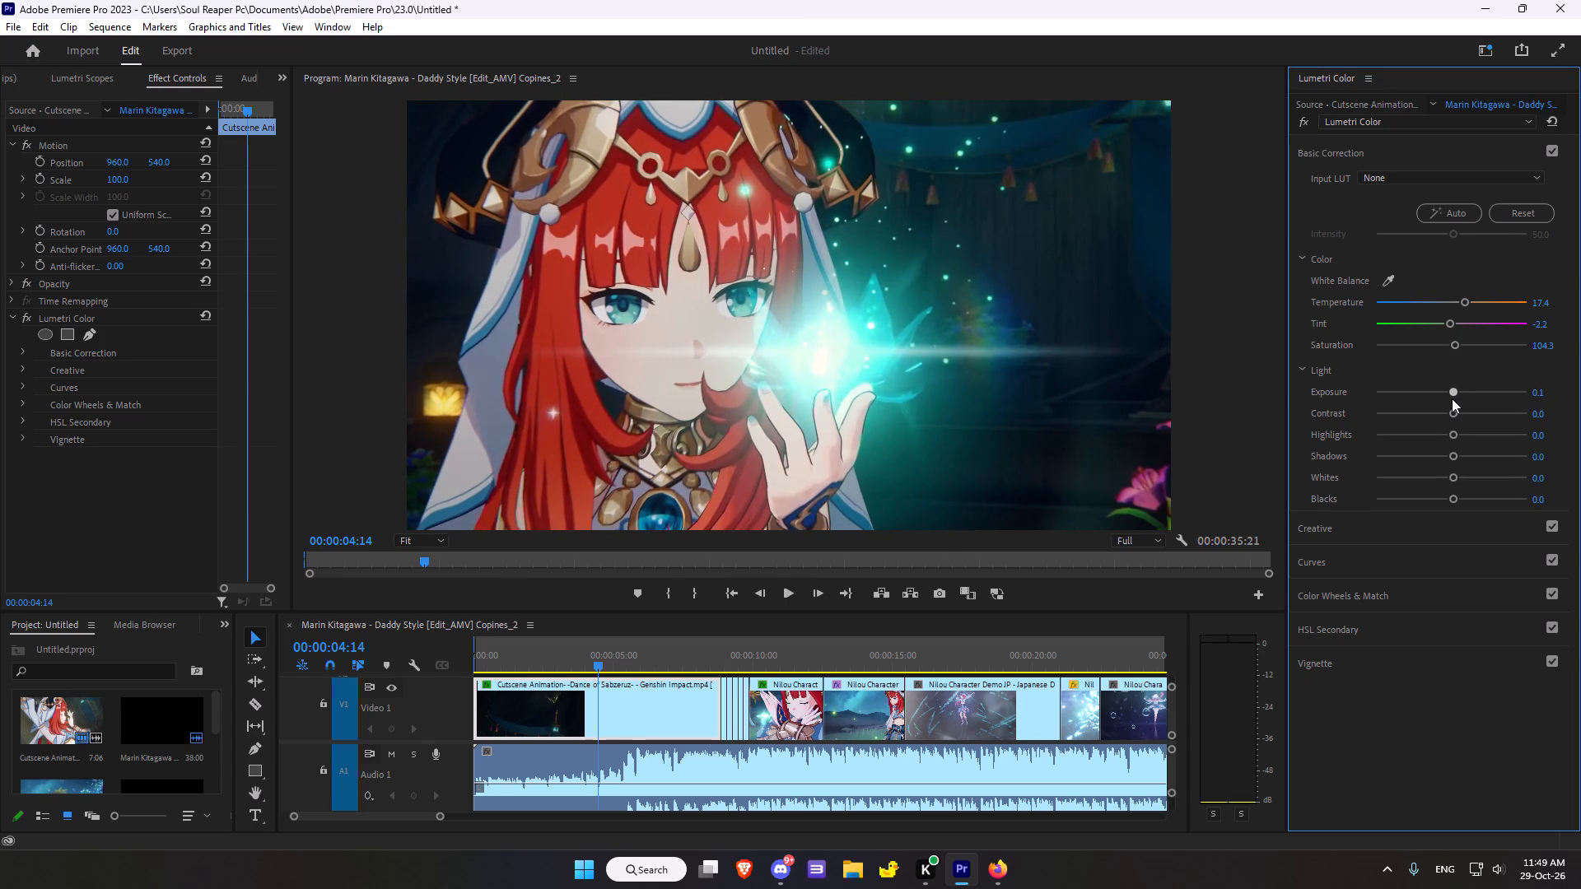
click(1453, 414)
click(1452, 438)
drag(1449, 454, 1442, 449)
drag(1442, 449, 1452, 445)
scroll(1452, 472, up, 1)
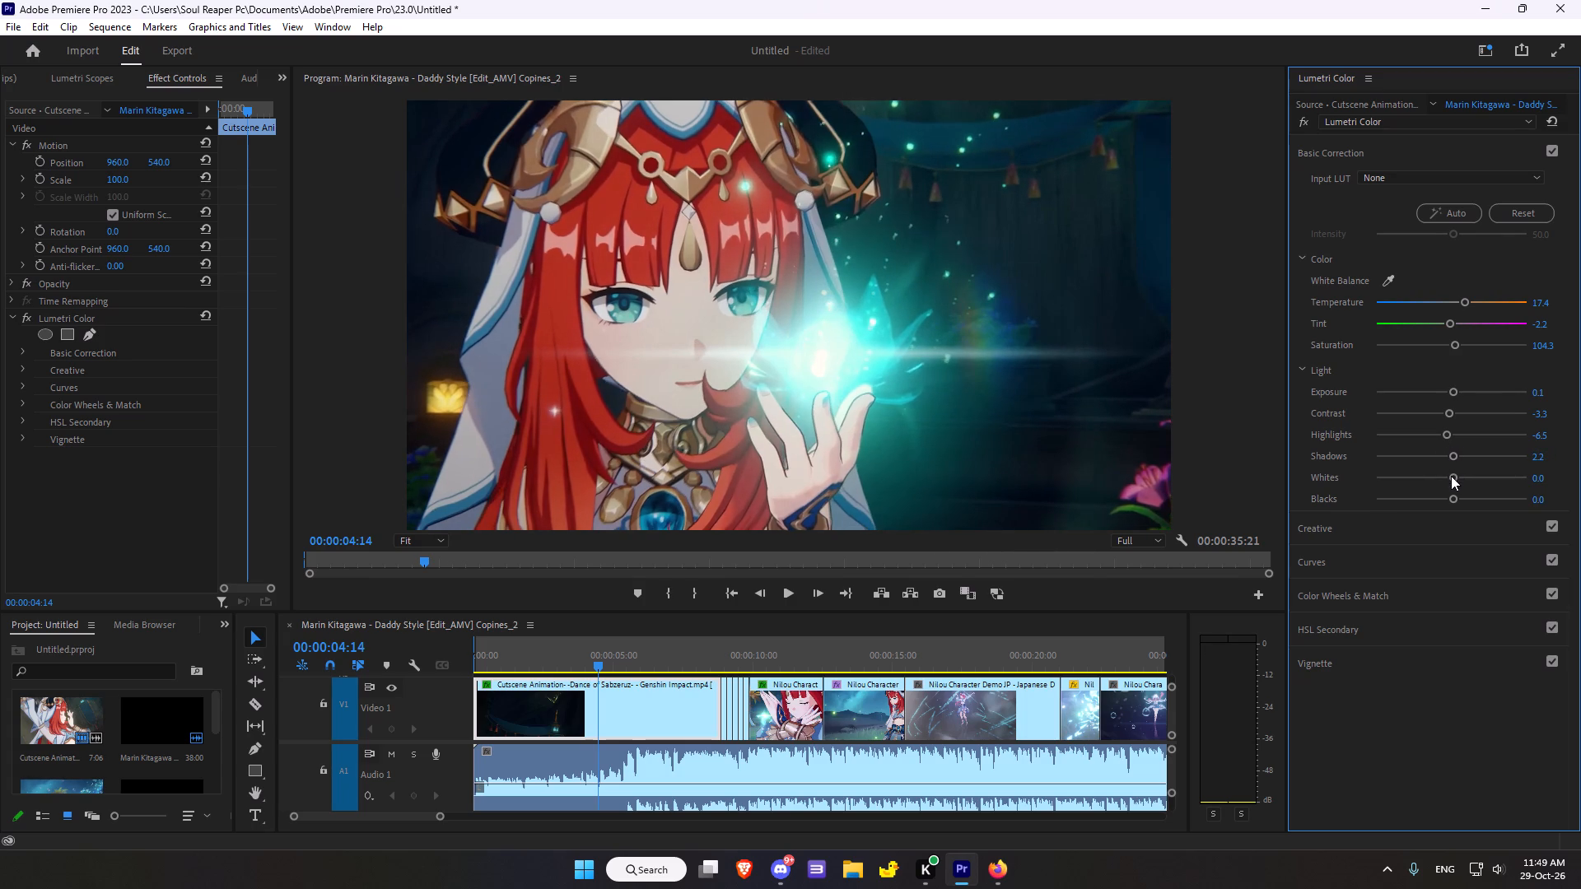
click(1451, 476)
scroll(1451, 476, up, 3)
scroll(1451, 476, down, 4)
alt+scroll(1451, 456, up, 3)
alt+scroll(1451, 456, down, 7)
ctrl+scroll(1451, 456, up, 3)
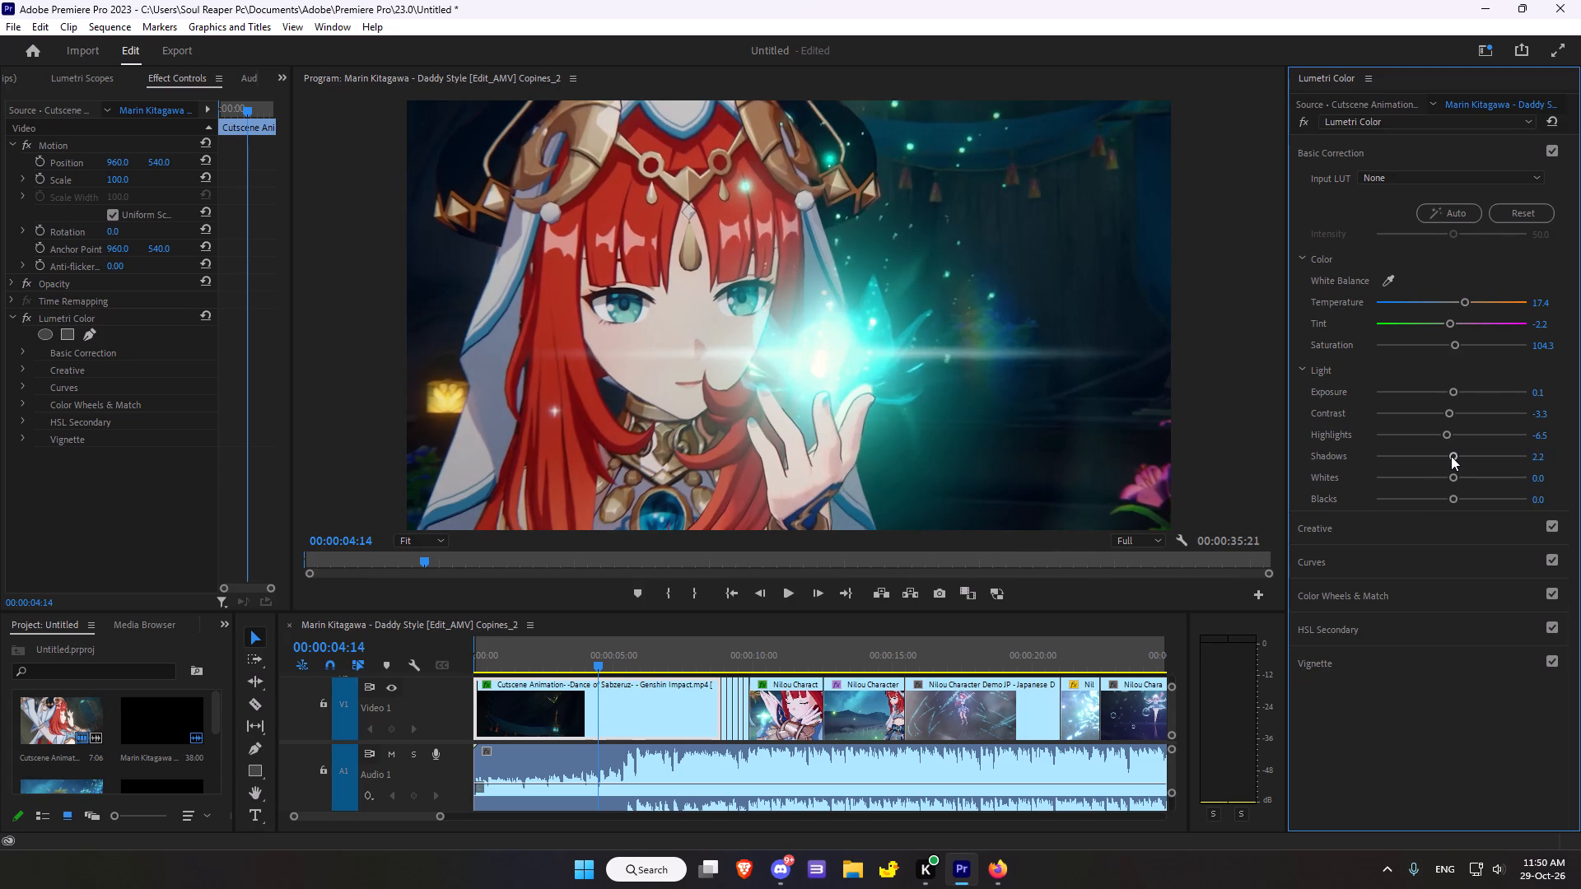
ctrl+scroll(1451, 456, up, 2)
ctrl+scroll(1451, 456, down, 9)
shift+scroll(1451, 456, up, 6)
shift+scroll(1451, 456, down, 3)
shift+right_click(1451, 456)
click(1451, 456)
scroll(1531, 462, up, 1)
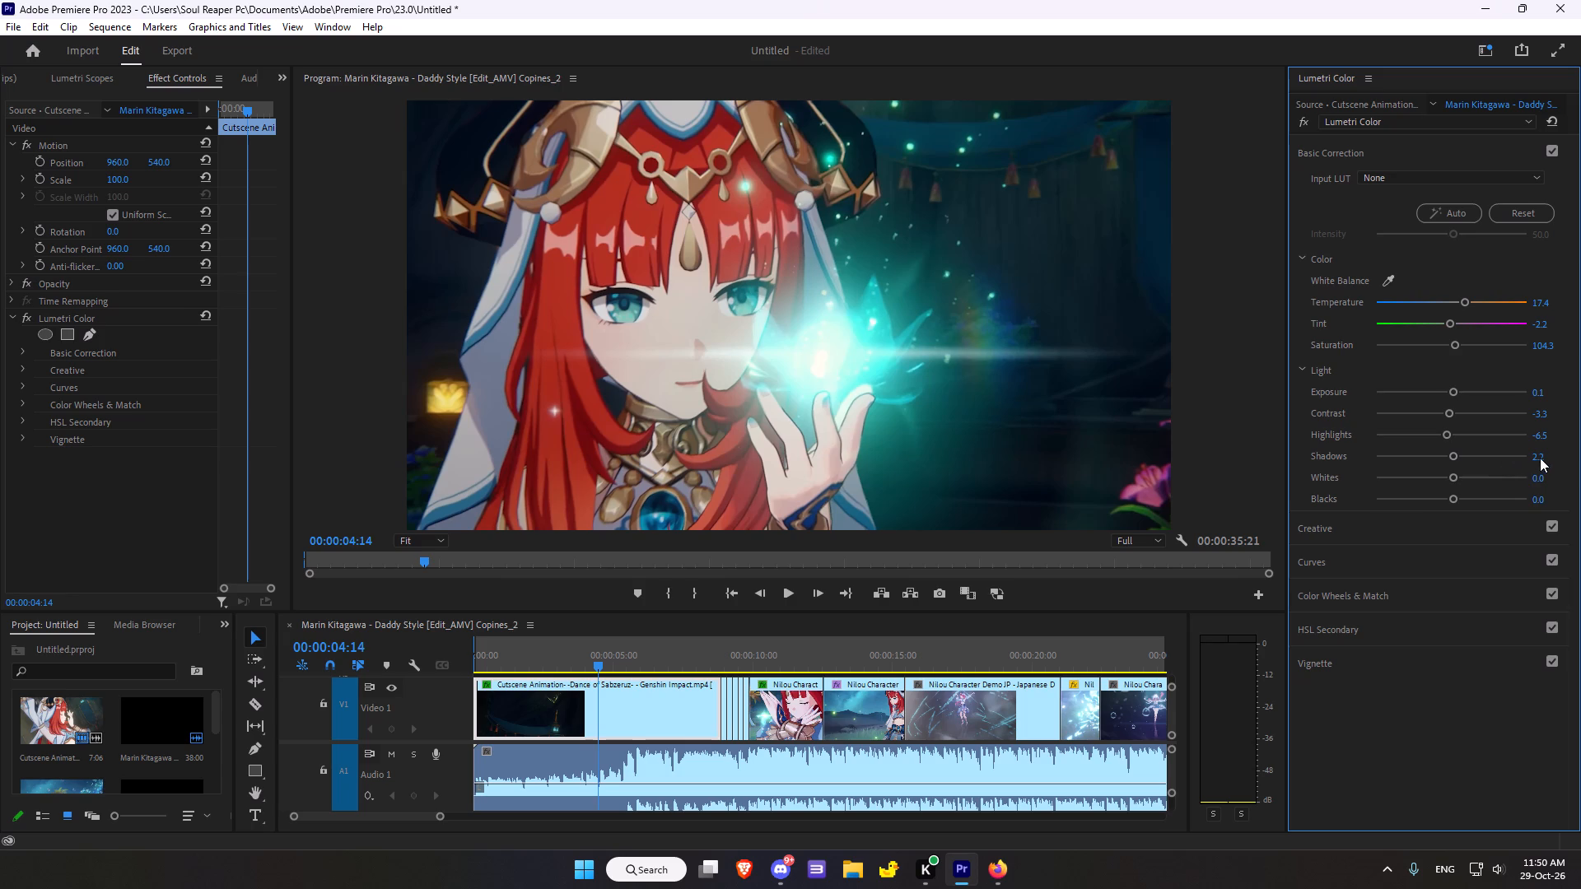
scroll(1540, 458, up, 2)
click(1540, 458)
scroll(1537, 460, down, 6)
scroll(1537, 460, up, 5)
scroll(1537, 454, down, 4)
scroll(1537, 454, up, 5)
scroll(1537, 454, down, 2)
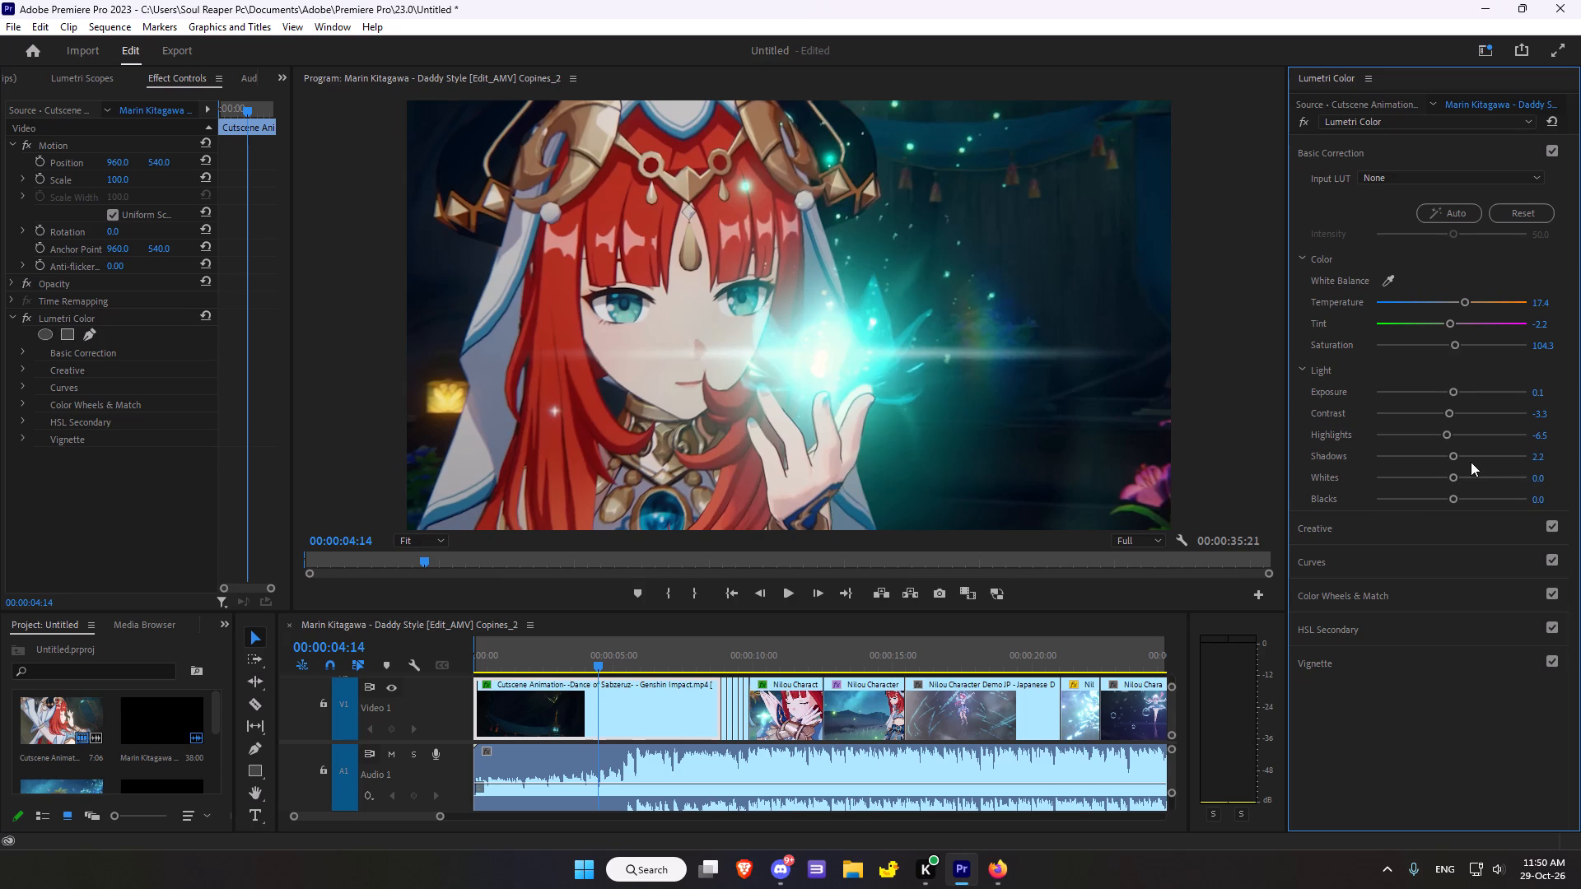
Set the Basic Correction light values to Shadows 12.0, Whites 5.4 and Blacks 1.1.
click(1453, 455)
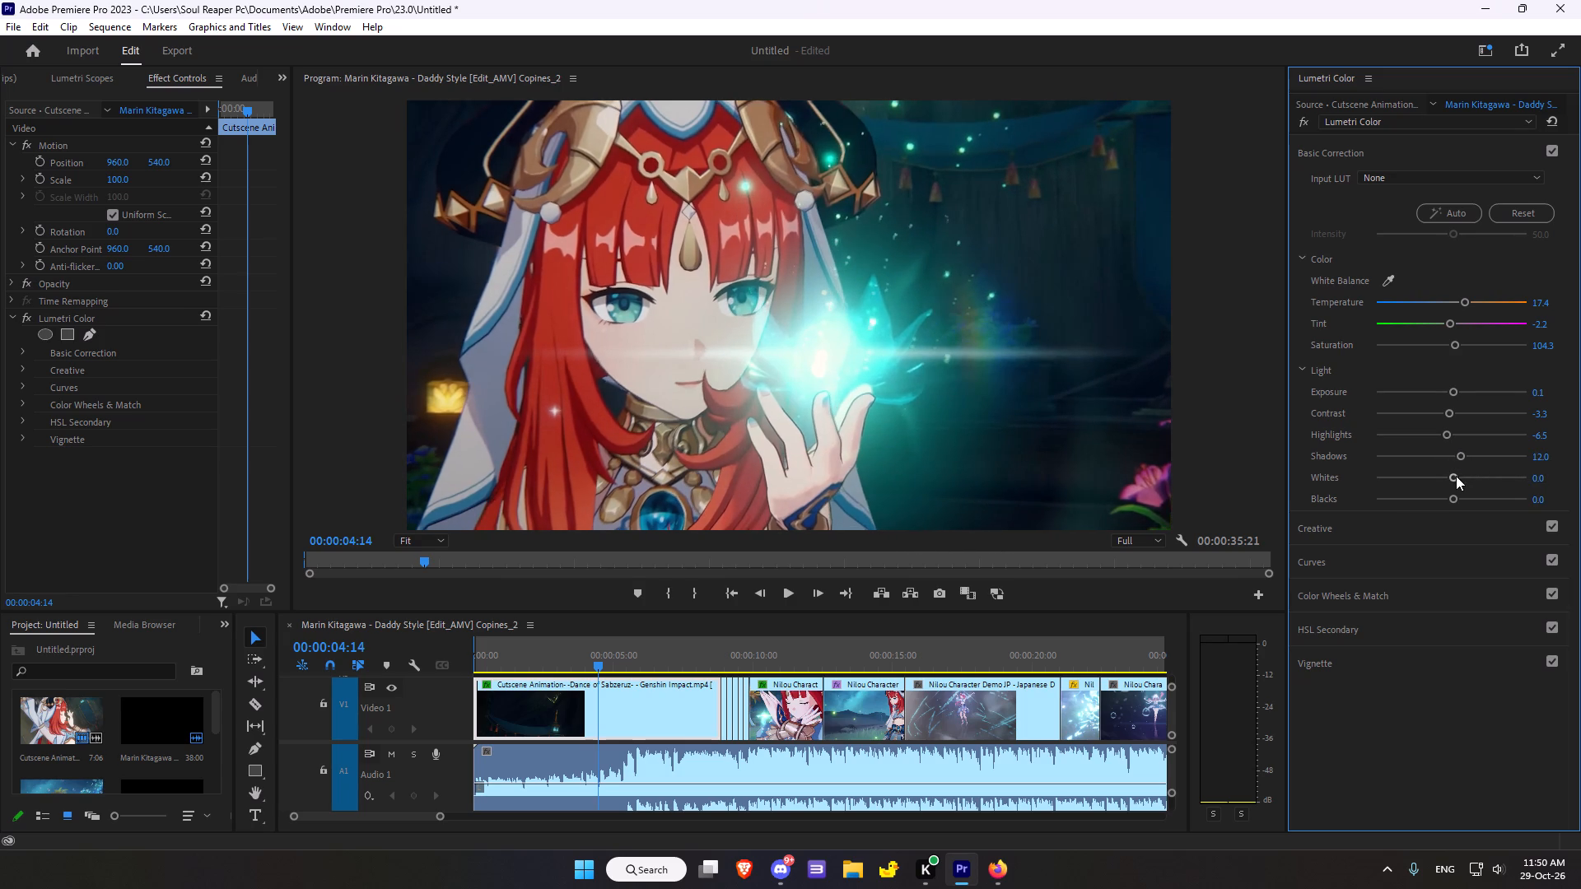
click(1453, 479)
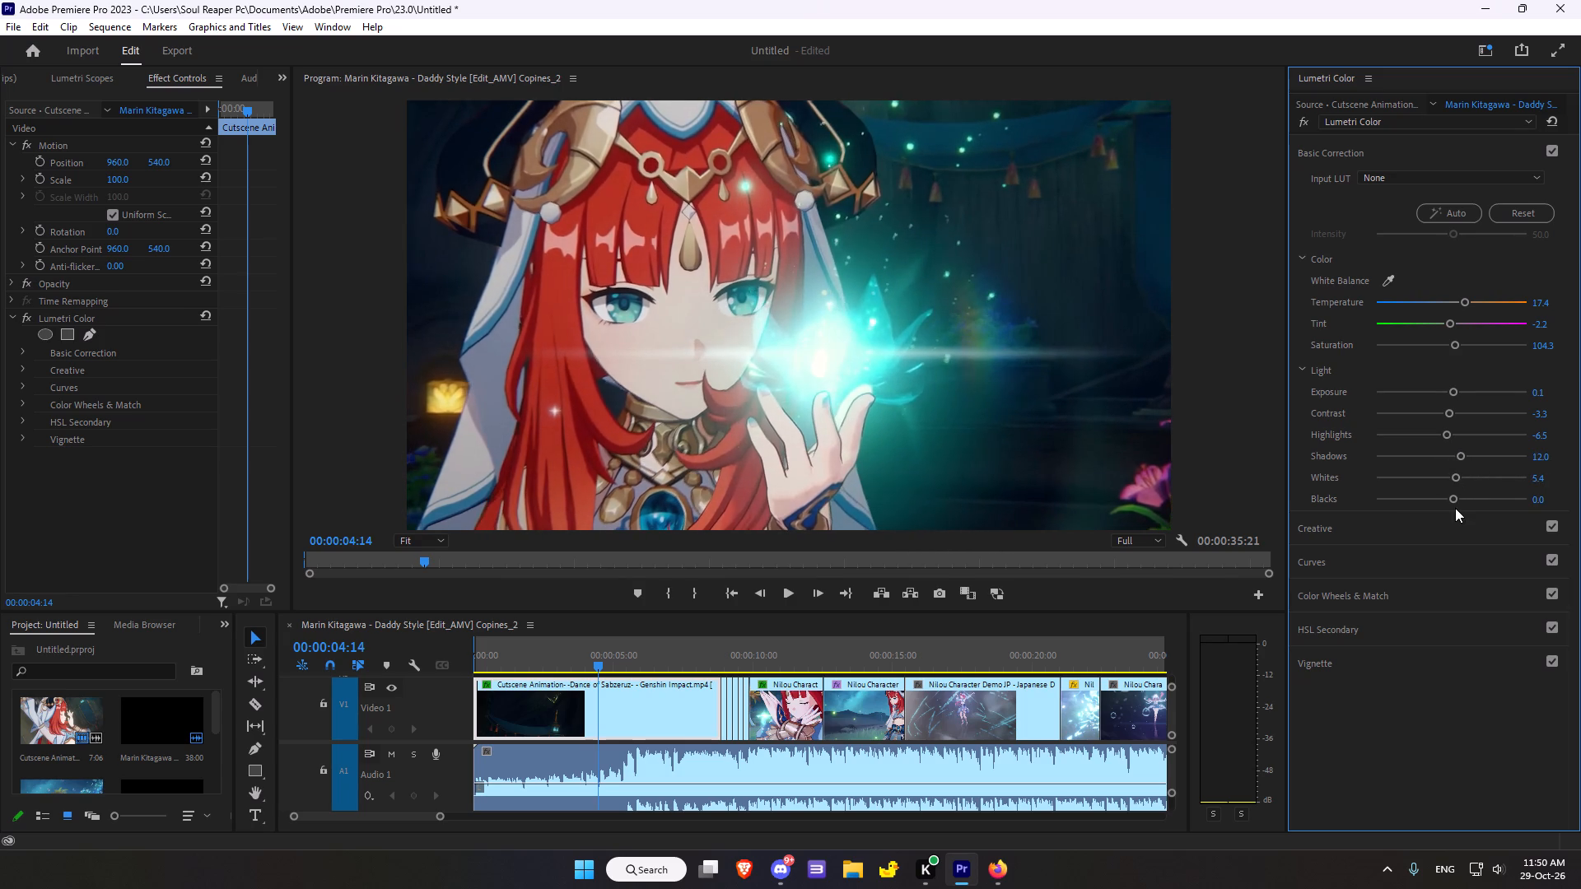
click(1455, 499)
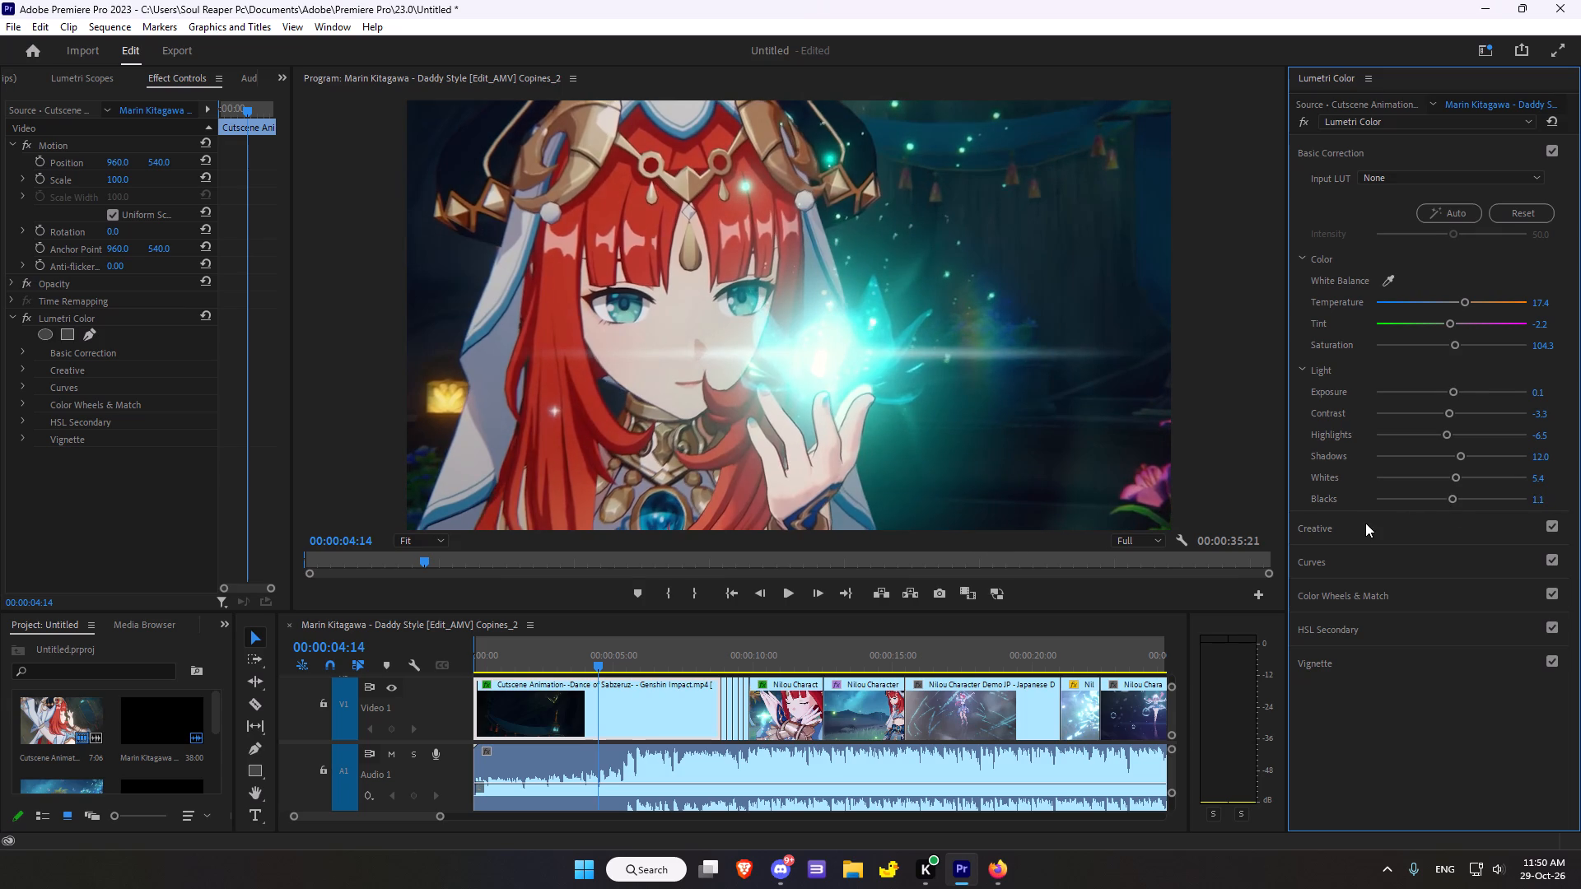
In the Creative adjustments, set Faded Film to 9.8 and Sharpen to 100, raise Vibrance slightly and fine-tune Saturation.
click(1355, 524)
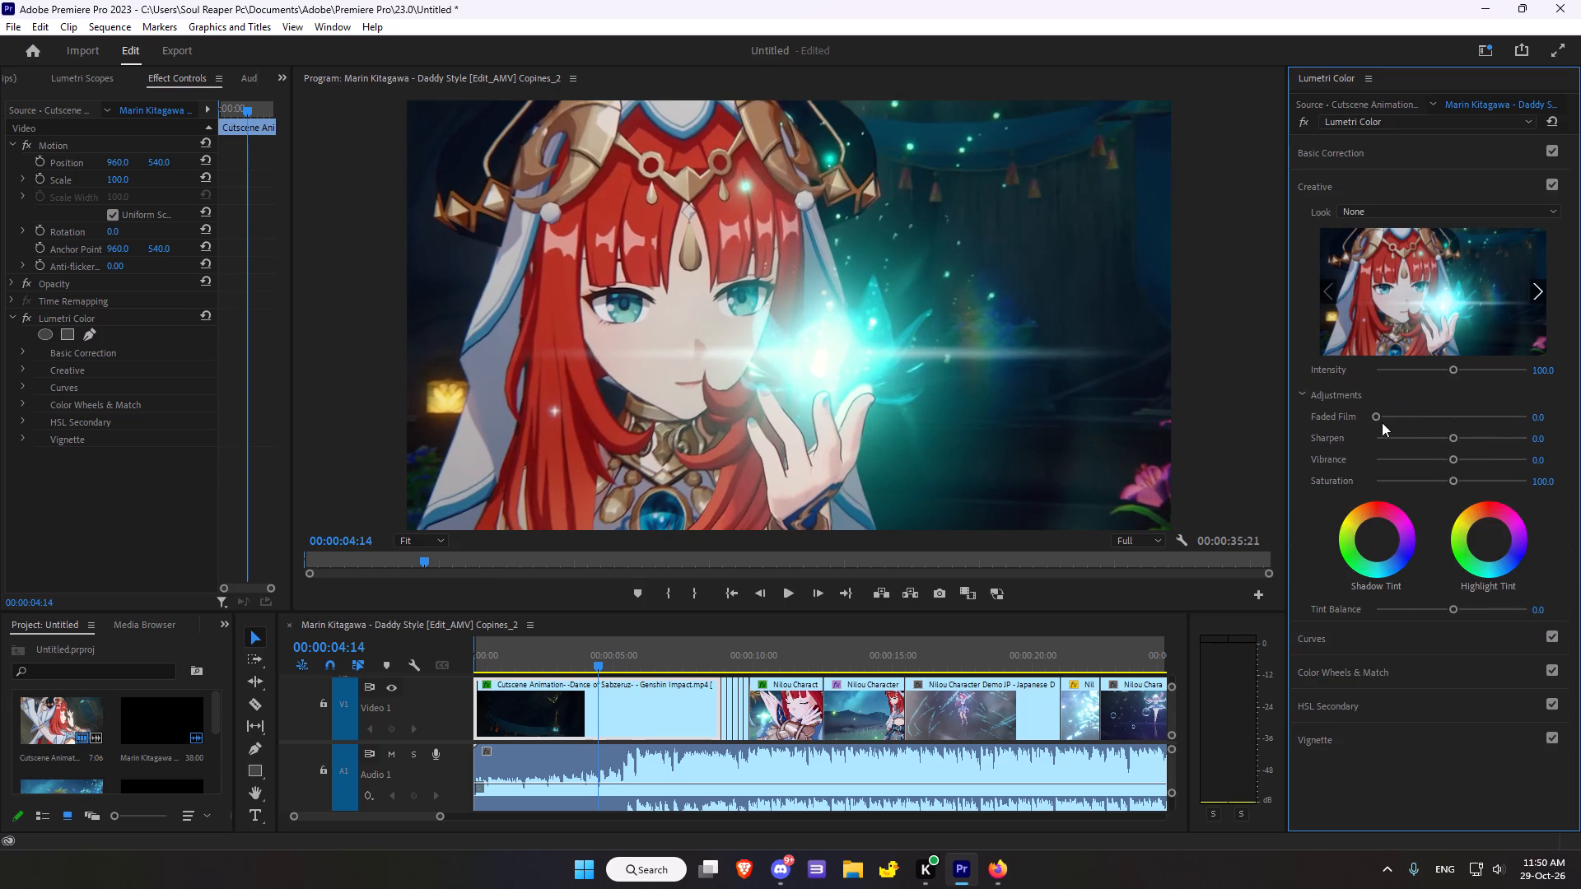
drag(1379, 416, 1389, 419)
double_click(21, 320)
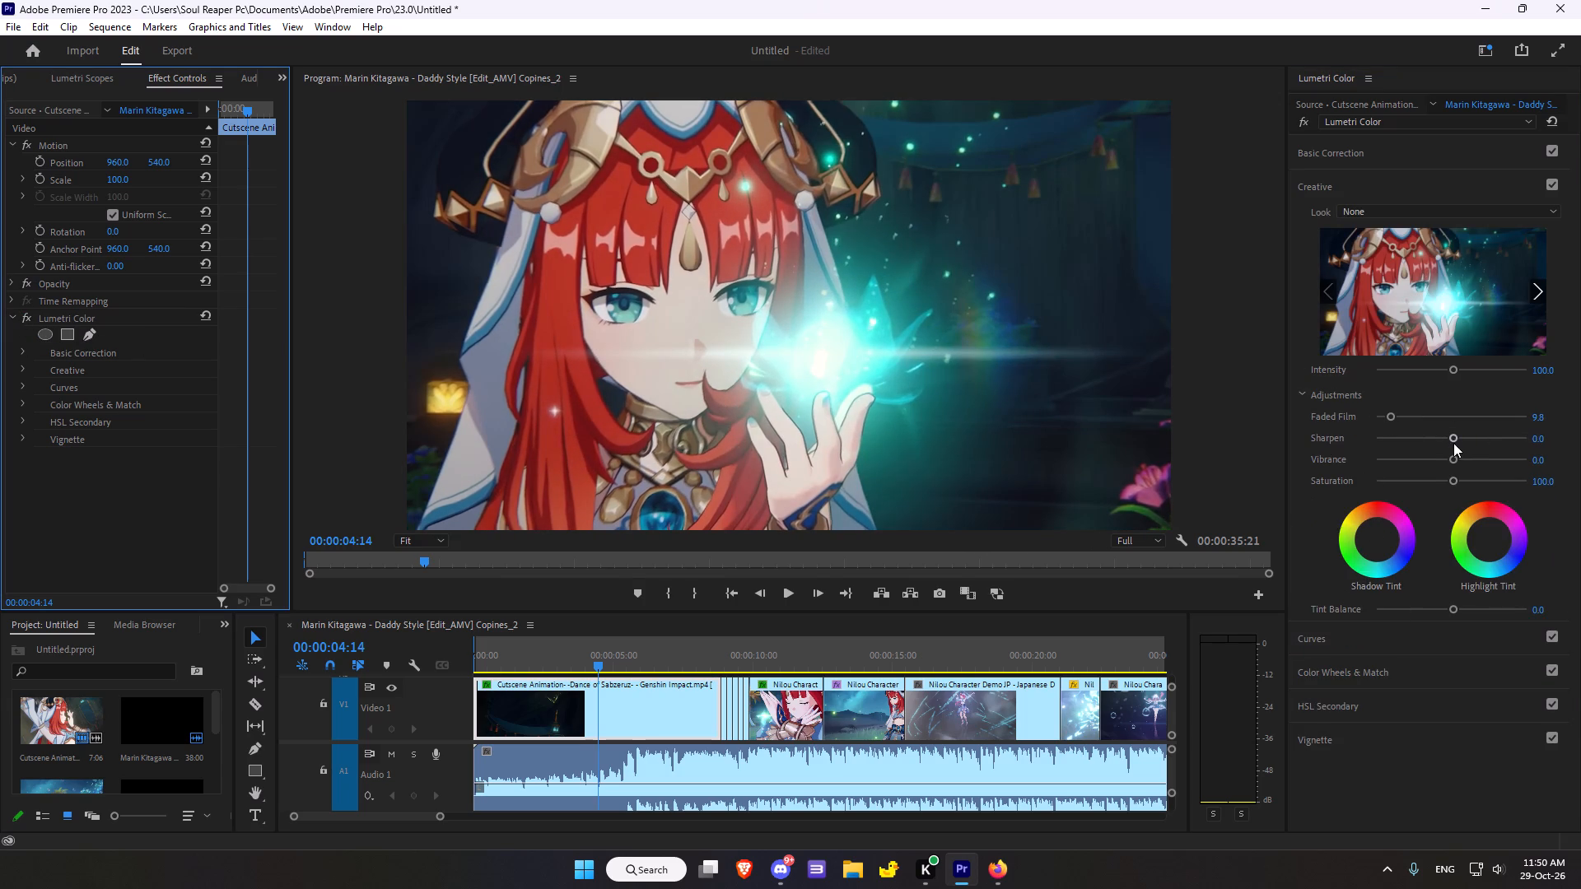
drag(1453, 442, 1464, 442)
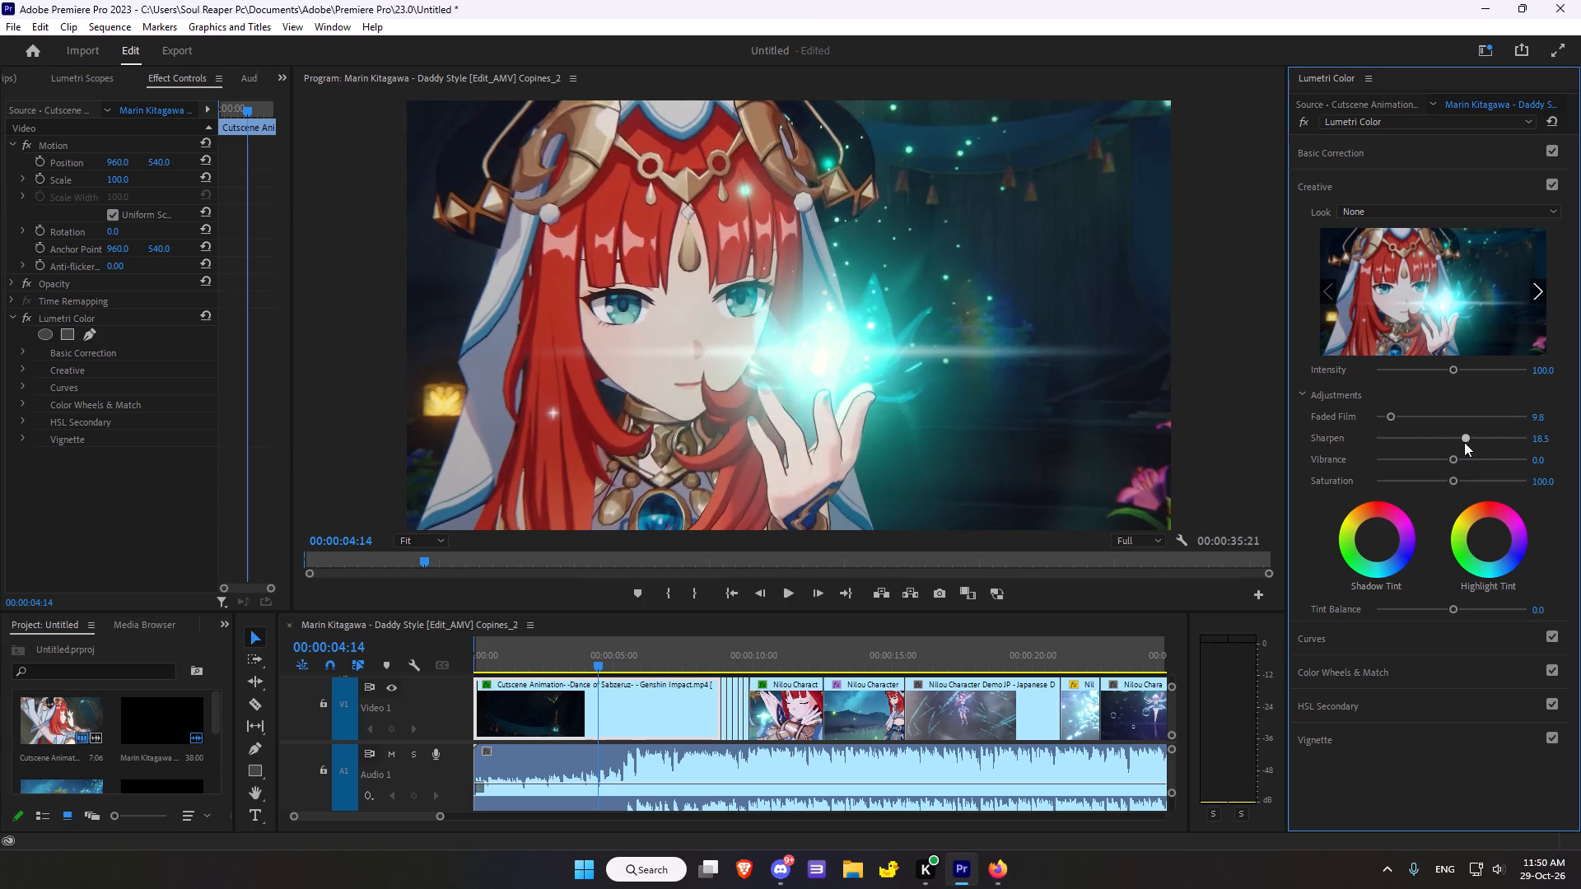
drag(1464, 442, 1410, 428)
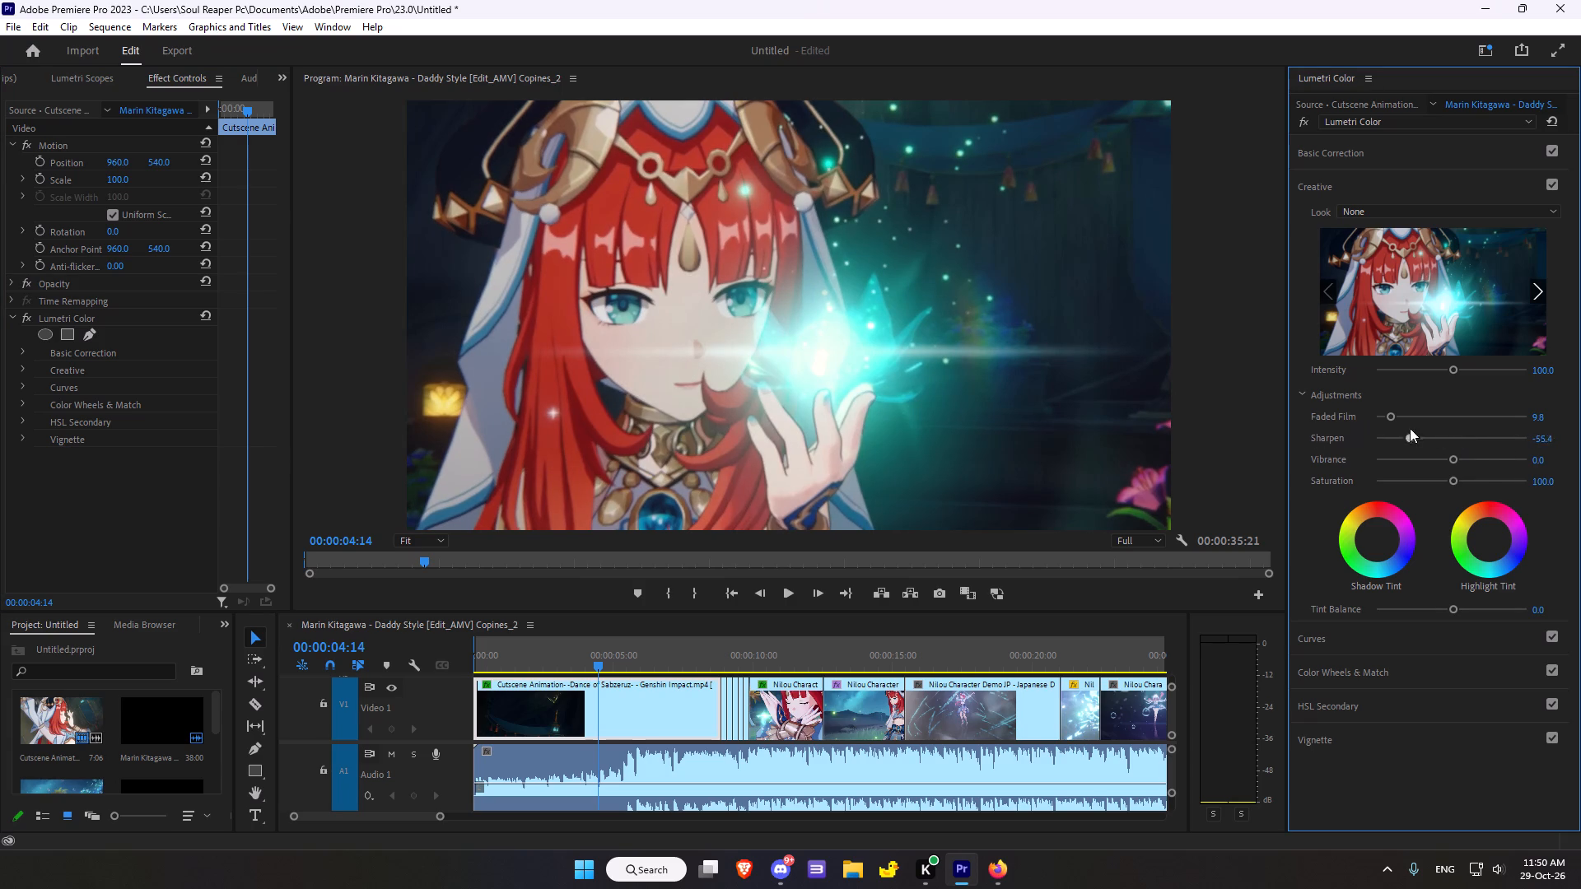
drag(1410, 428, 1337, 438)
drag(1337, 438, 1580, 450)
click(1454, 463)
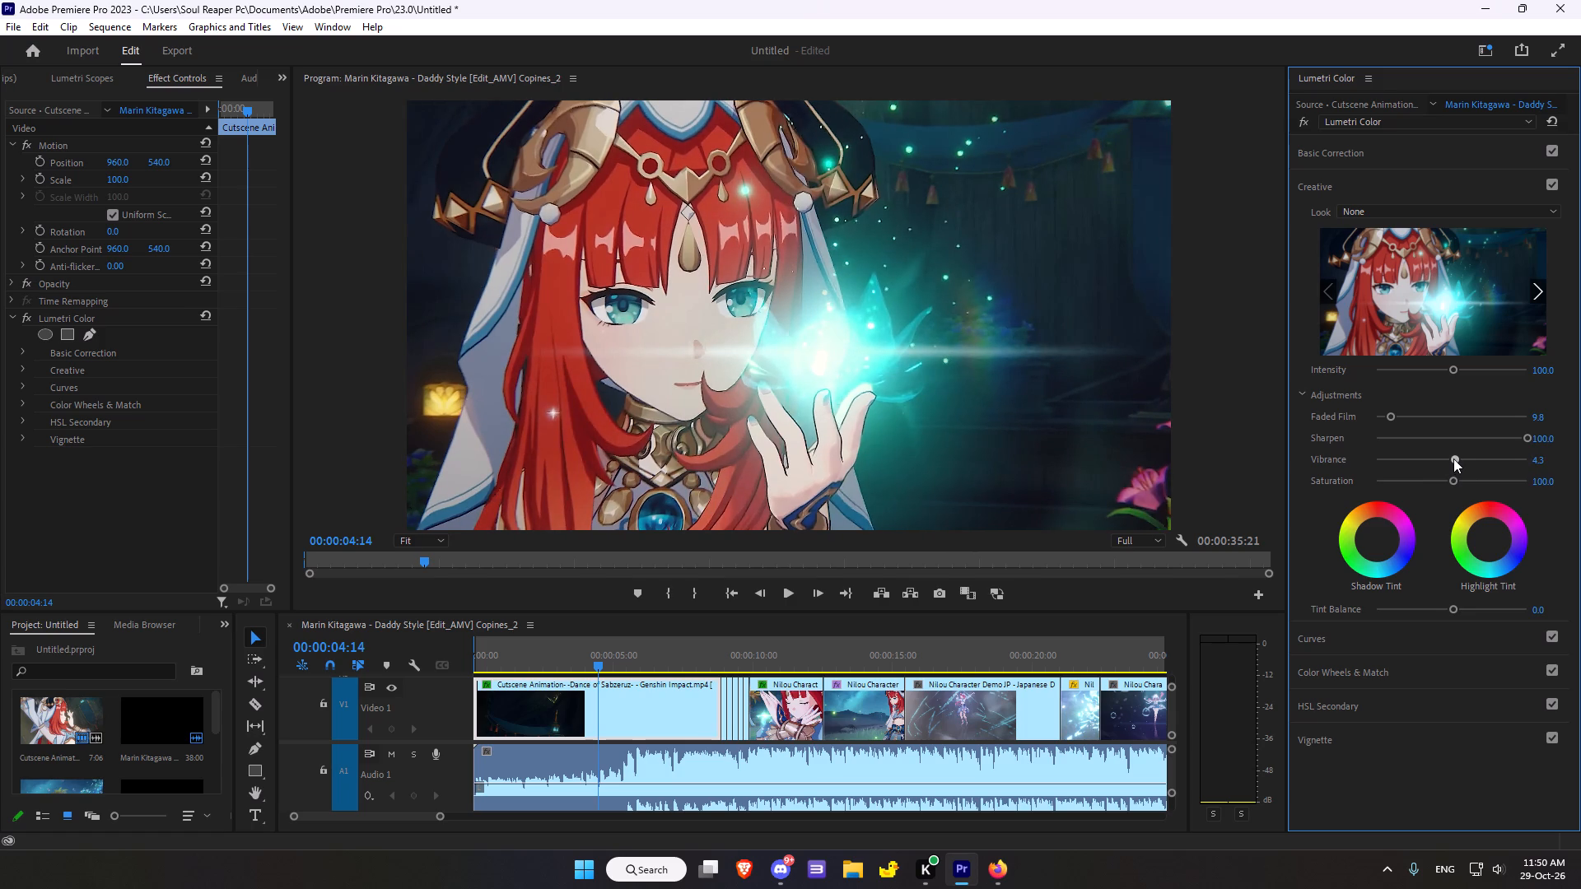
drag(1450, 481, 1453, 472)
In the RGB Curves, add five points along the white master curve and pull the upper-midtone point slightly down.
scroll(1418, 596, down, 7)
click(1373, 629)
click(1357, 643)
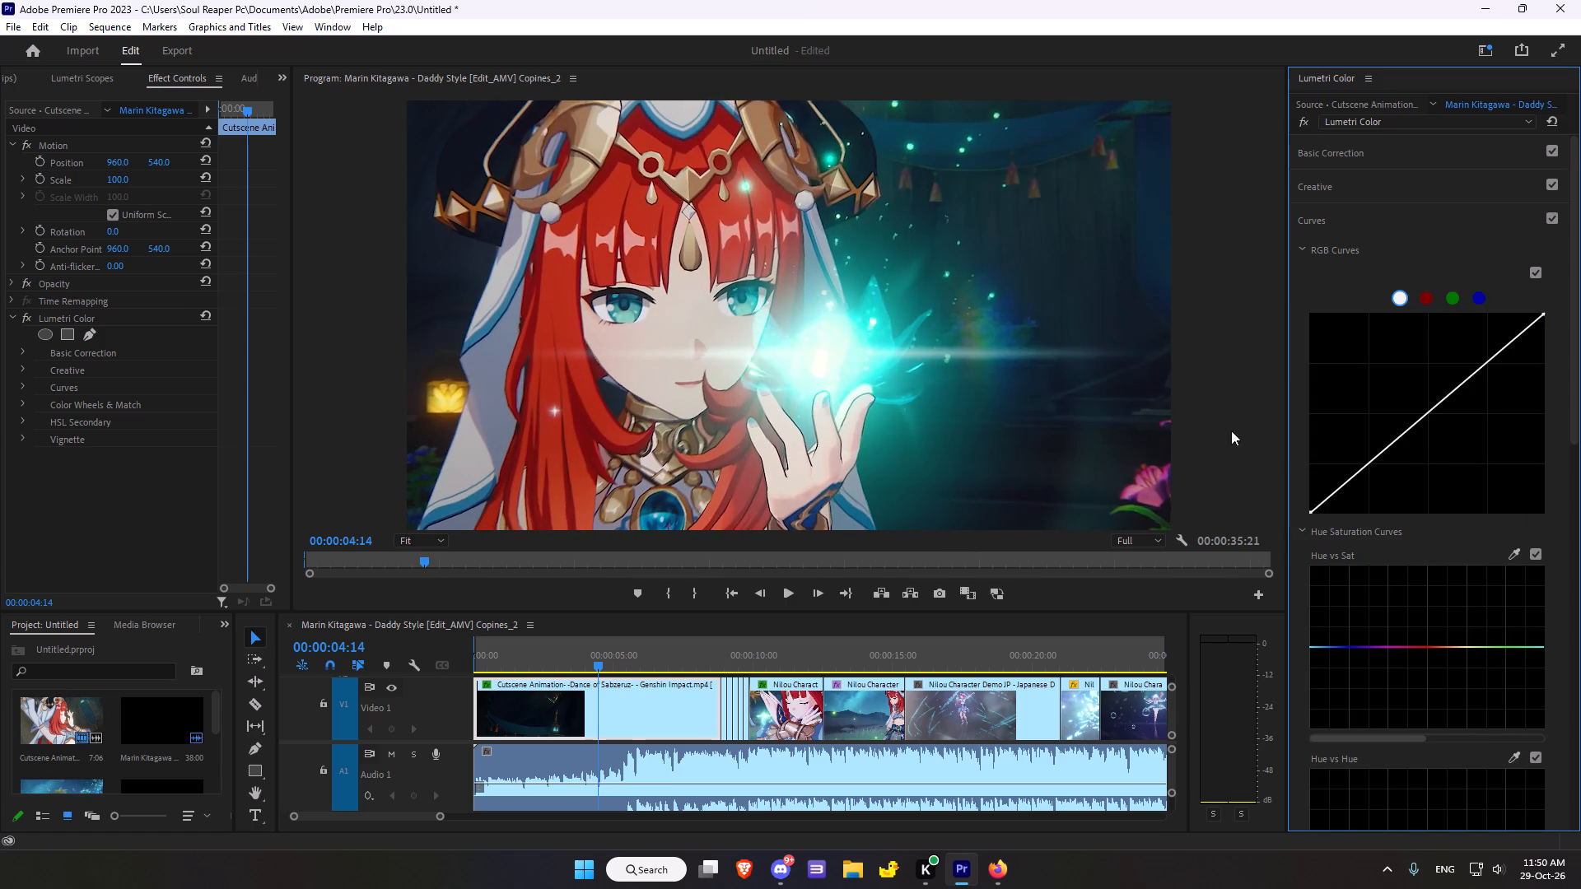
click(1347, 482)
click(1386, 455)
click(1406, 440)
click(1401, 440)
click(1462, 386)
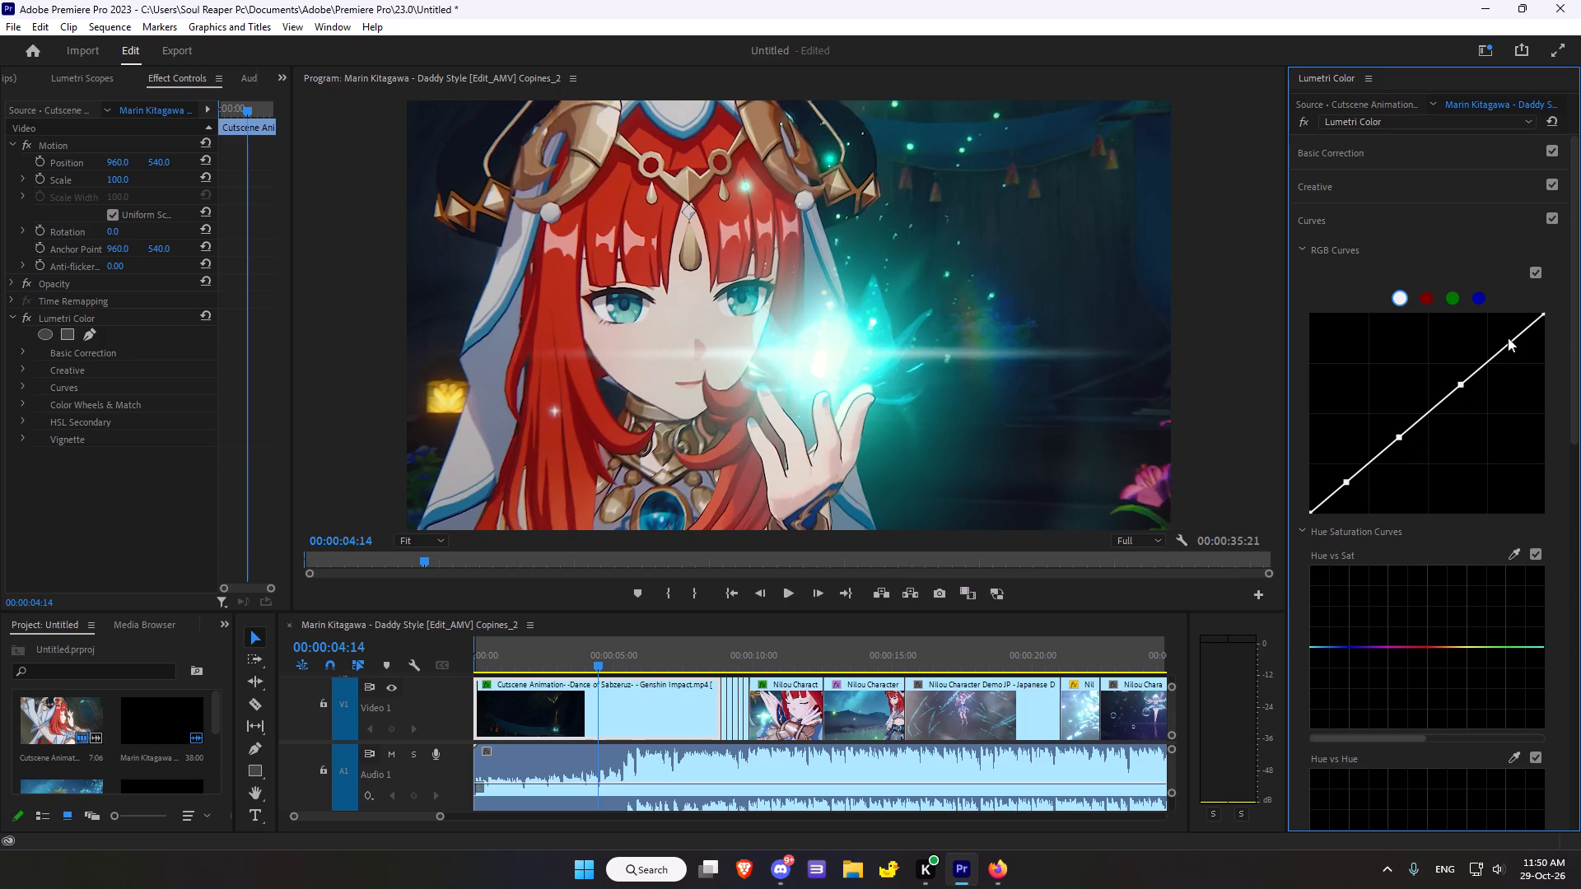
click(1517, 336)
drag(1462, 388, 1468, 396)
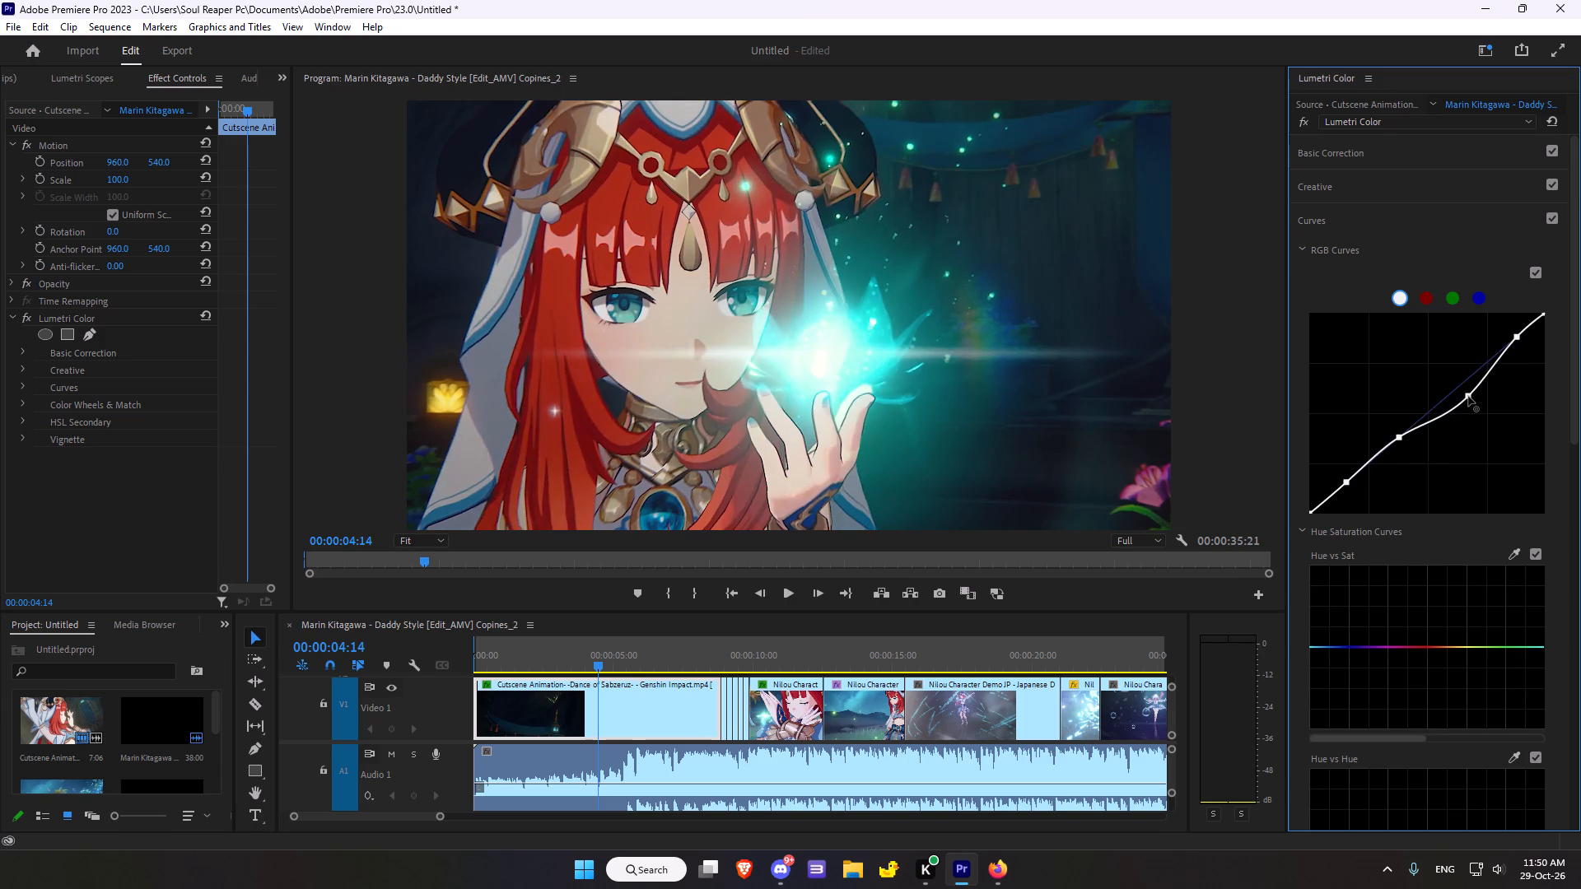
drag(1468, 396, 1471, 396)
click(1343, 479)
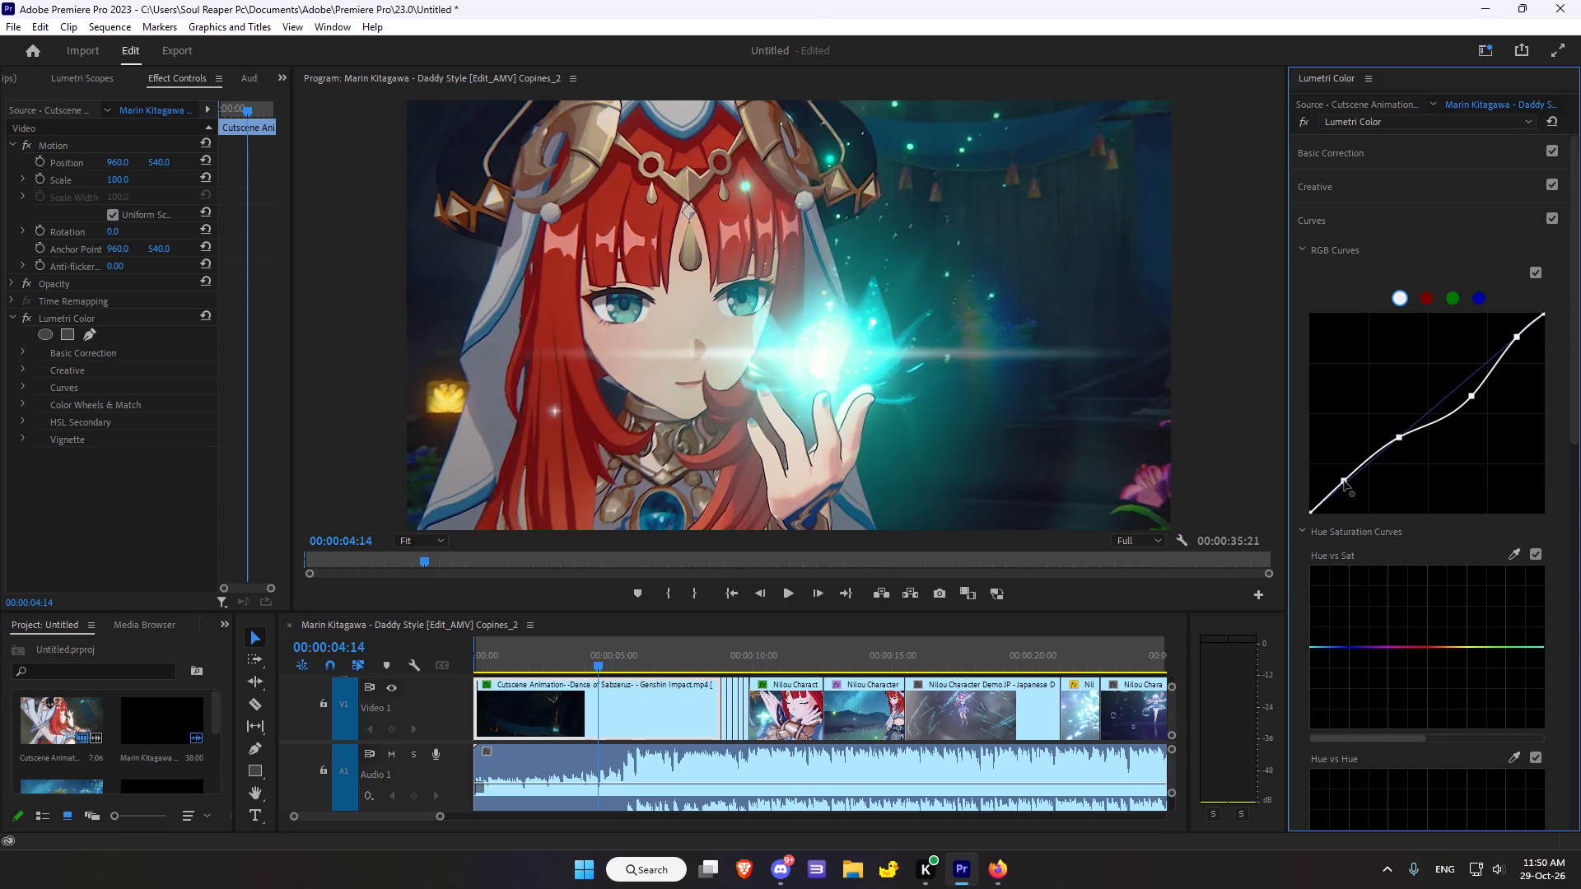
Compare the frame at 00:00:04:14 with the Lumetri Color effect switched off and on, leaving it on.
click(23, 317)
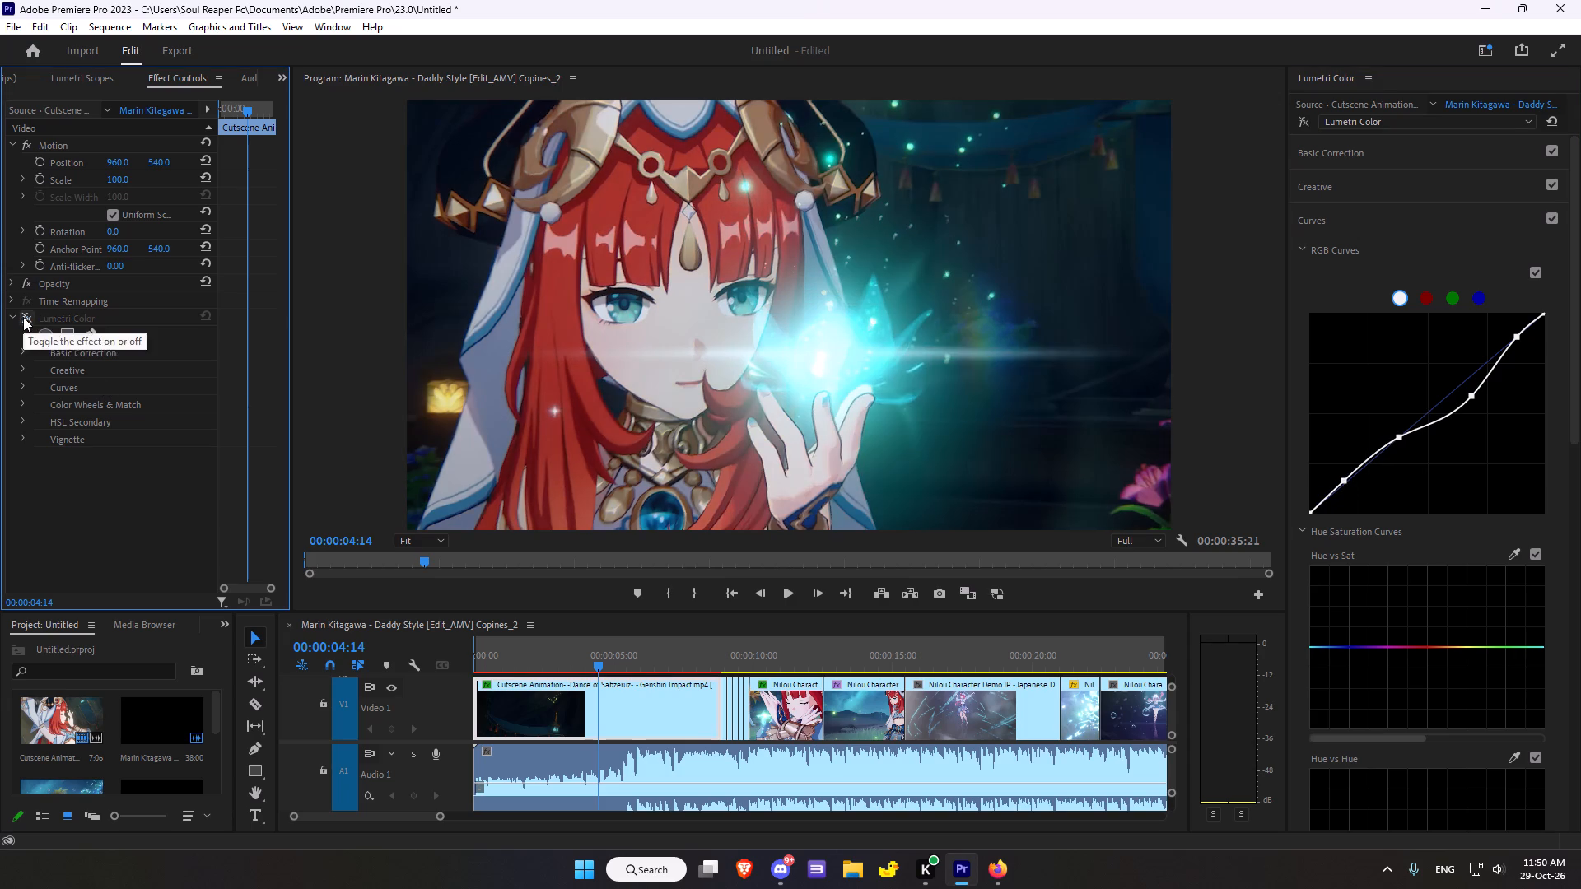
click(23, 317)
click(23, 317)
click(23, 317)
click(23, 317)
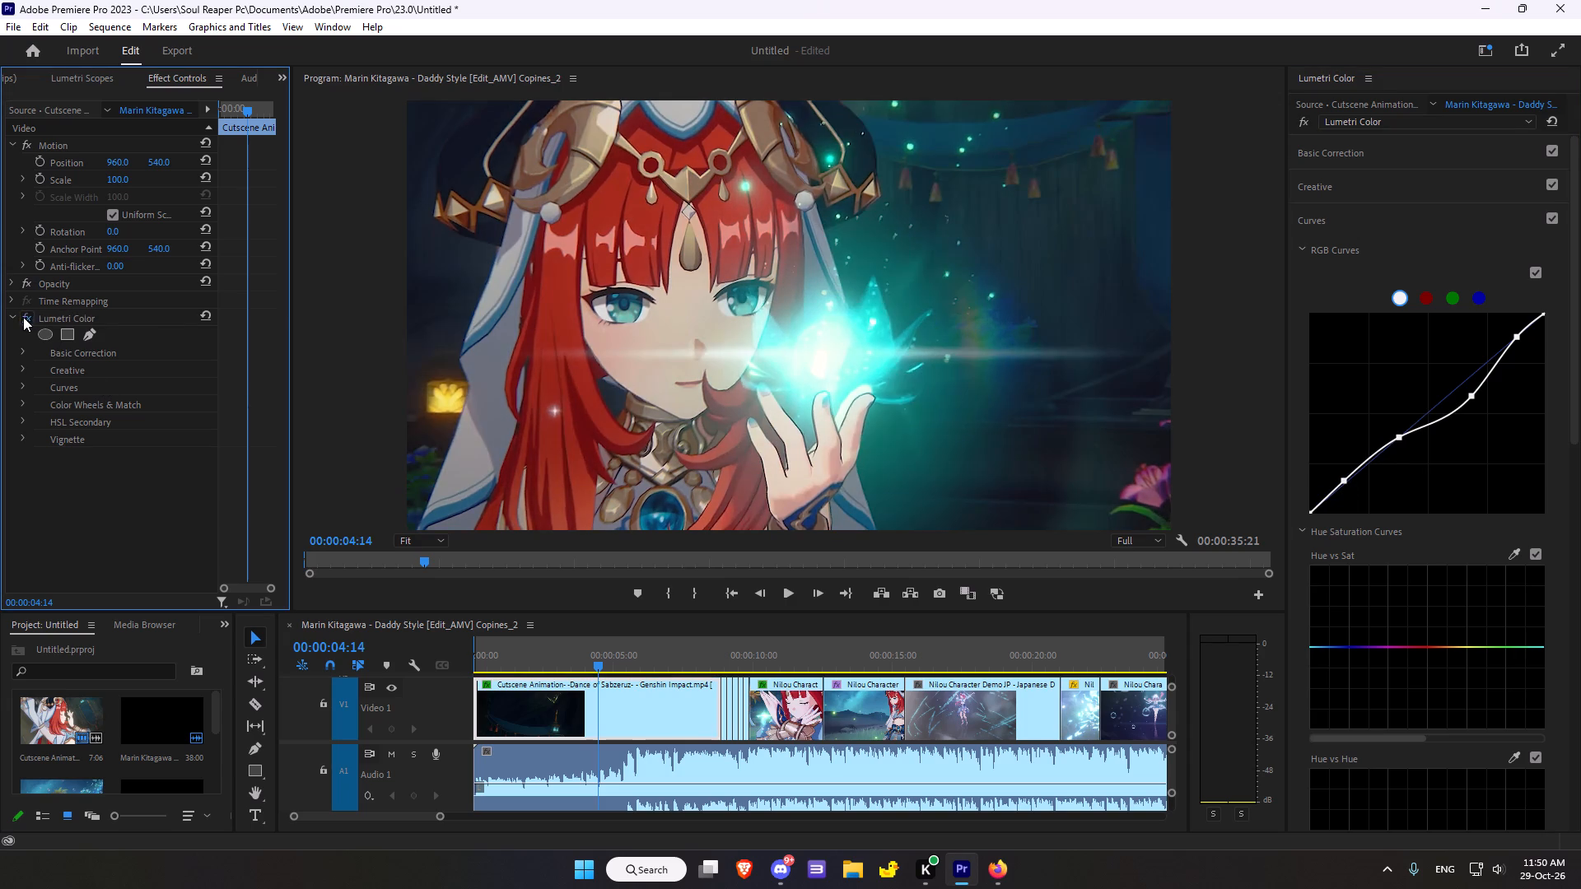
click(23, 317)
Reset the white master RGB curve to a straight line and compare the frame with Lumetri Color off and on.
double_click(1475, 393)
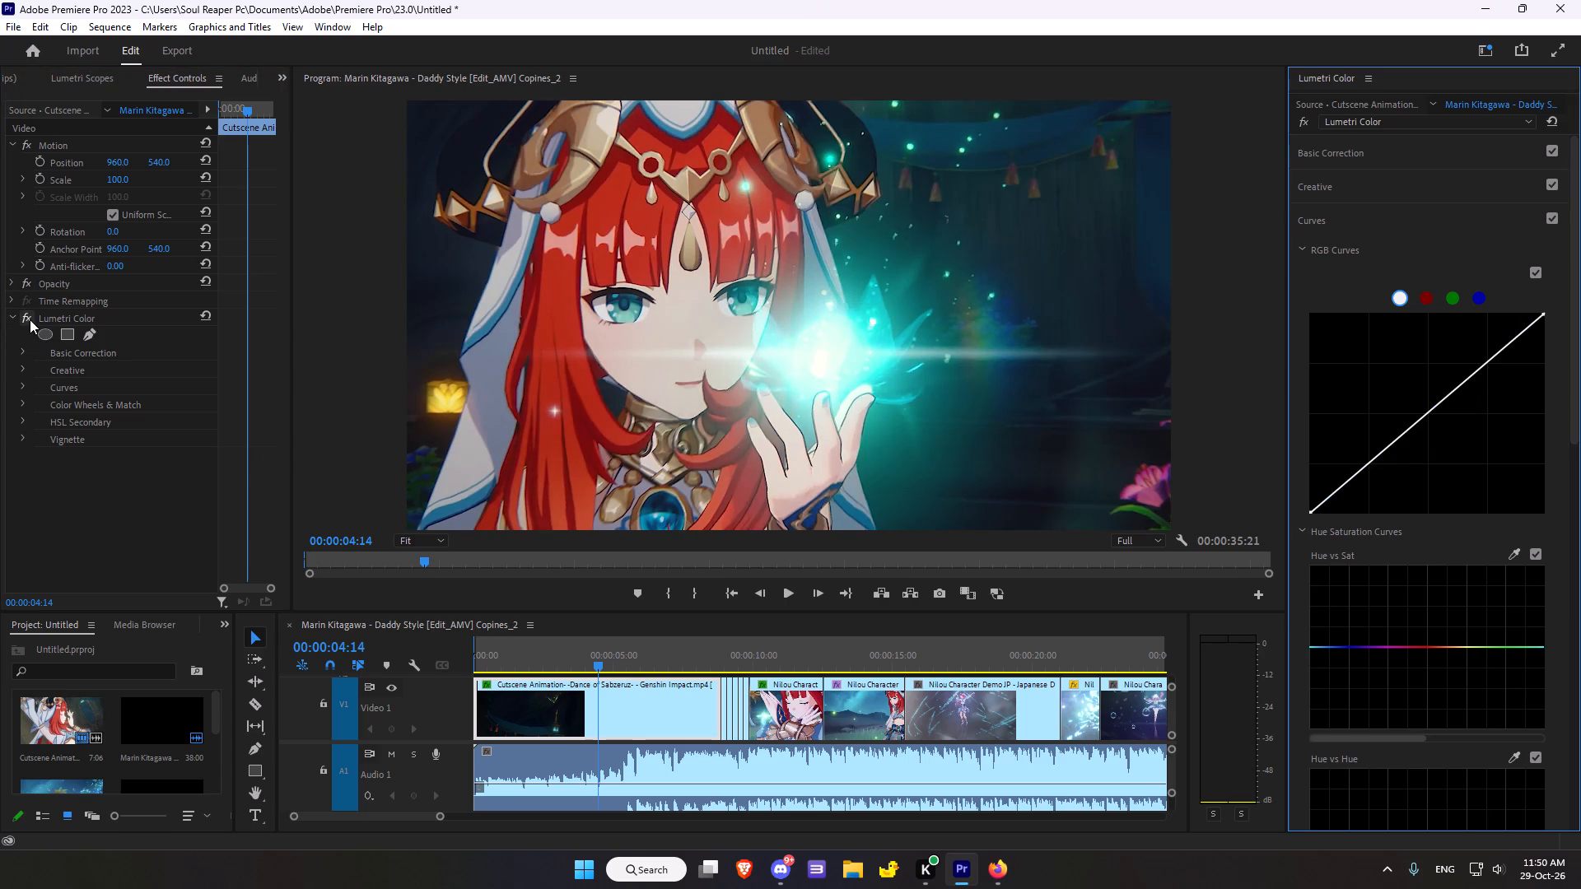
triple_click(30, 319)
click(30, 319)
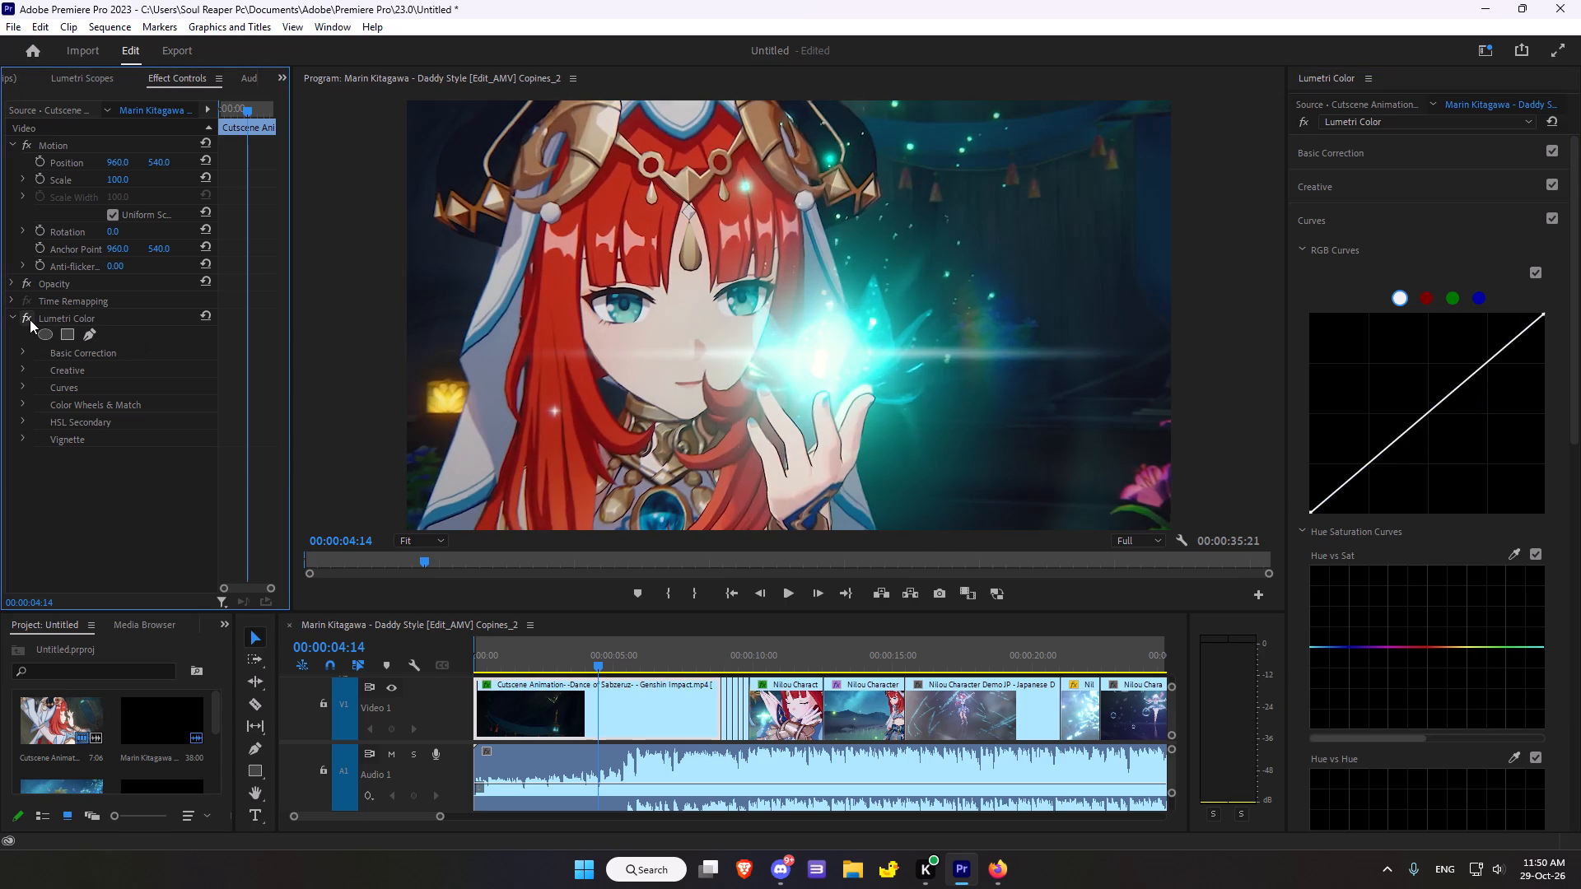
Play the graded clip from around 00:00:04:15 to review the look, ending on the frame at 00:00:04:13.
scroll(1260, 374, down, 5)
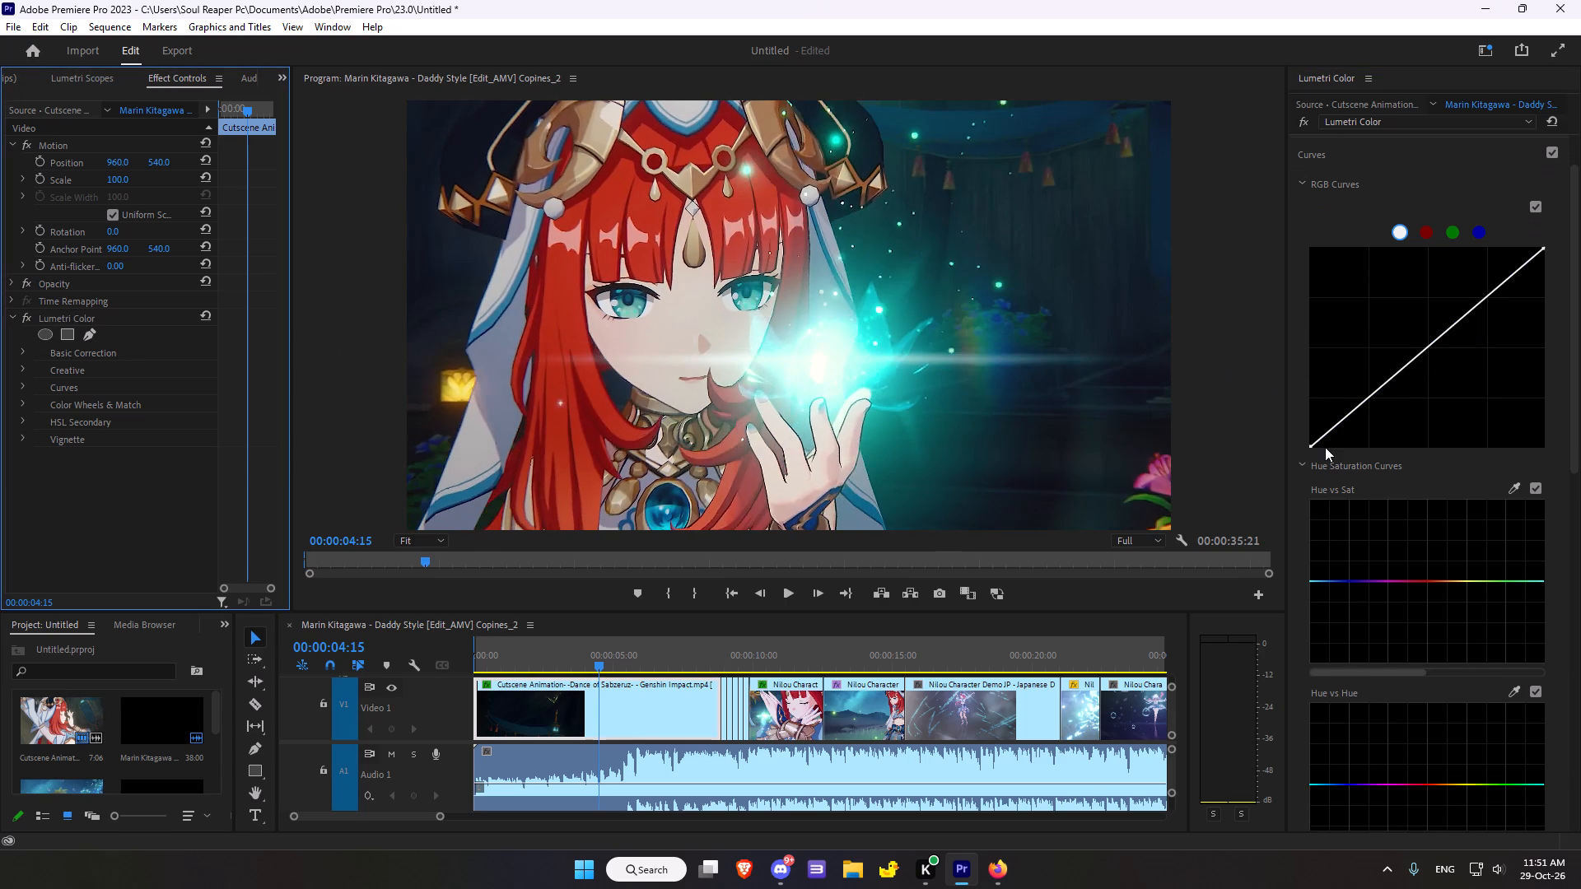
scroll(1457, 431, down, 3)
scroll(849, 451, down, 6)
scroll(849, 451, up, 6)
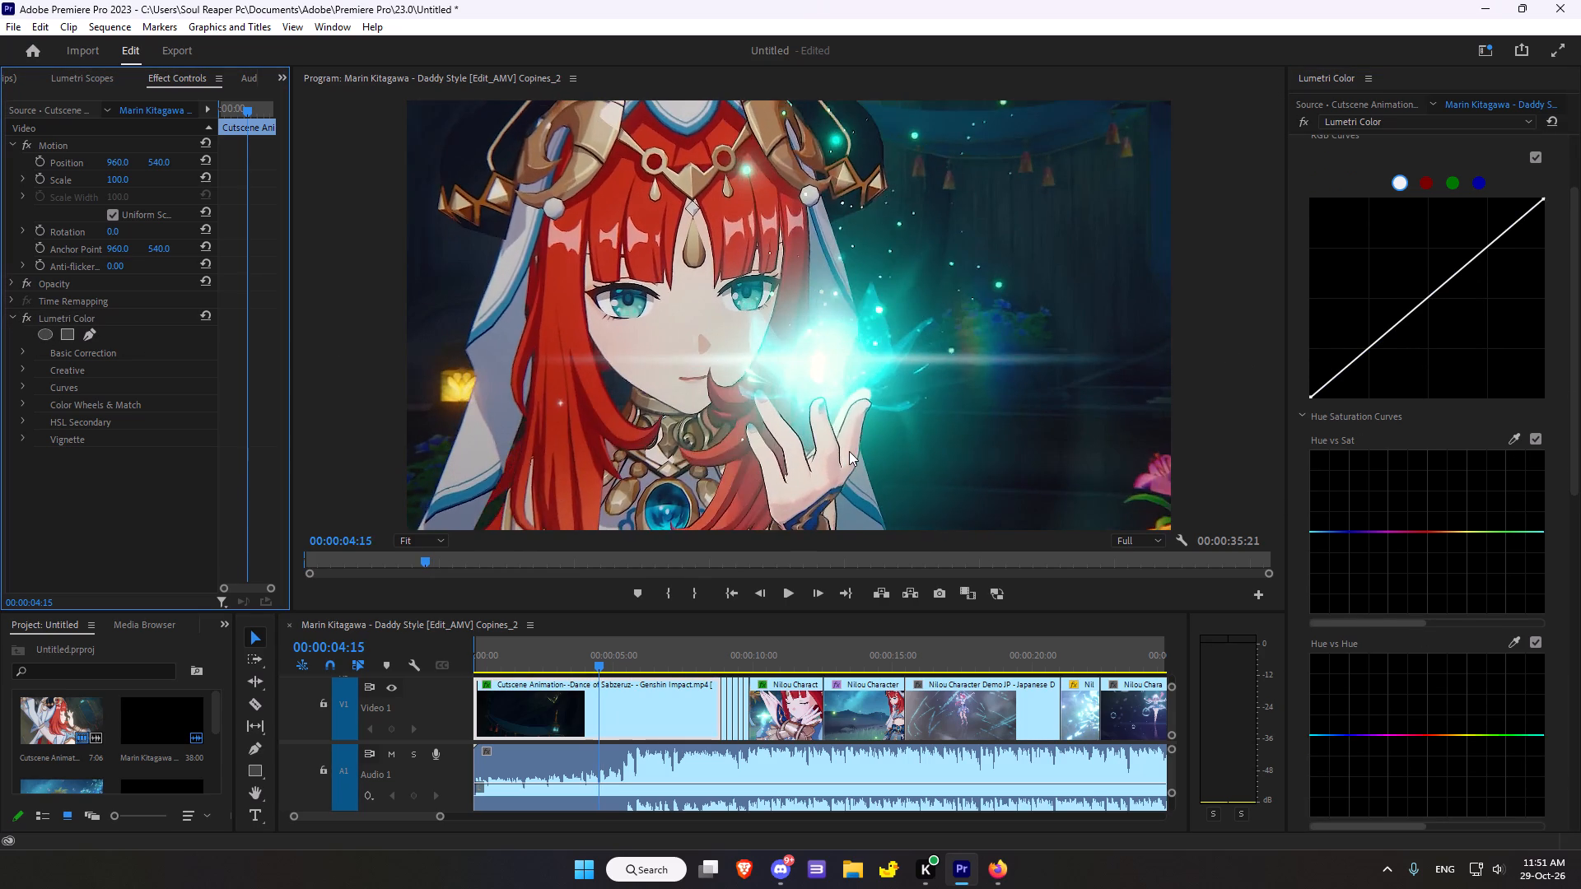
scroll(849, 451, down, 7)
scroll(849, 451, up, 7)
scroll(849, 451, down, 20)
scroll(849, 451, down, 2)
scroll(849, 451, up, 6)
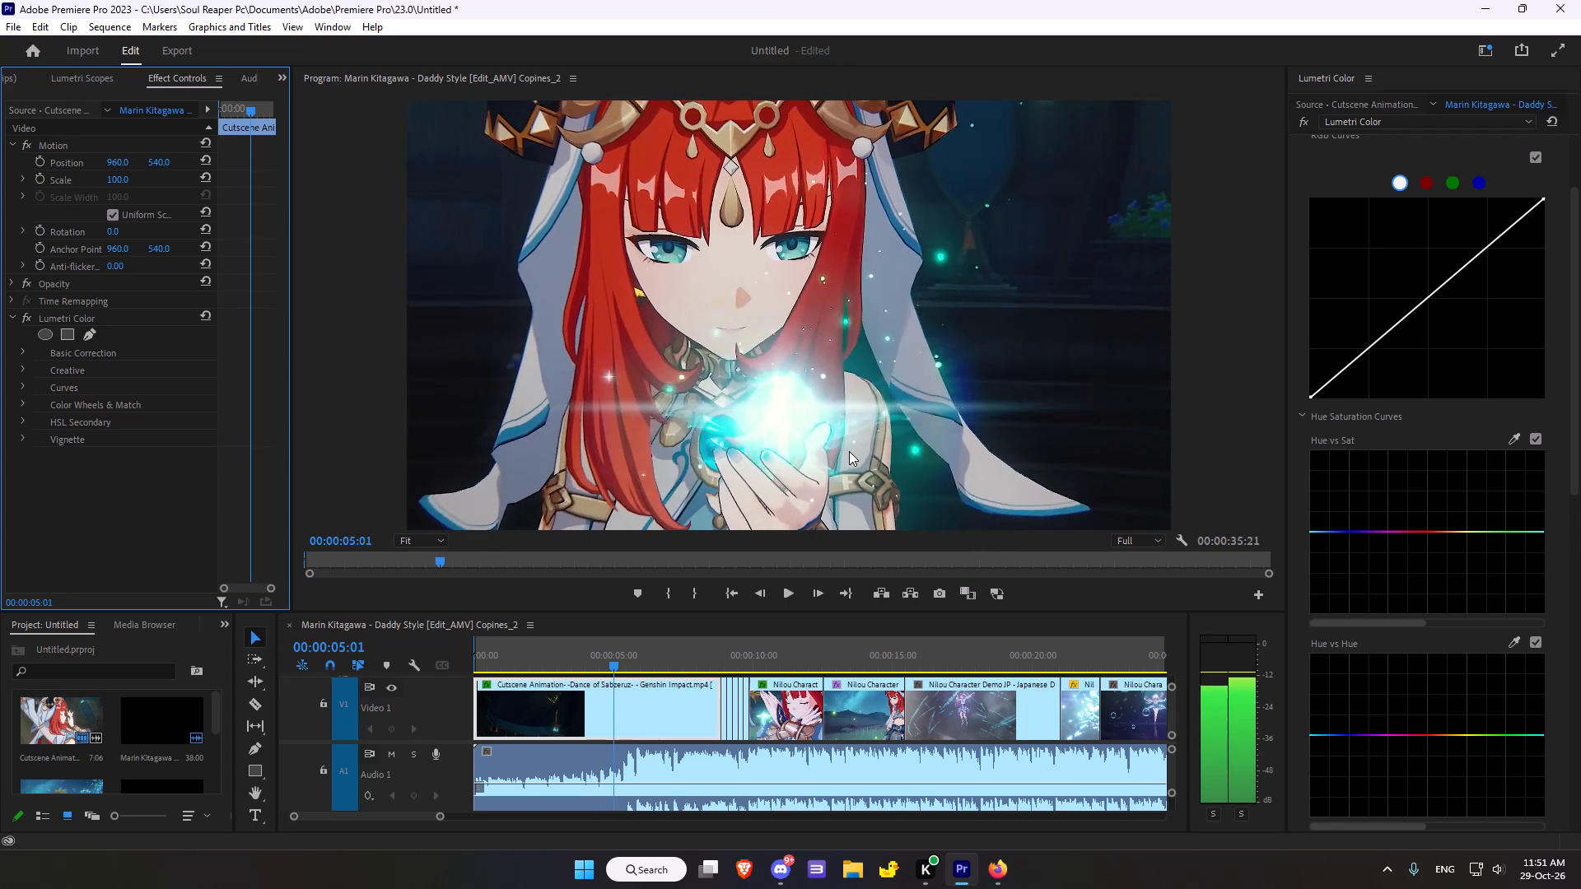
scroll(849, 451, up, 7)
scroll(849, 451, down, 6)
scroll(854, 449, up, 14)
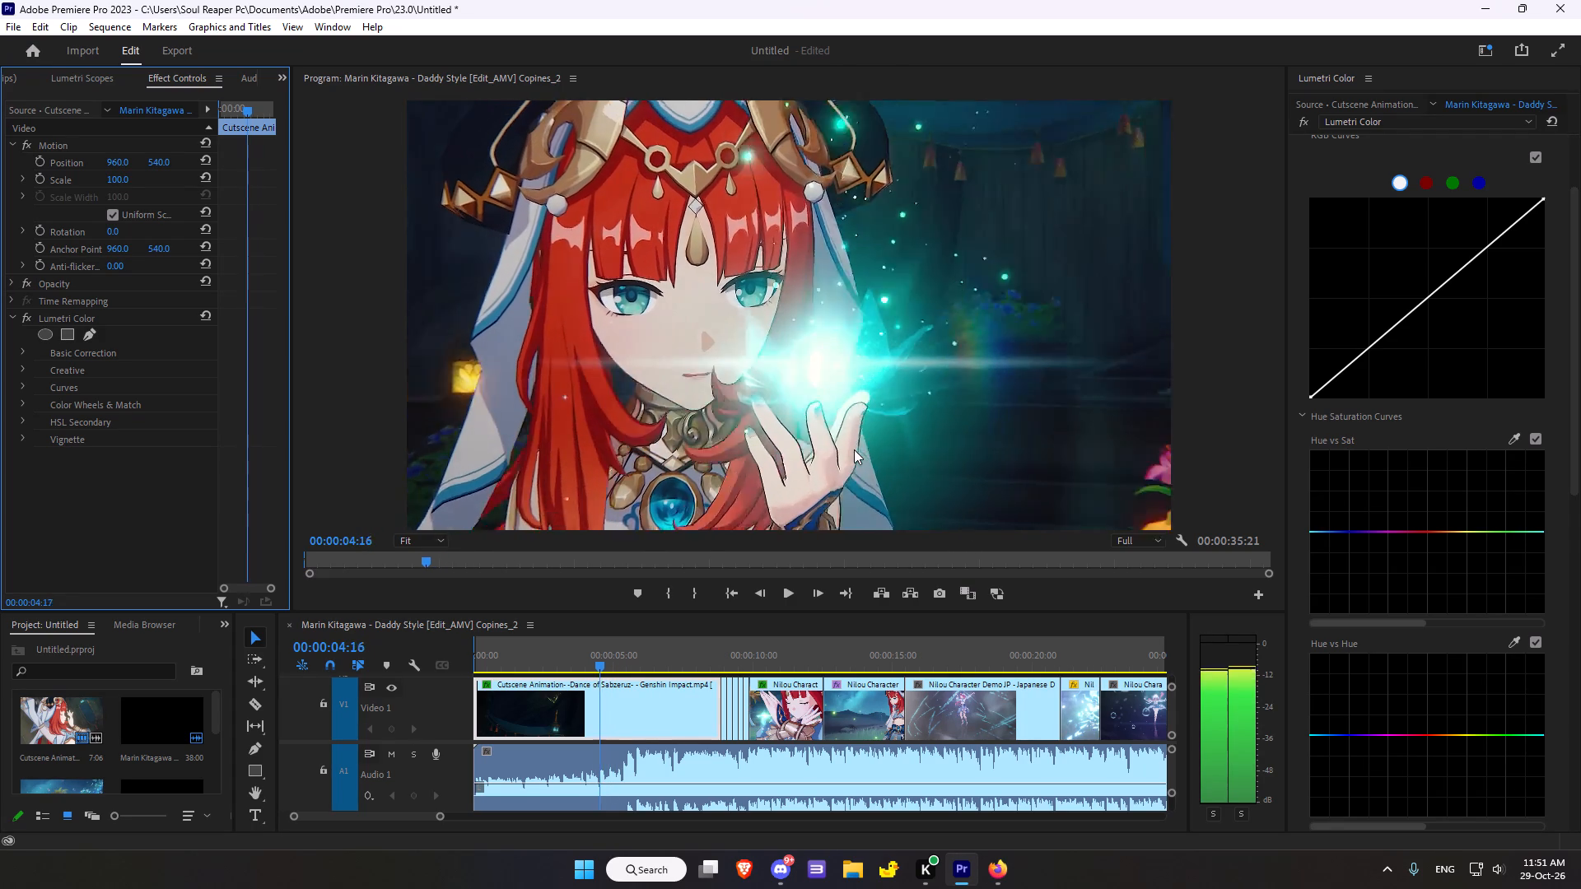
scroll(854, 449, up, 3)
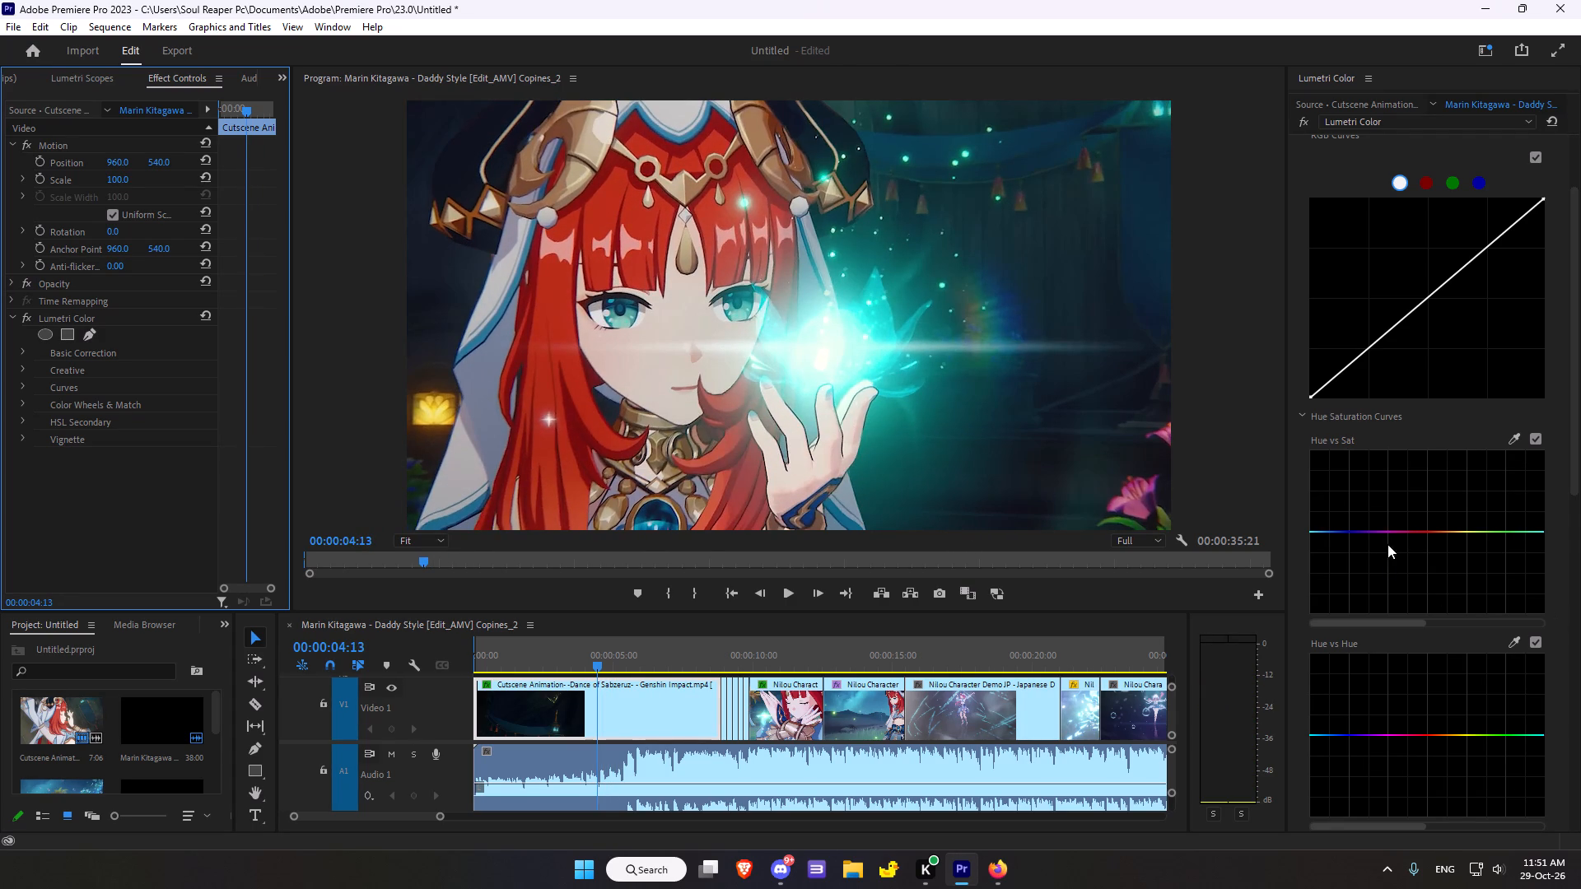
In the Hue vs Sat curve, sample the cyan glow above the character's hand and moderately raise that hue's saturation.
click(1517, 440)
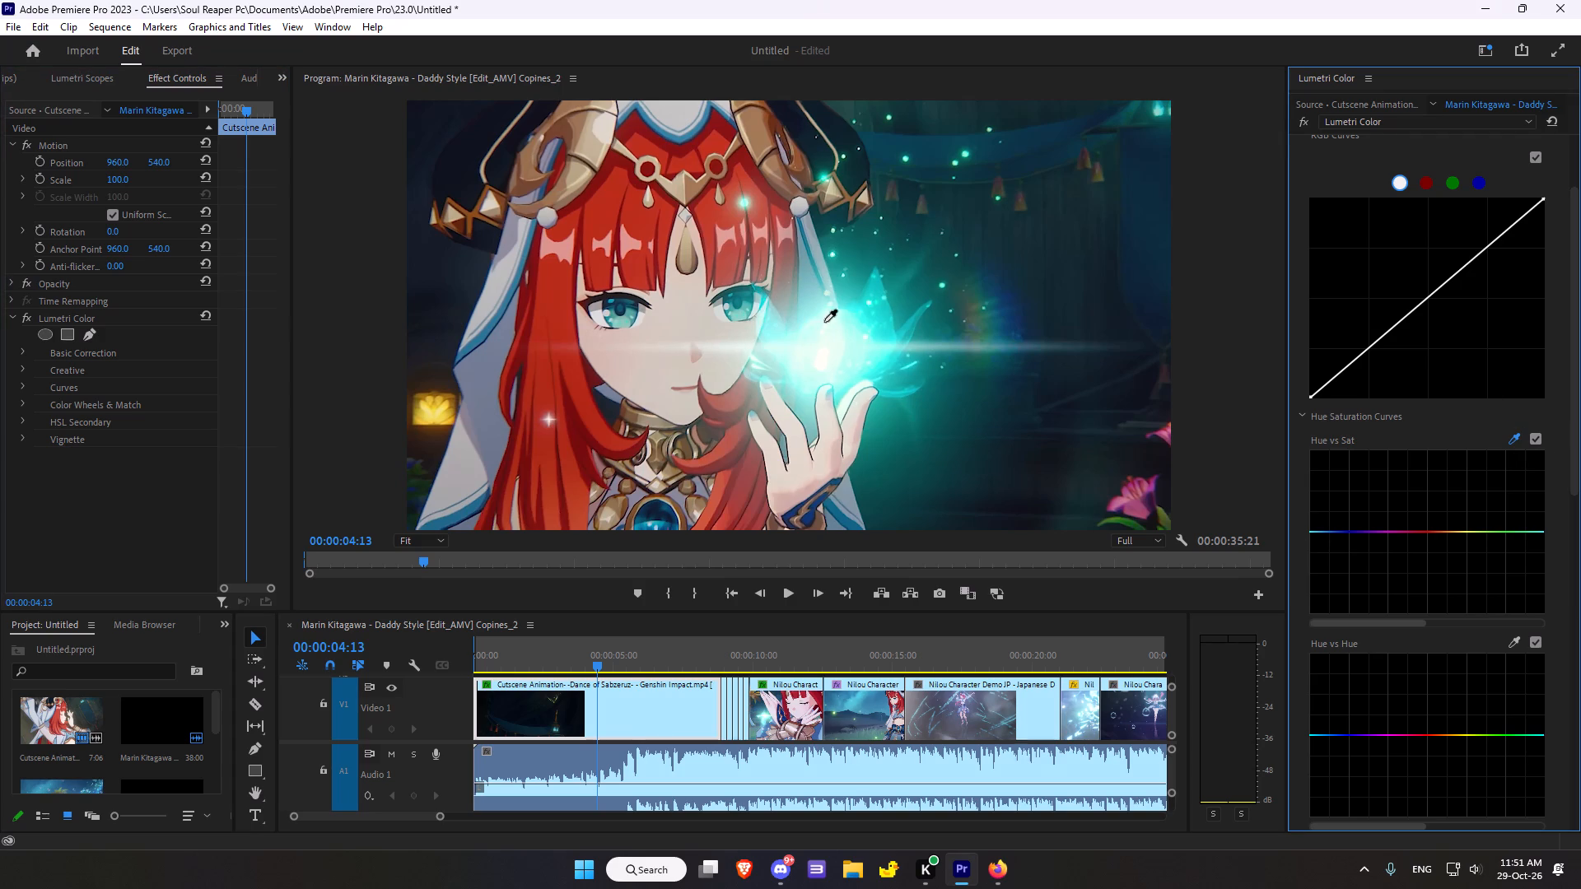
click(778, 334)
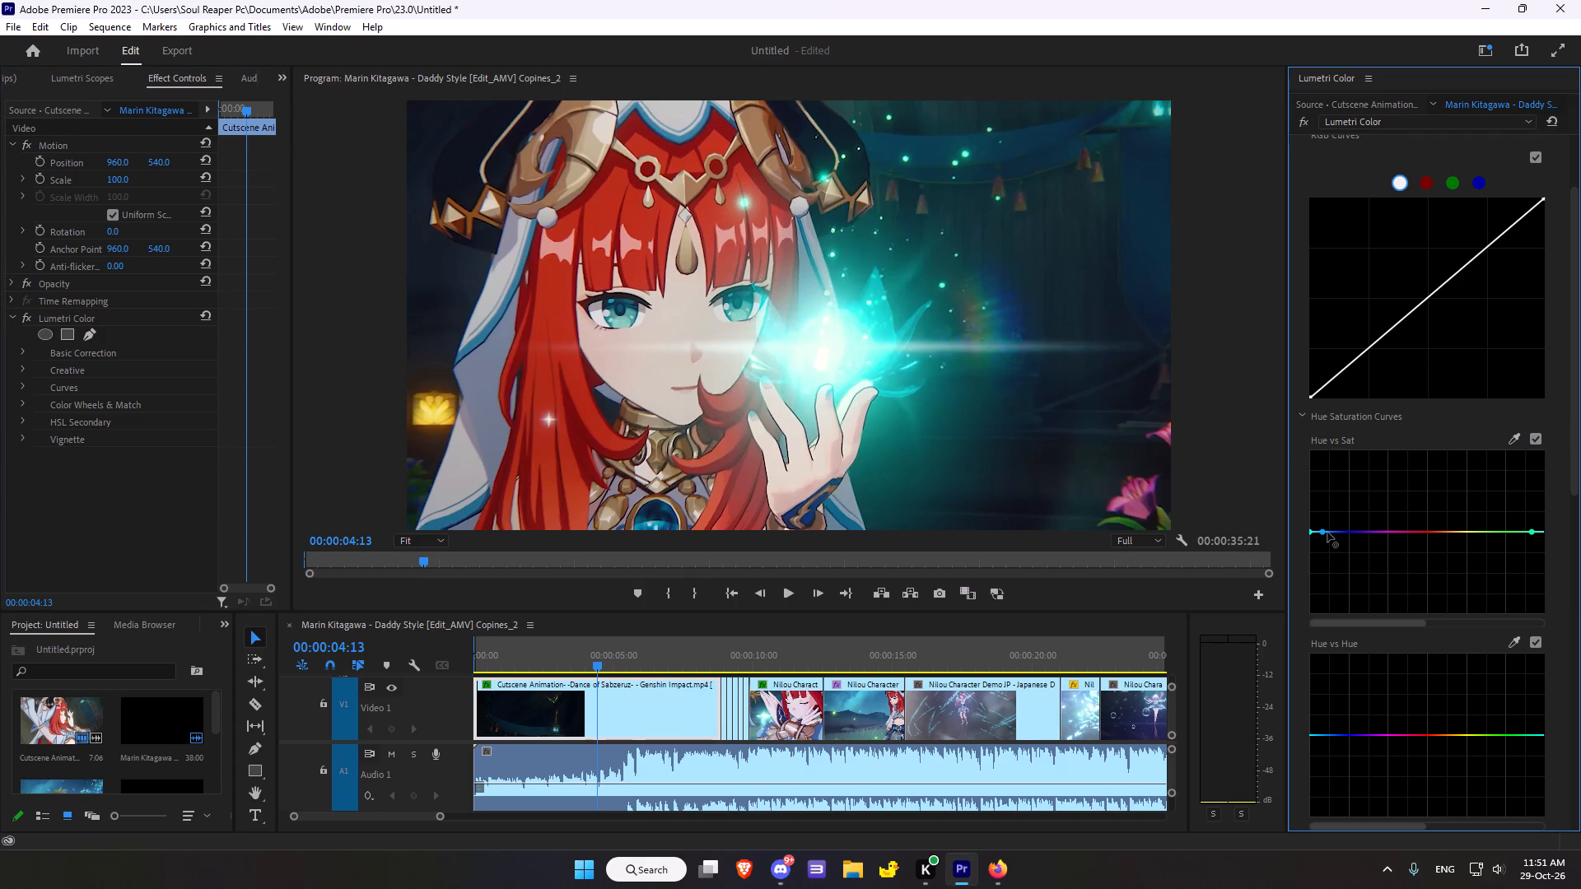
drag(1309, 533, 1313, 505)
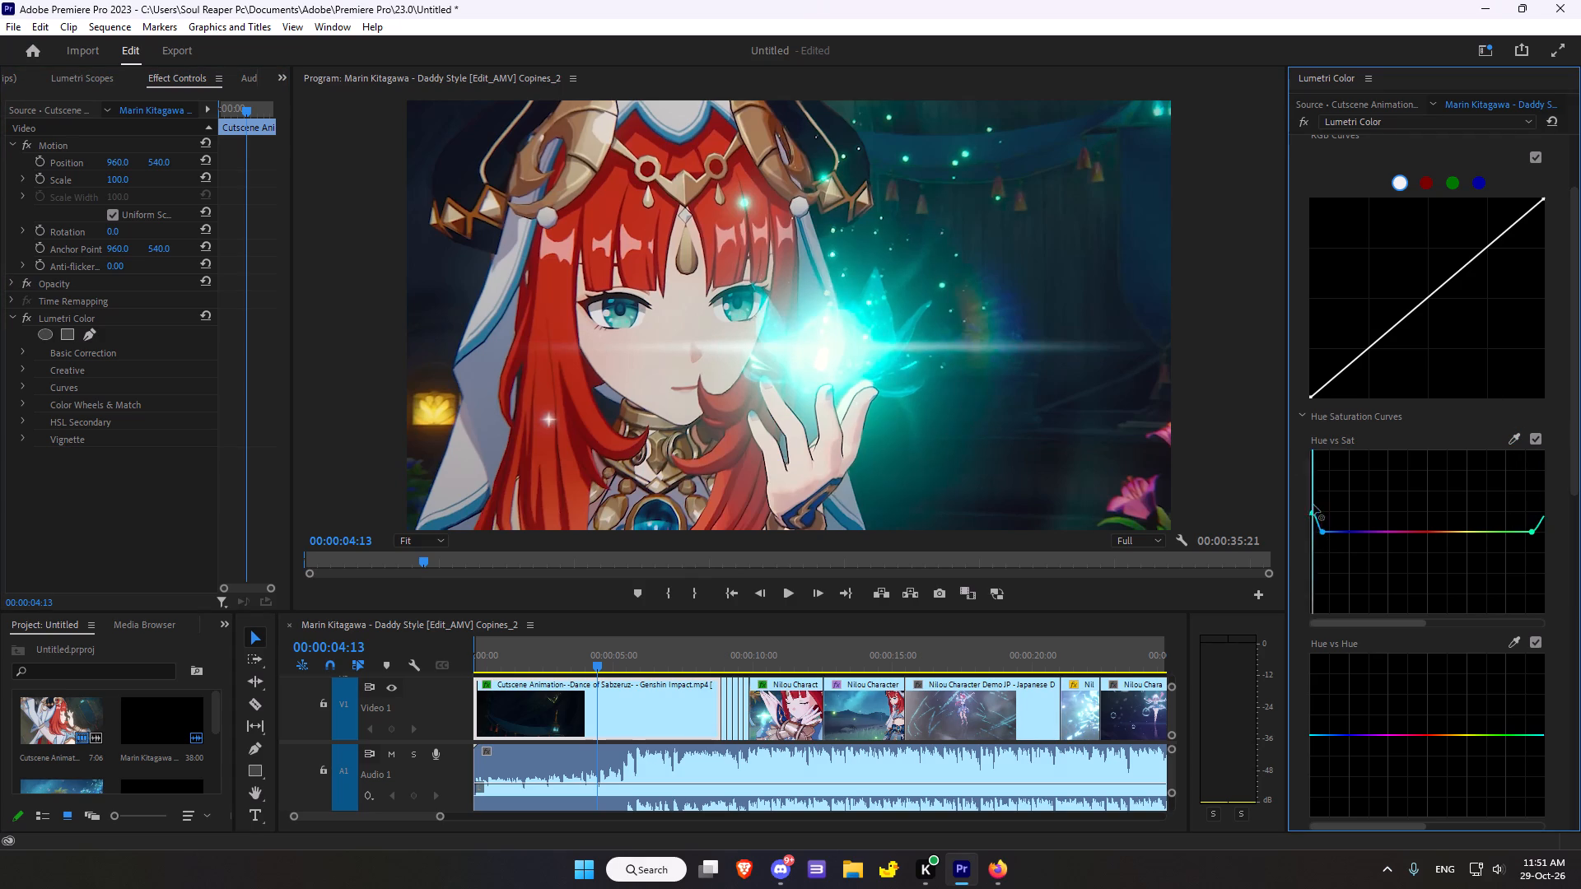
drag(1313, 505, 1304, 469)
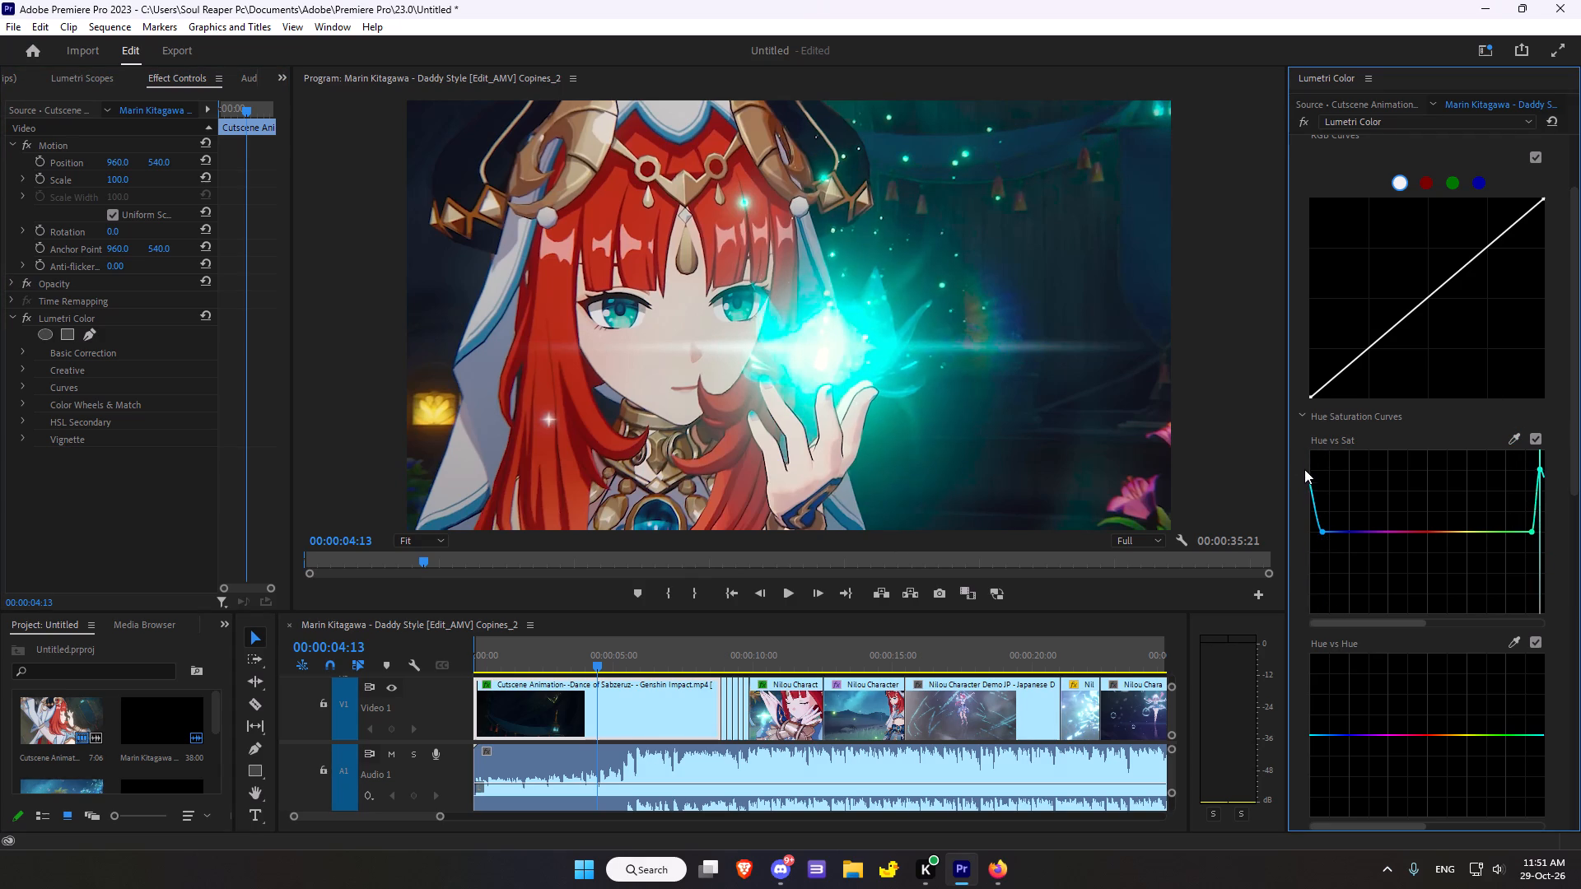
drag(1304, 469, 1313, 515)
Examine the remaining Hue Saturation curves: Hue vs Hue, Hue vs Luma and Luma vs Sat.
scroll(1414, 609, down, 4)
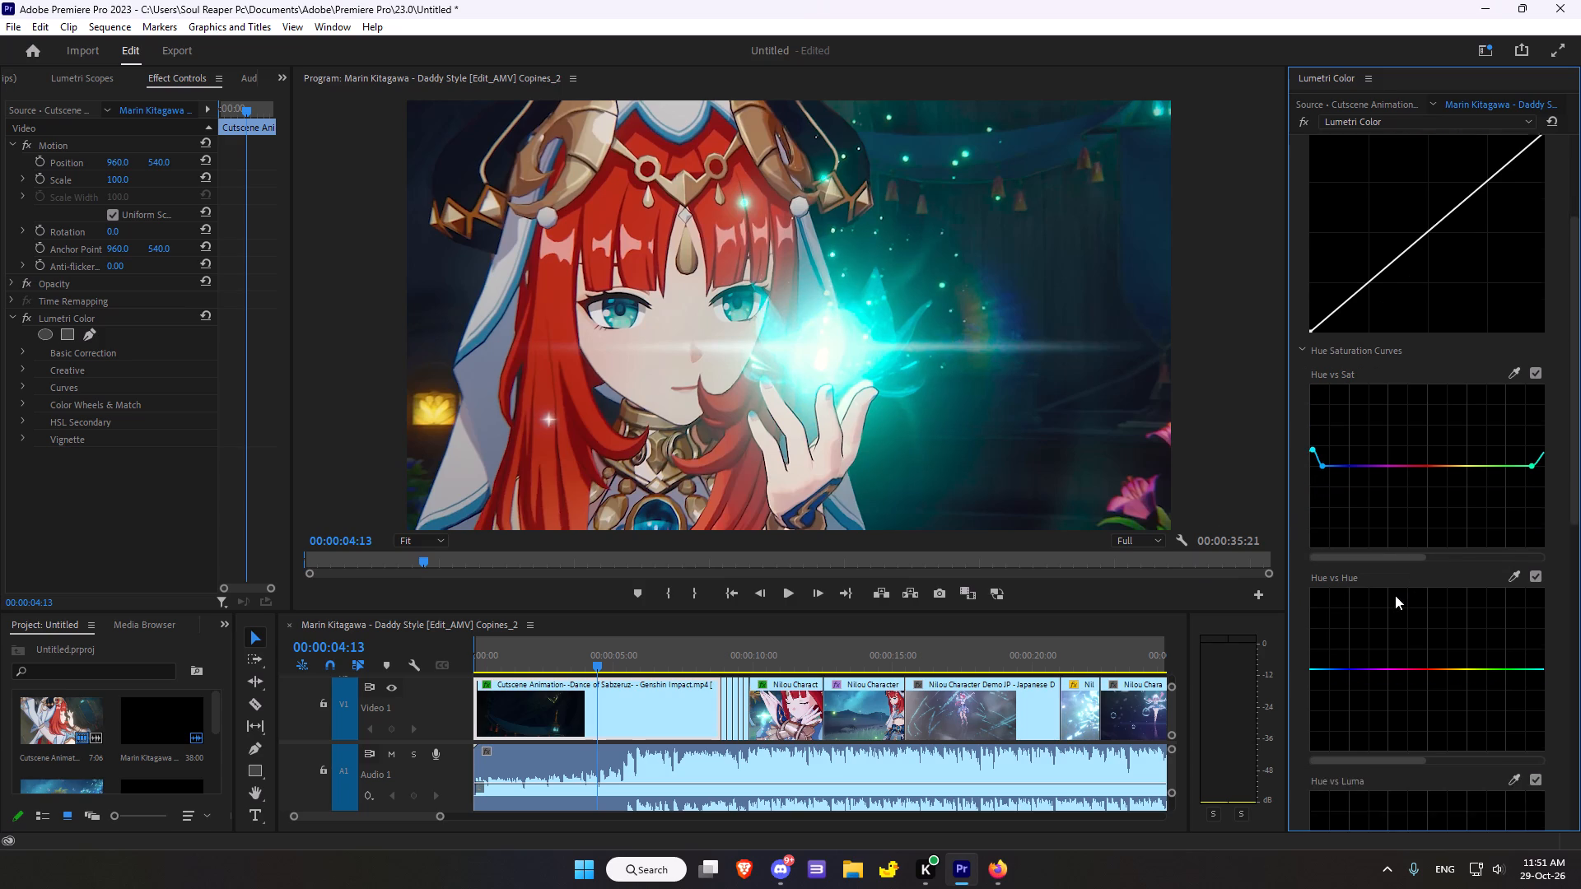
scroll(1395, 595, down, 4)
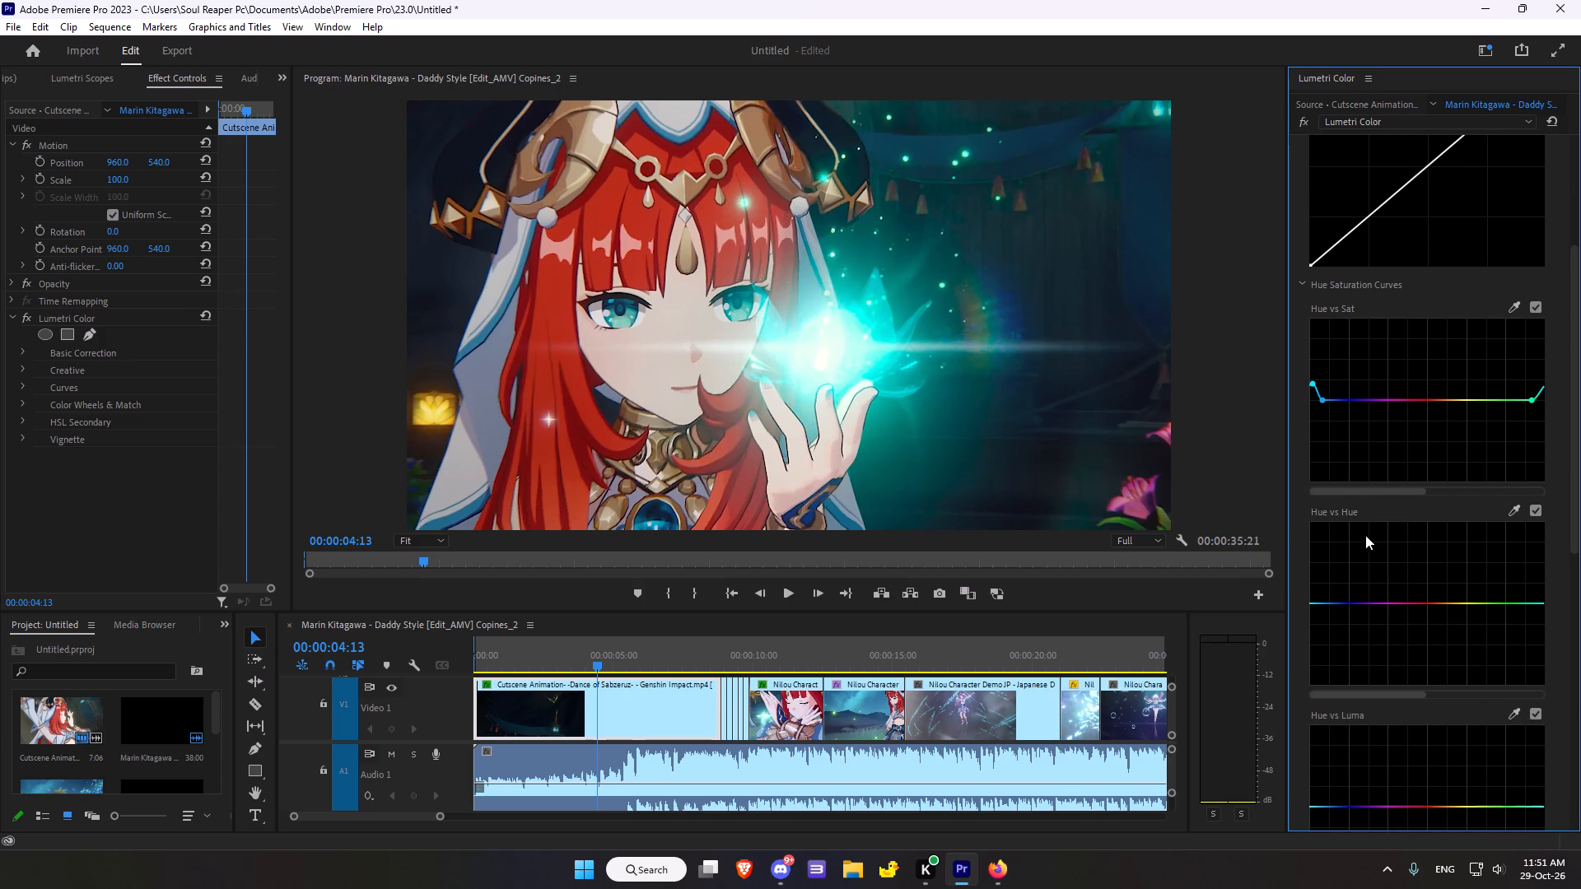
click(1122, 589)
scroll(1450, 542, down, 6)
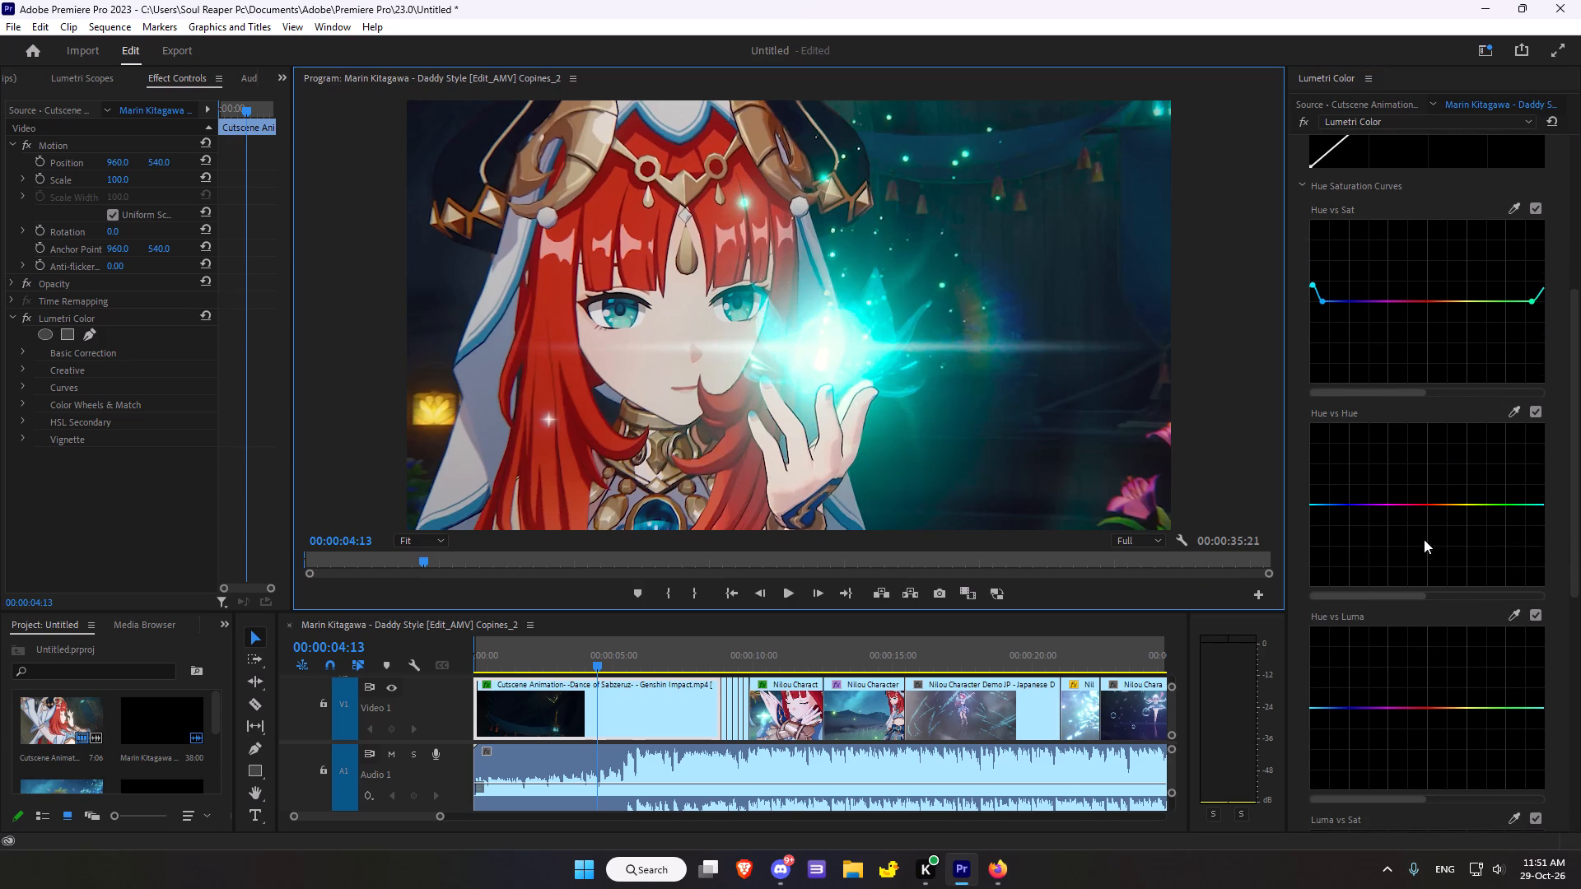
click(1368, 502)
scroll(1404, 531, down, 12)
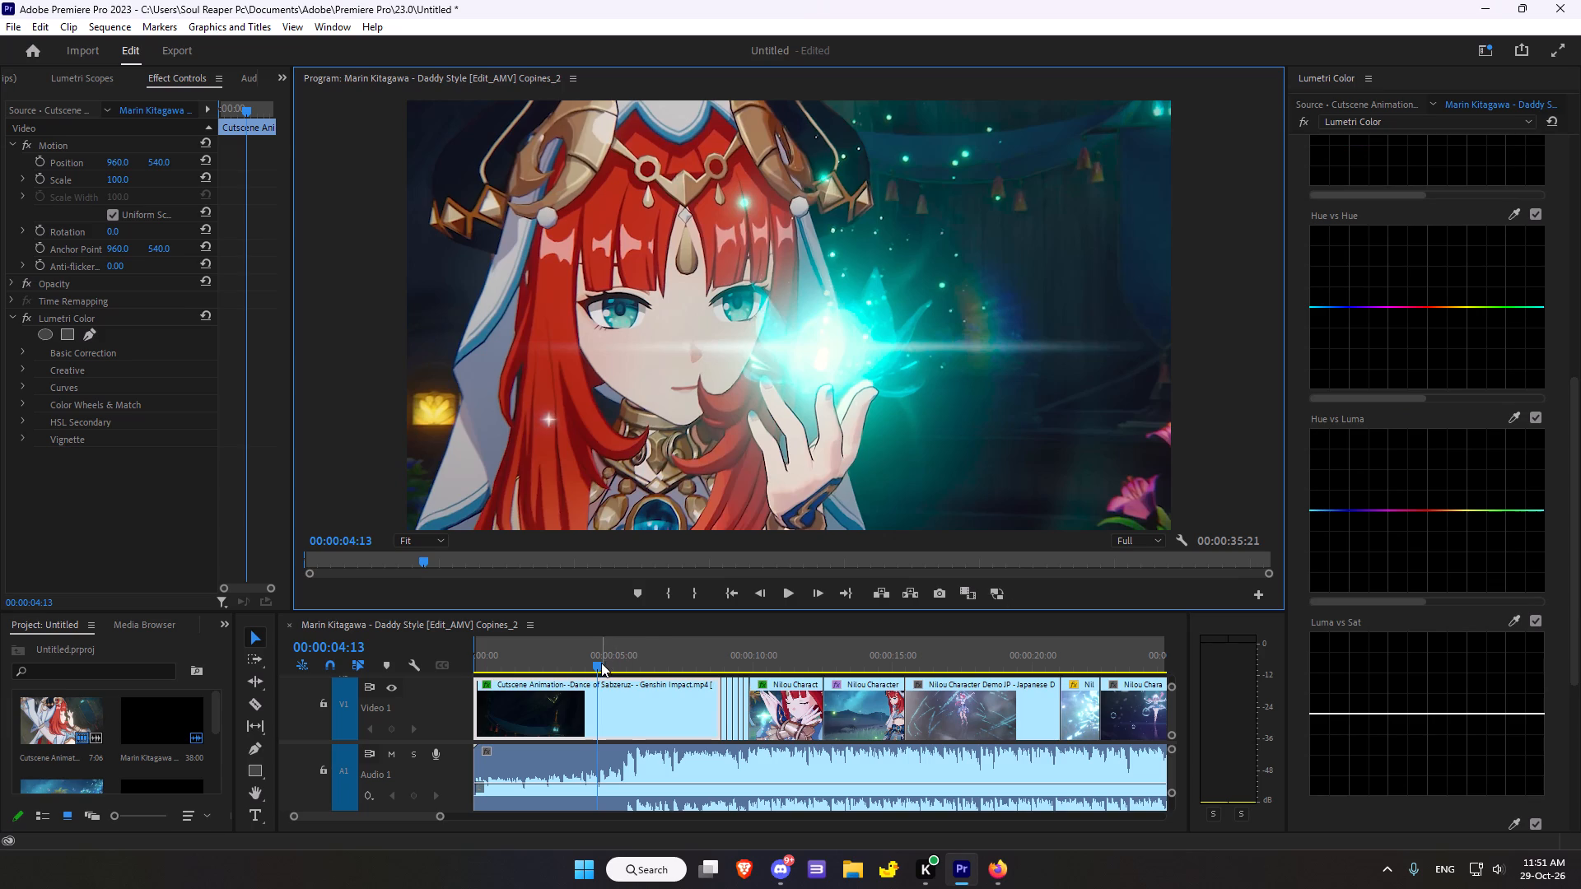
Select the short Cutscene Animation clip at 00:00:09:02 and reset its Lumetri Color effect.
drag(599, 663, 728, 657)
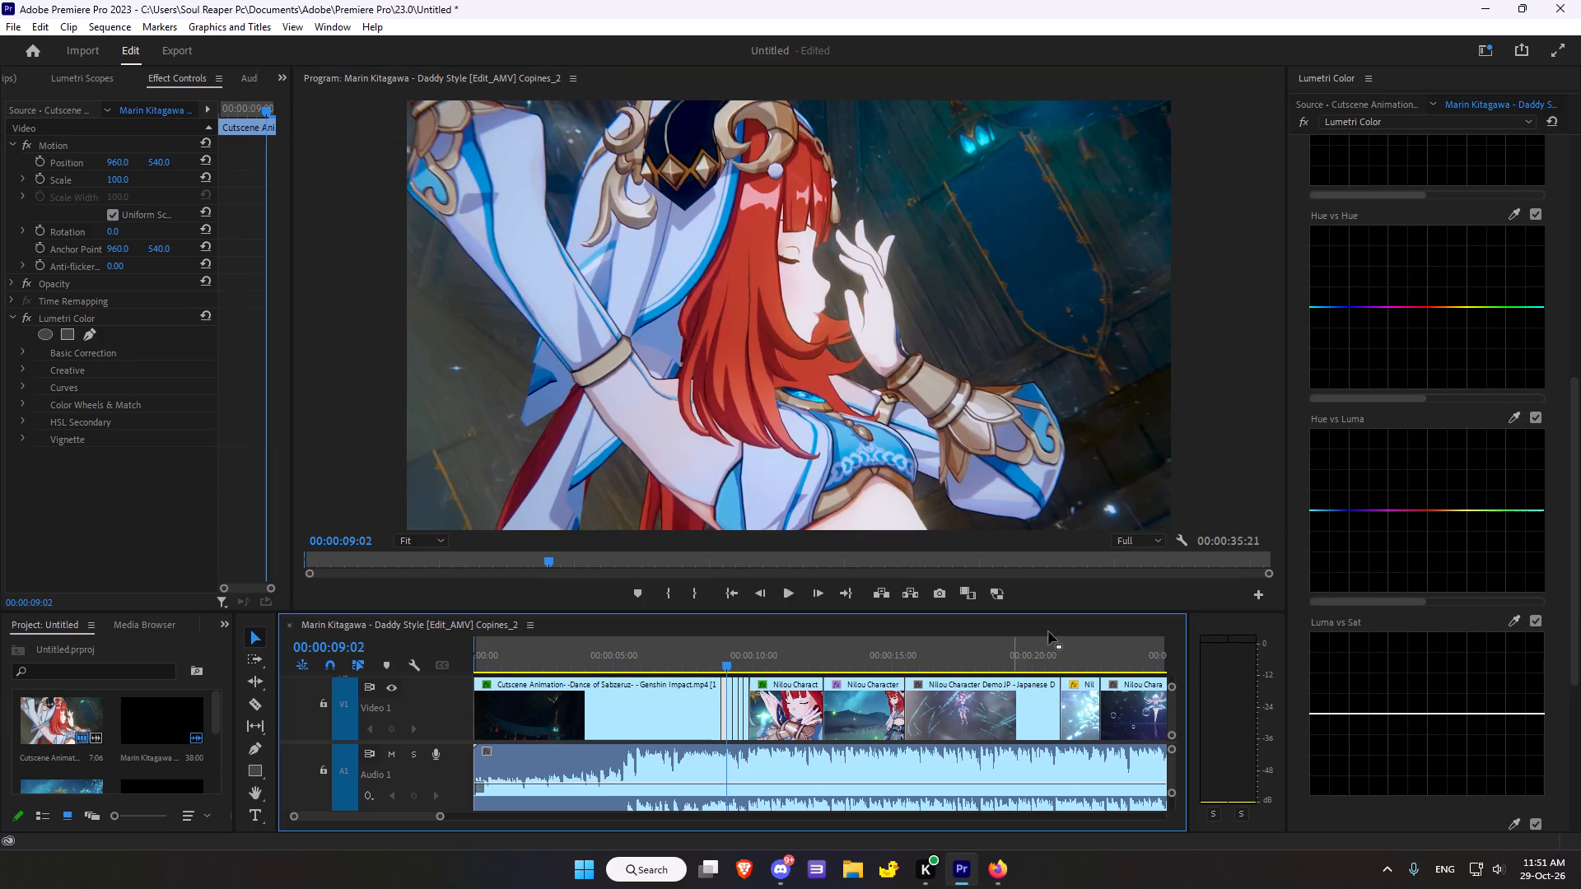
click(724, 691)
click(208, 314)
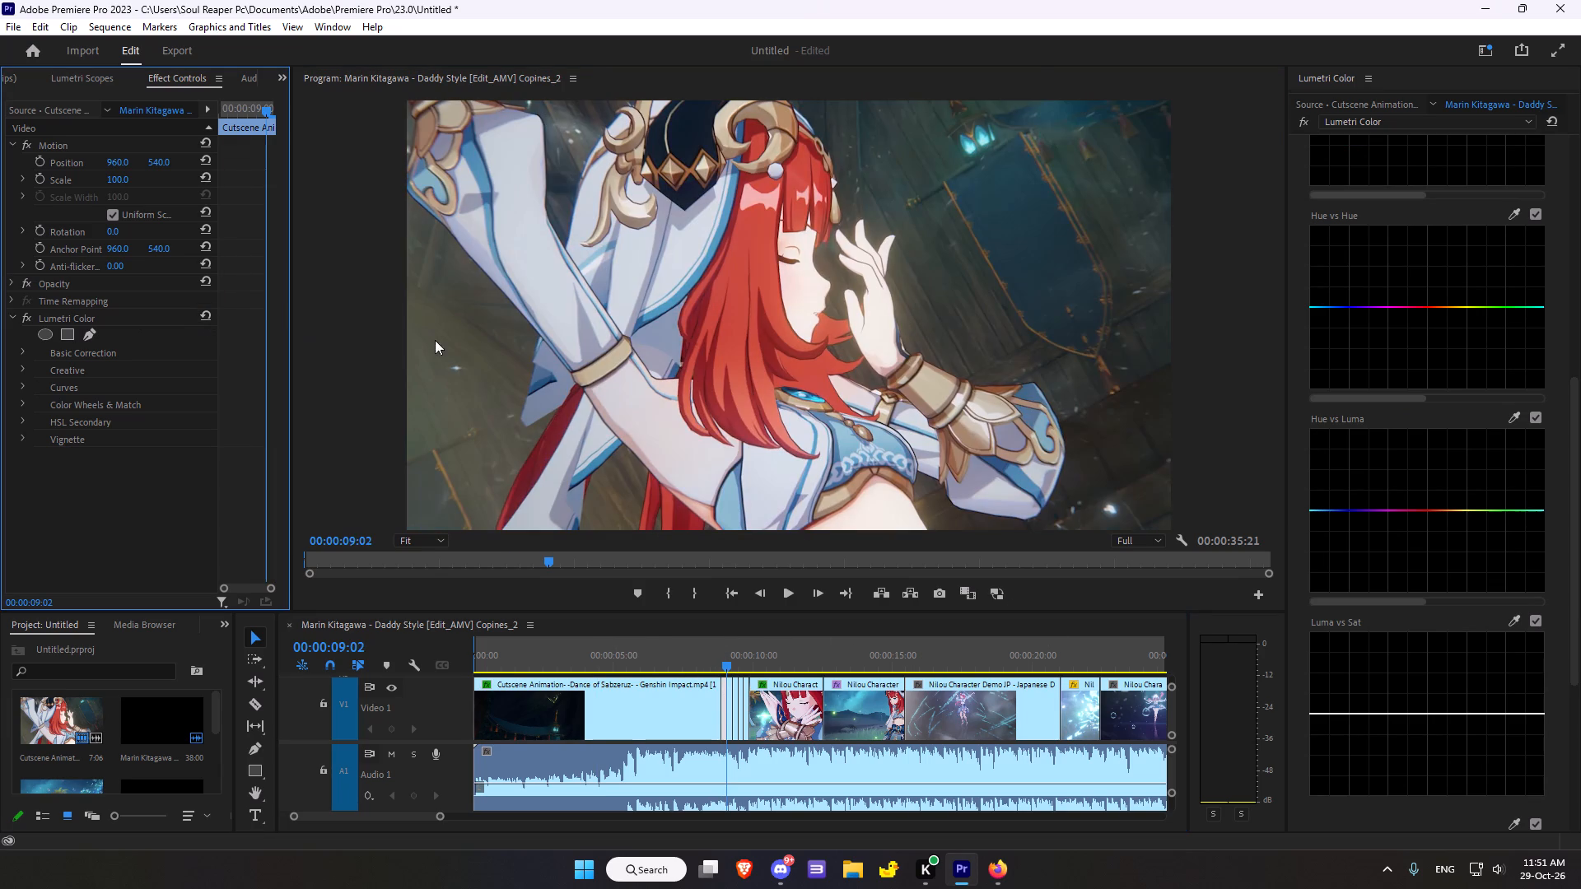
Set this clip's Basic Correction colour to Temperature -6.5, Tint 16.3 and Saturation 133.7.
scroll(1580, 413, up, 5)
click(1580, 435)
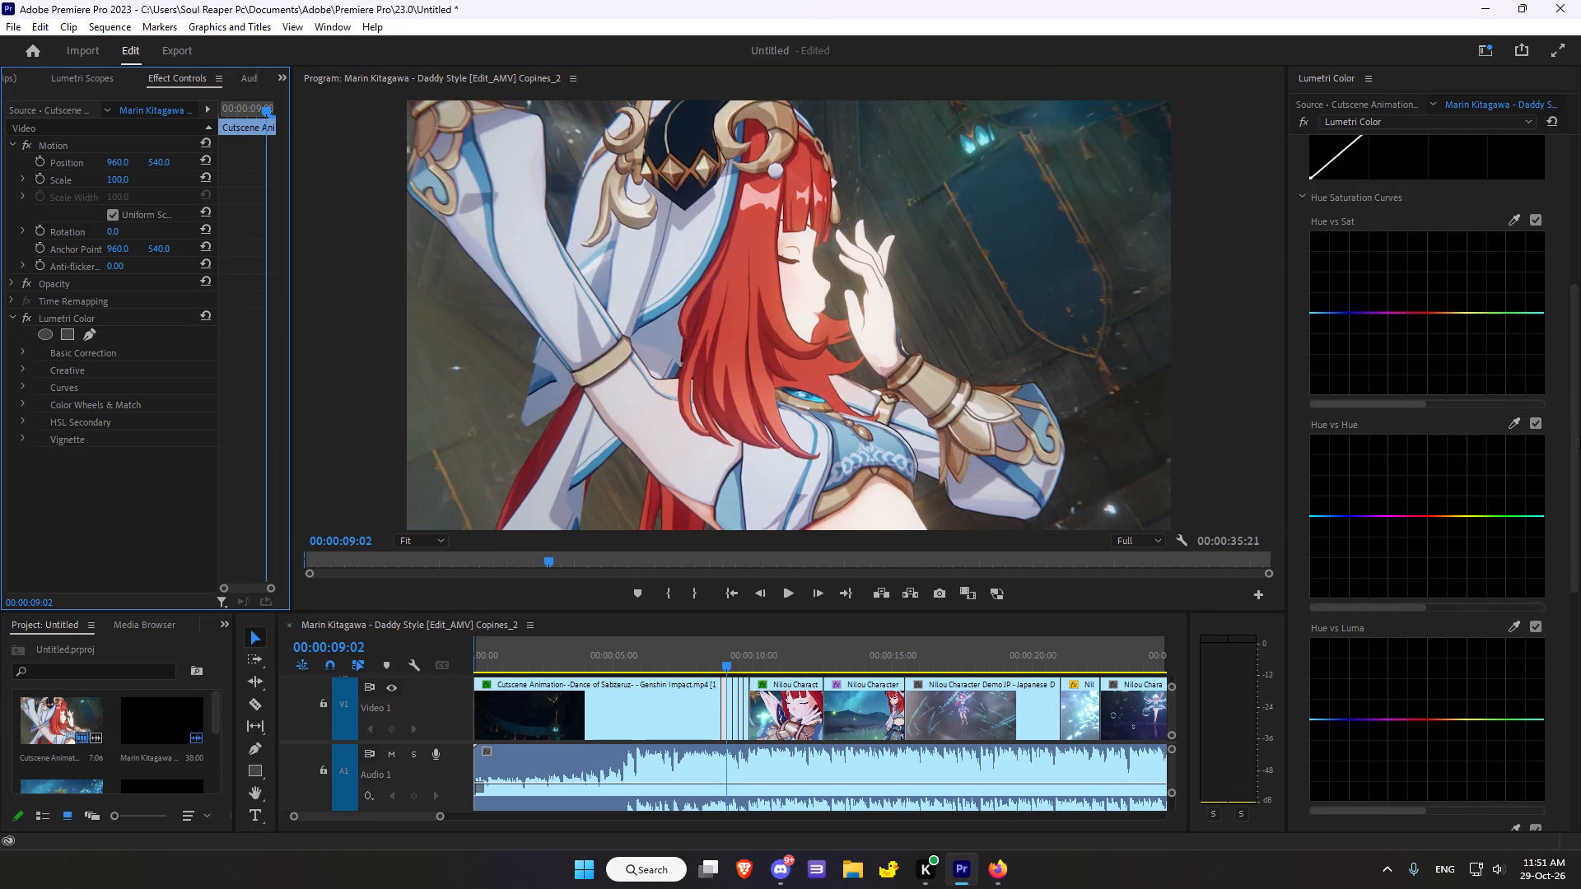
drag(1574, 431, 1580, 165)
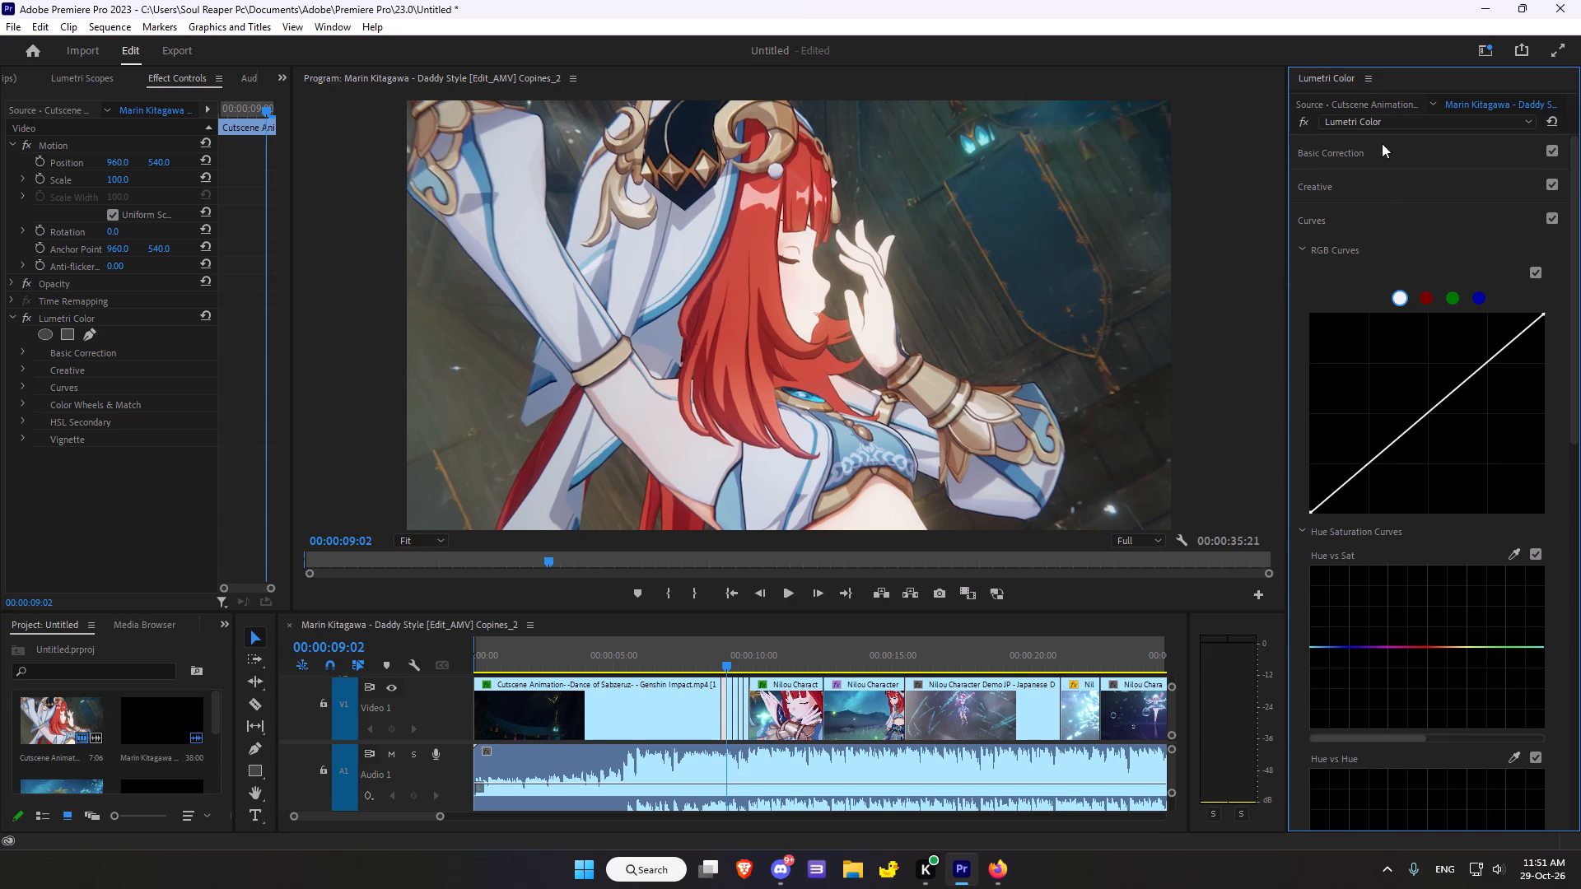
click(1315, 153)
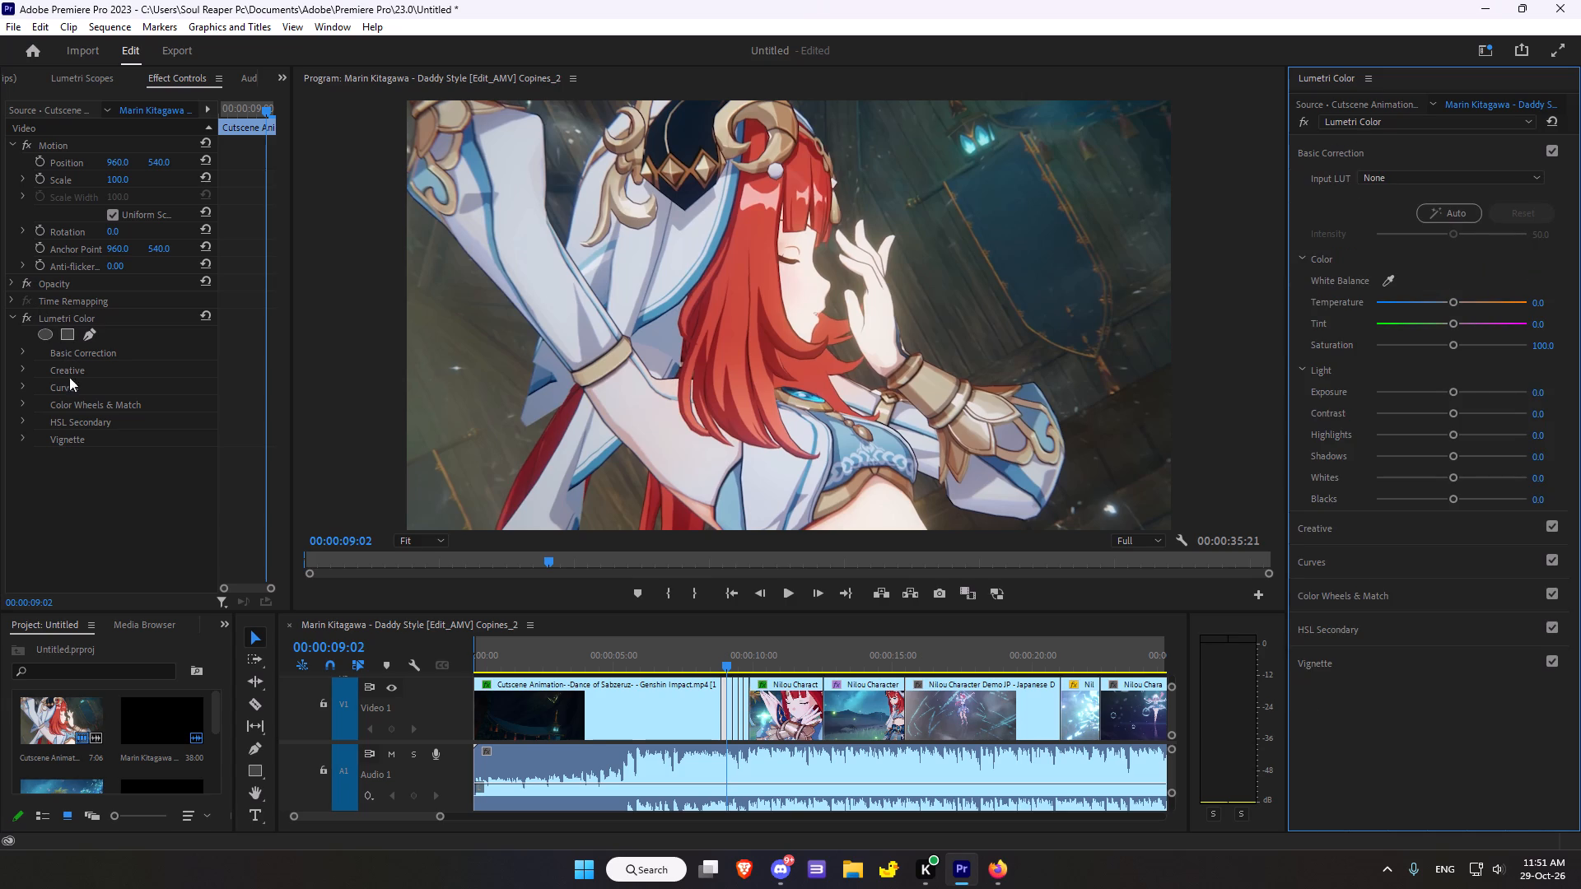
double_click(87, 421)
double_click(88, 419)
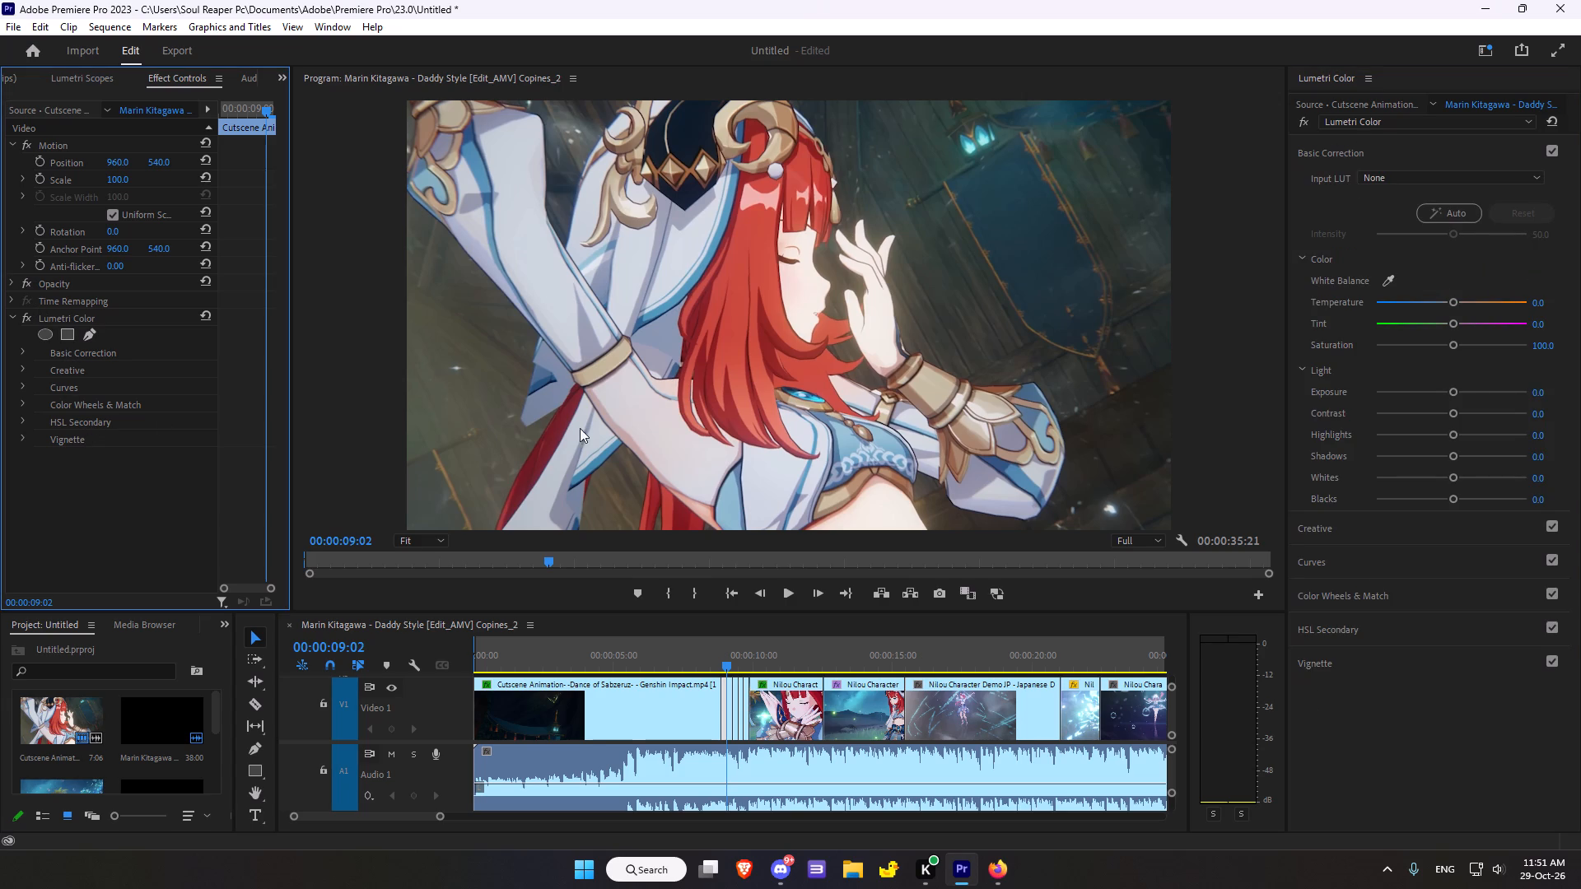
click(1284, 75)
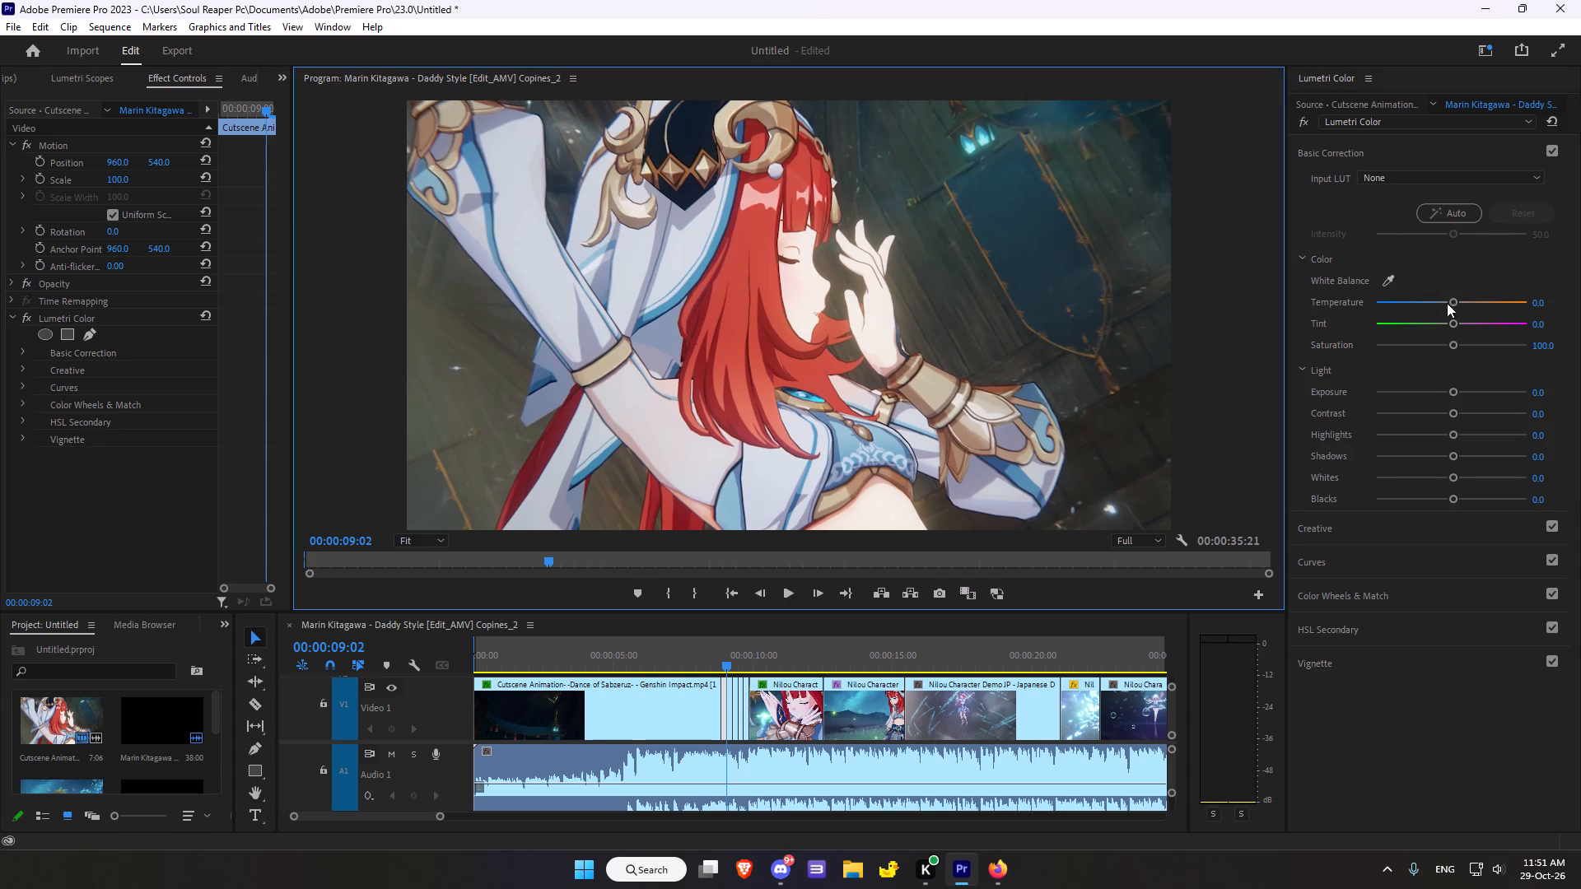
click(1452, 304)
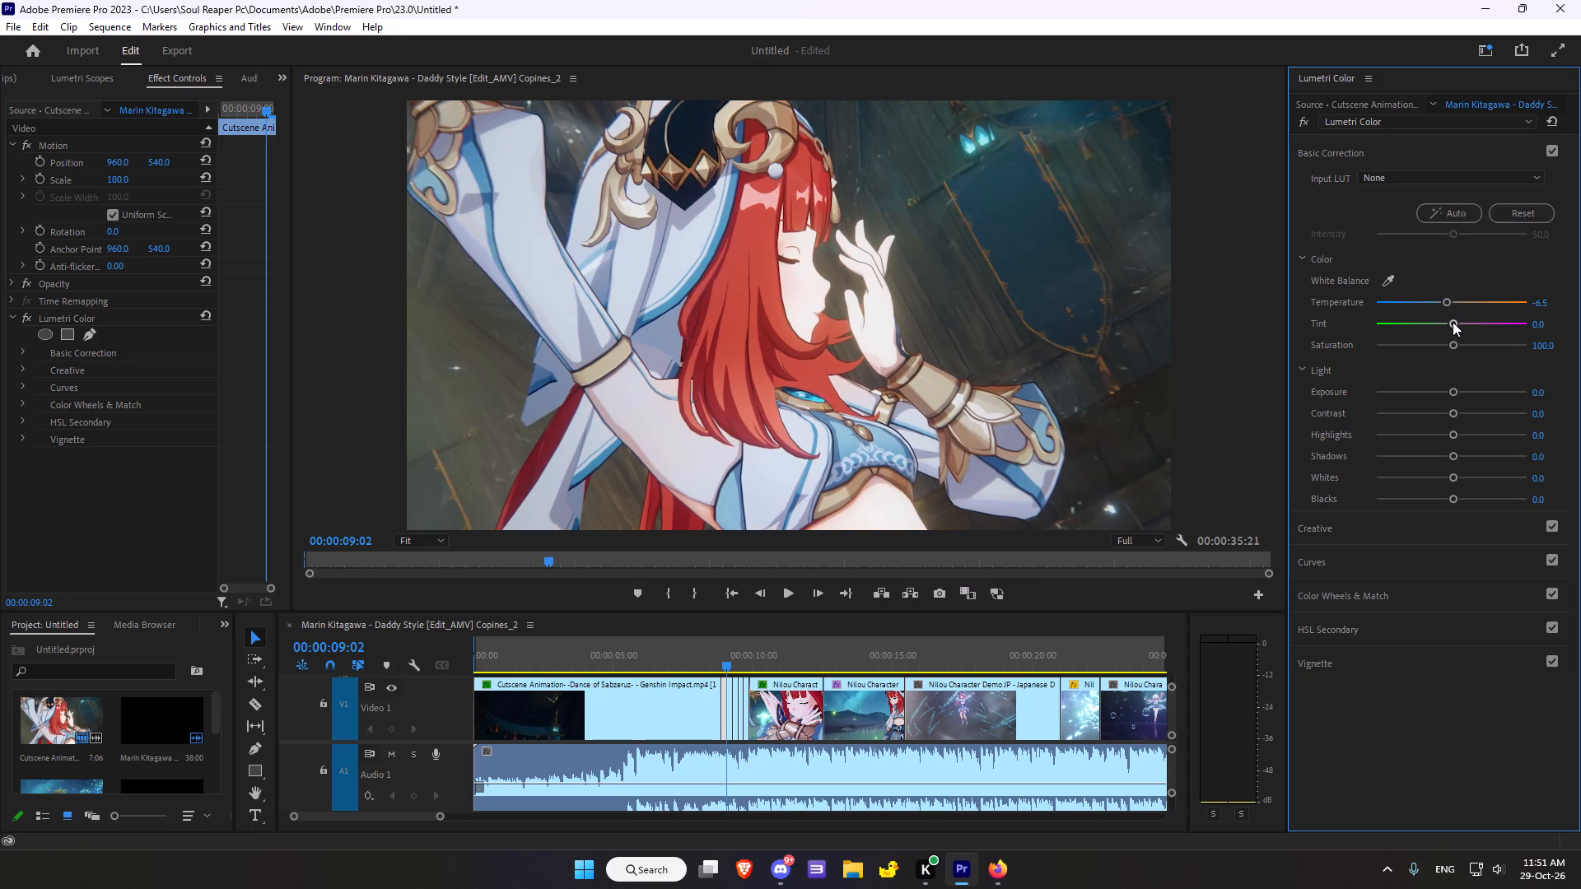
drag(1453, 322, 1462, 317)
drag(1459, 343, 1476, 336)
Set the clip's Tint to 6.5, Exposure 0.3, Contrast 23.9, Highlights 10.9, Shadows -5.4, Whites -4.3 and Blacks 8.7 in Basic Correction.
click(1457, 393)
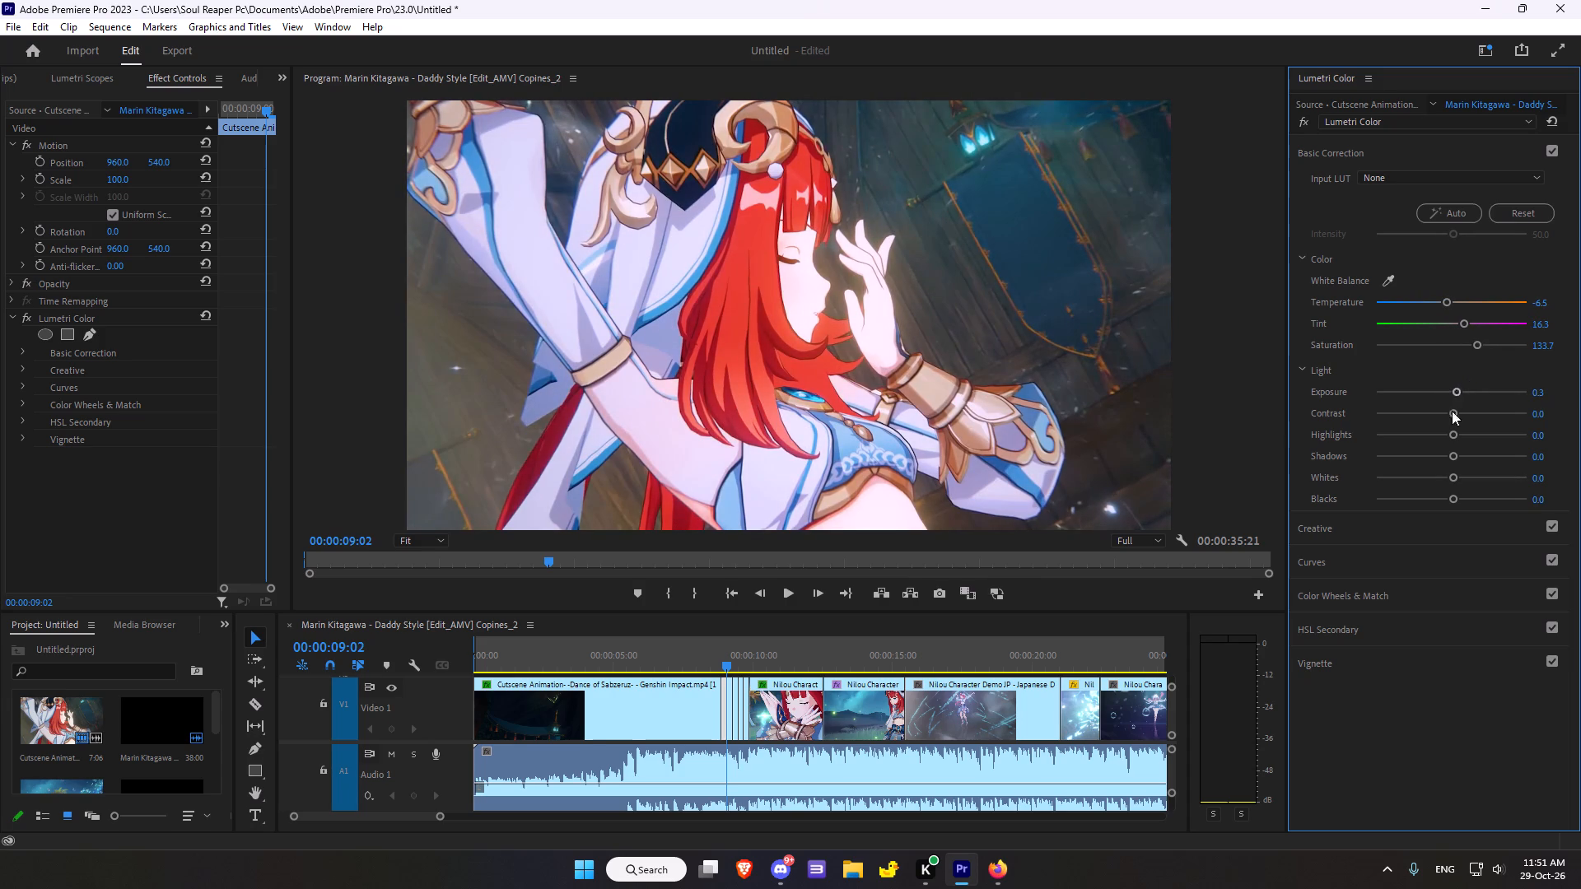
drag(1454, 412, 1470, 402)
drag(1470, 402, 1468, 402)
click(1461, 322)
click(1454, 432)
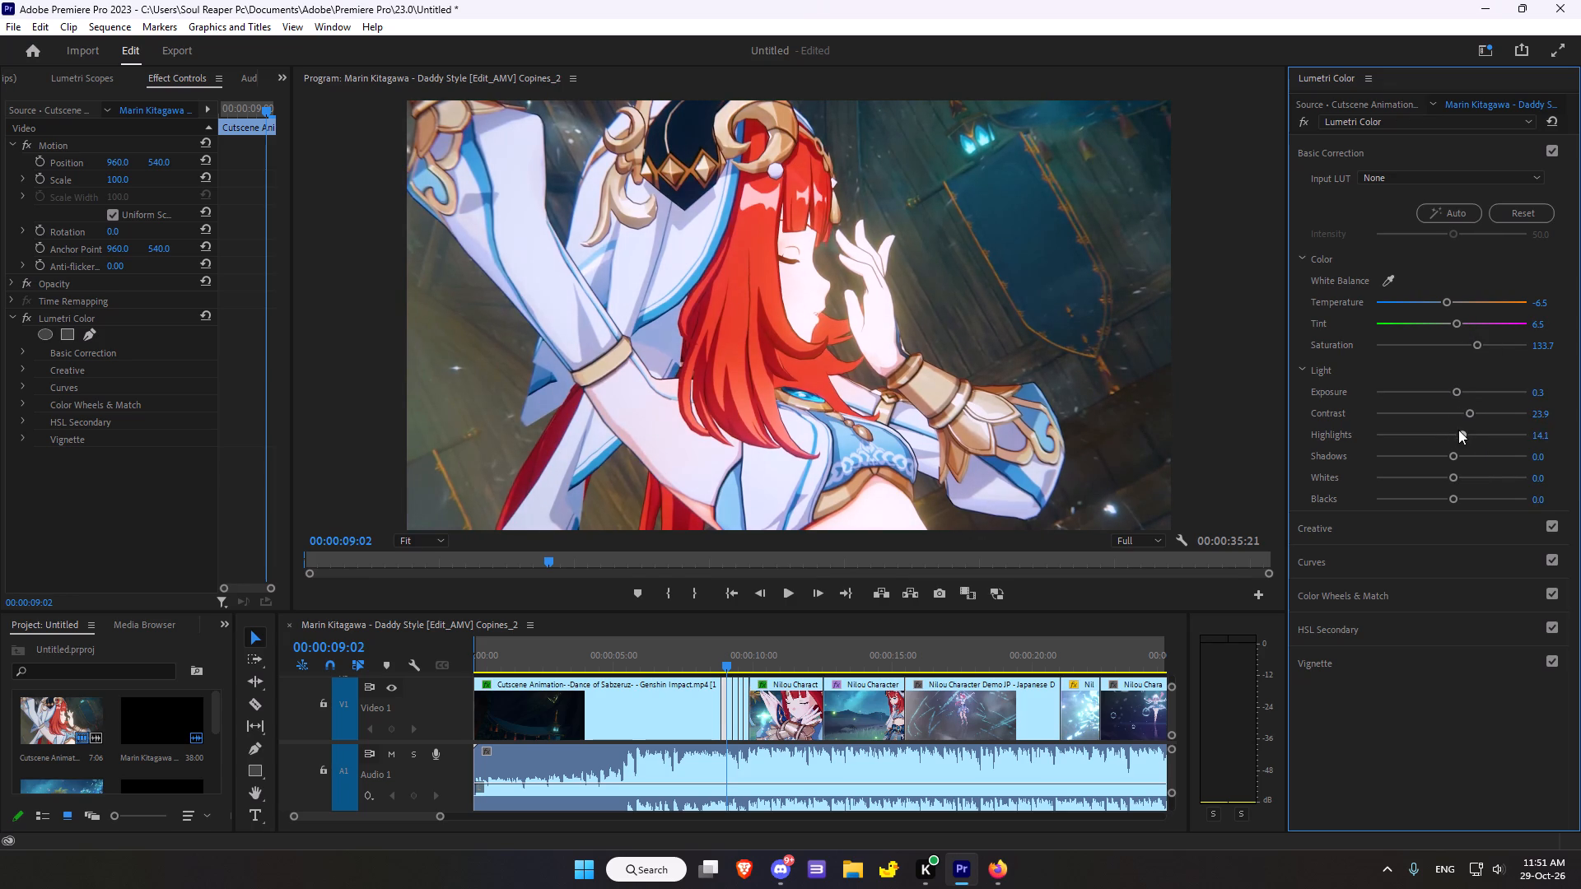
drag(1457, 458, 1446, 456)
click(1448, 476)
click(1451, 496)
In the Creative adjustments, tint the shadows slightly towards magenta and the highlights slightly towards cyan-green, with Tint Balance -19.6.
scroll(1457, 493, down, 3)
click(1325, 525)
drag(1376, 532, 1375, 533)
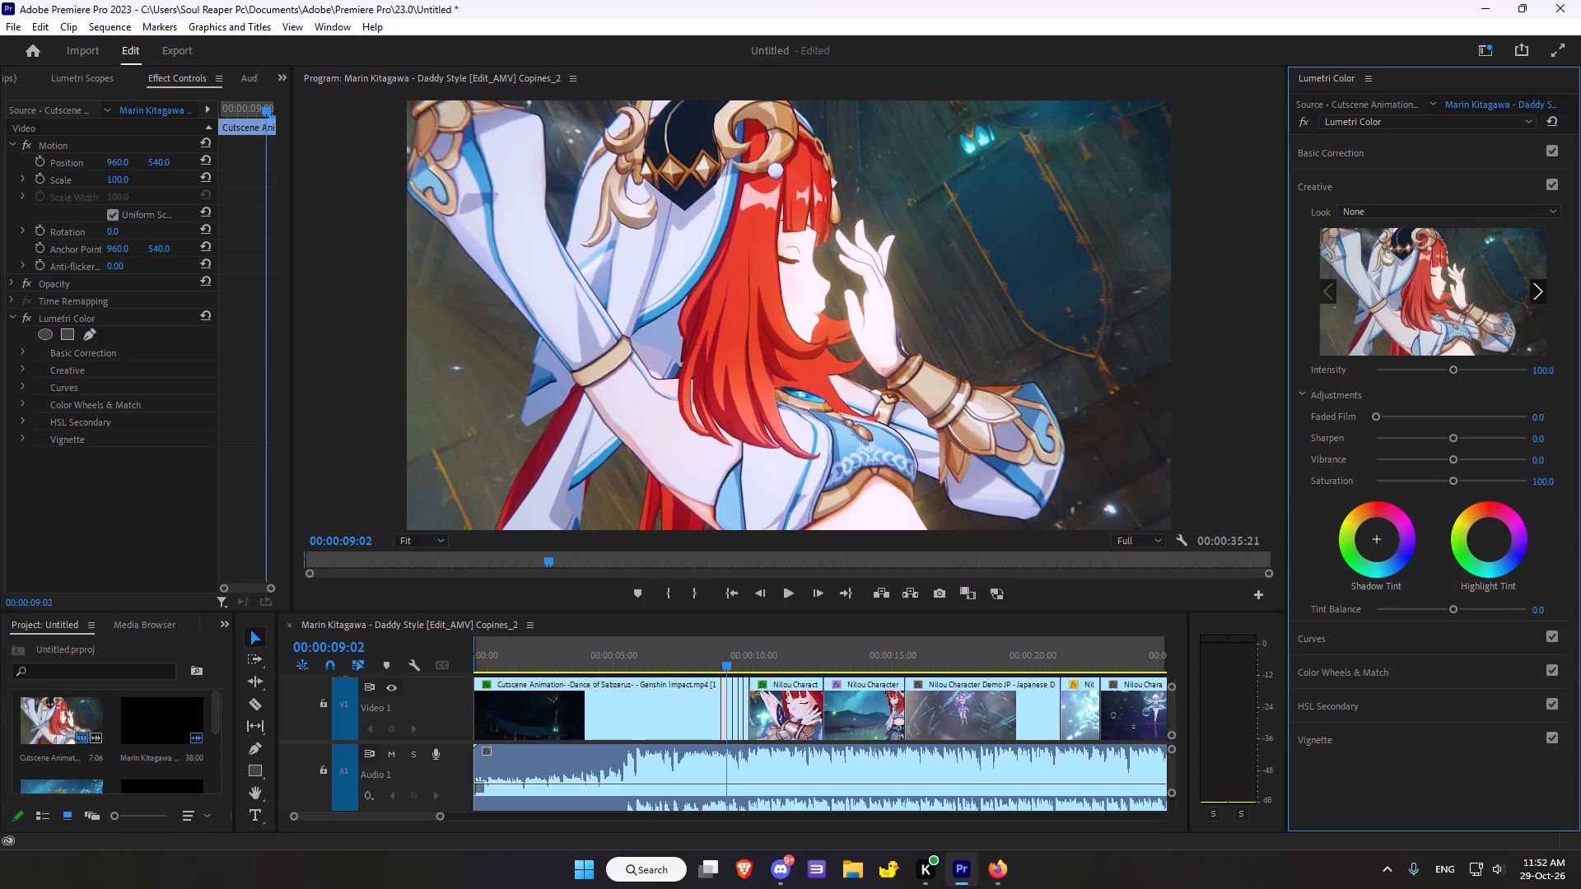
drag(1375, 533, 1331, 615)
drag(1484, 545, 1429, 578)
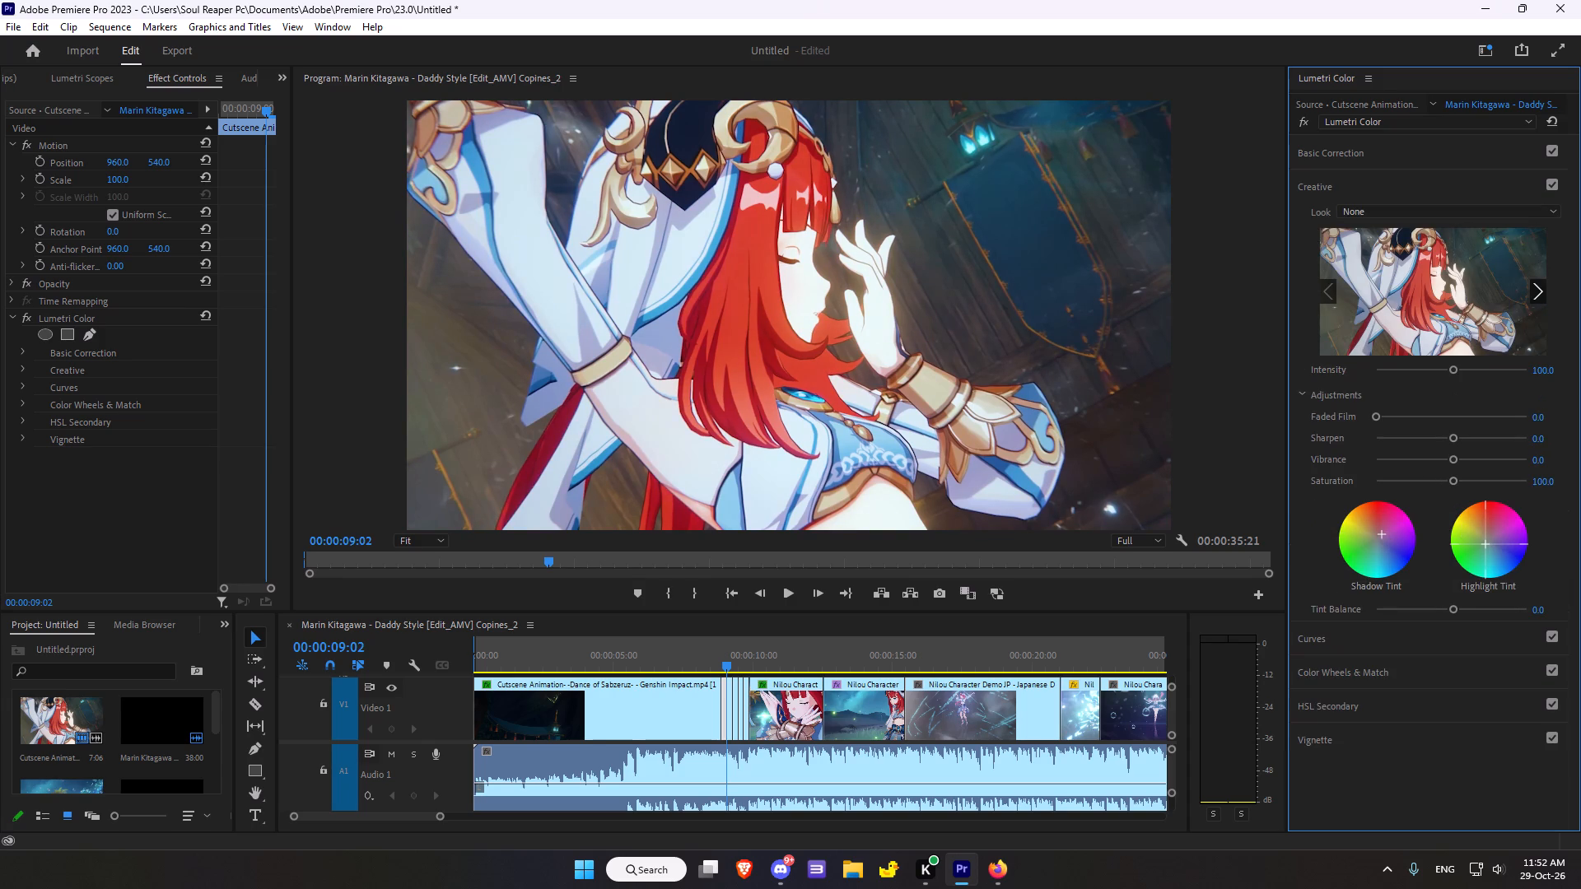
drag(1429, 578, 1458, 572)
scroll(1469, 543, down, 3)
drag(1453, 611, 1435, 605)
Add four points along the white RGB curve, lowering the upper-midtone point and very slightly lowering the shadow point.
scroll(1381, 608, down, 3)
click(1327, 635)
double_click(1323, 637)
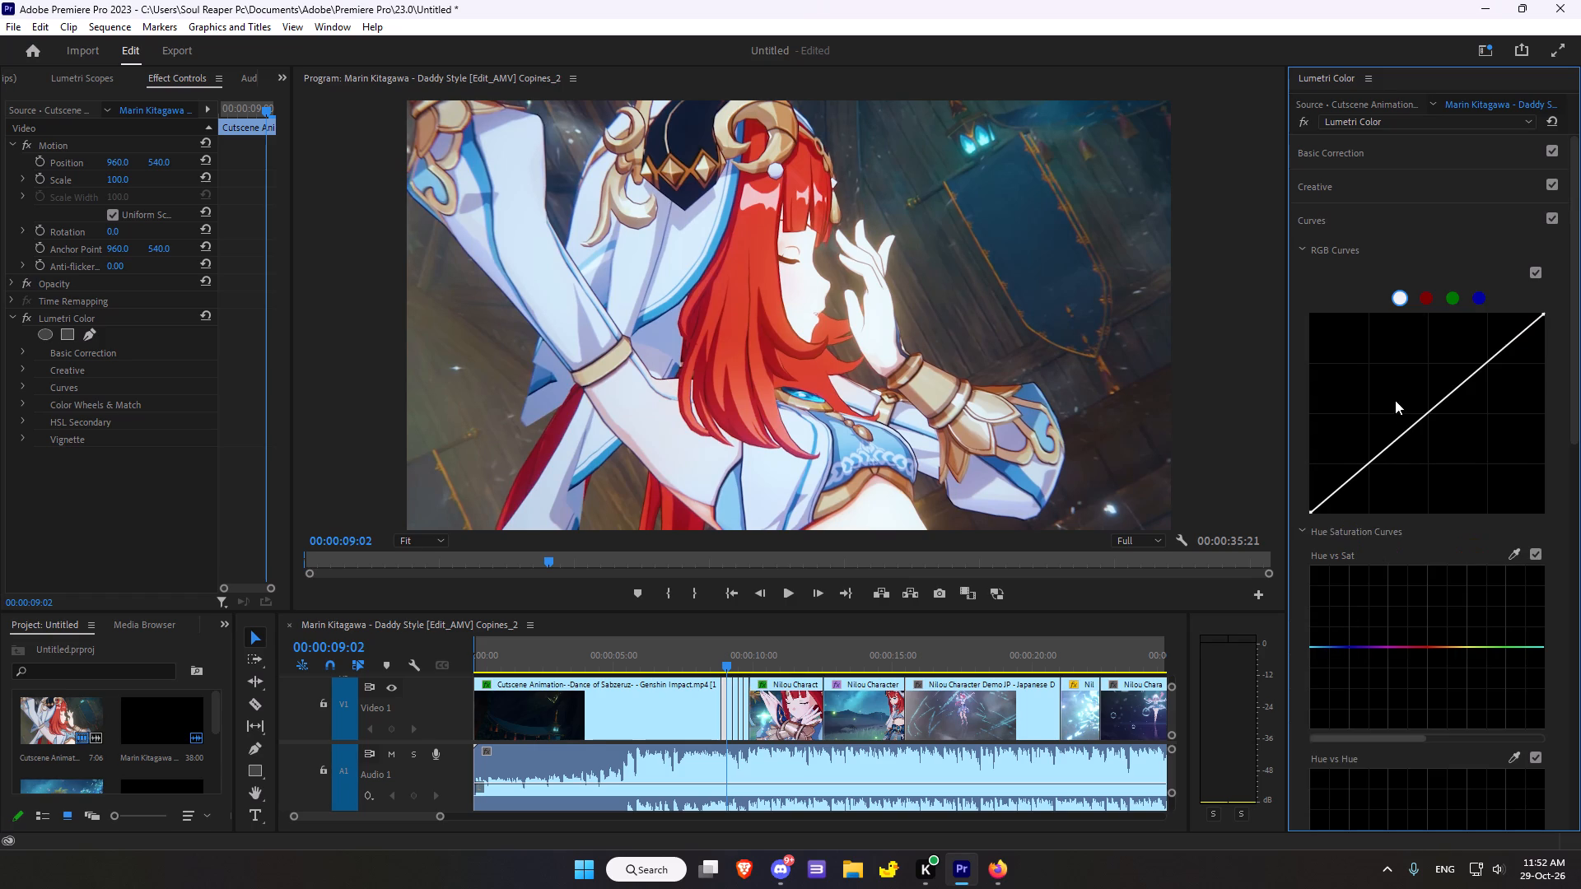
click(1350, 475)
click(1402, 440)
click(1453, 387)
click(1509, 344)
drag(1454, 389, 1458, 395)
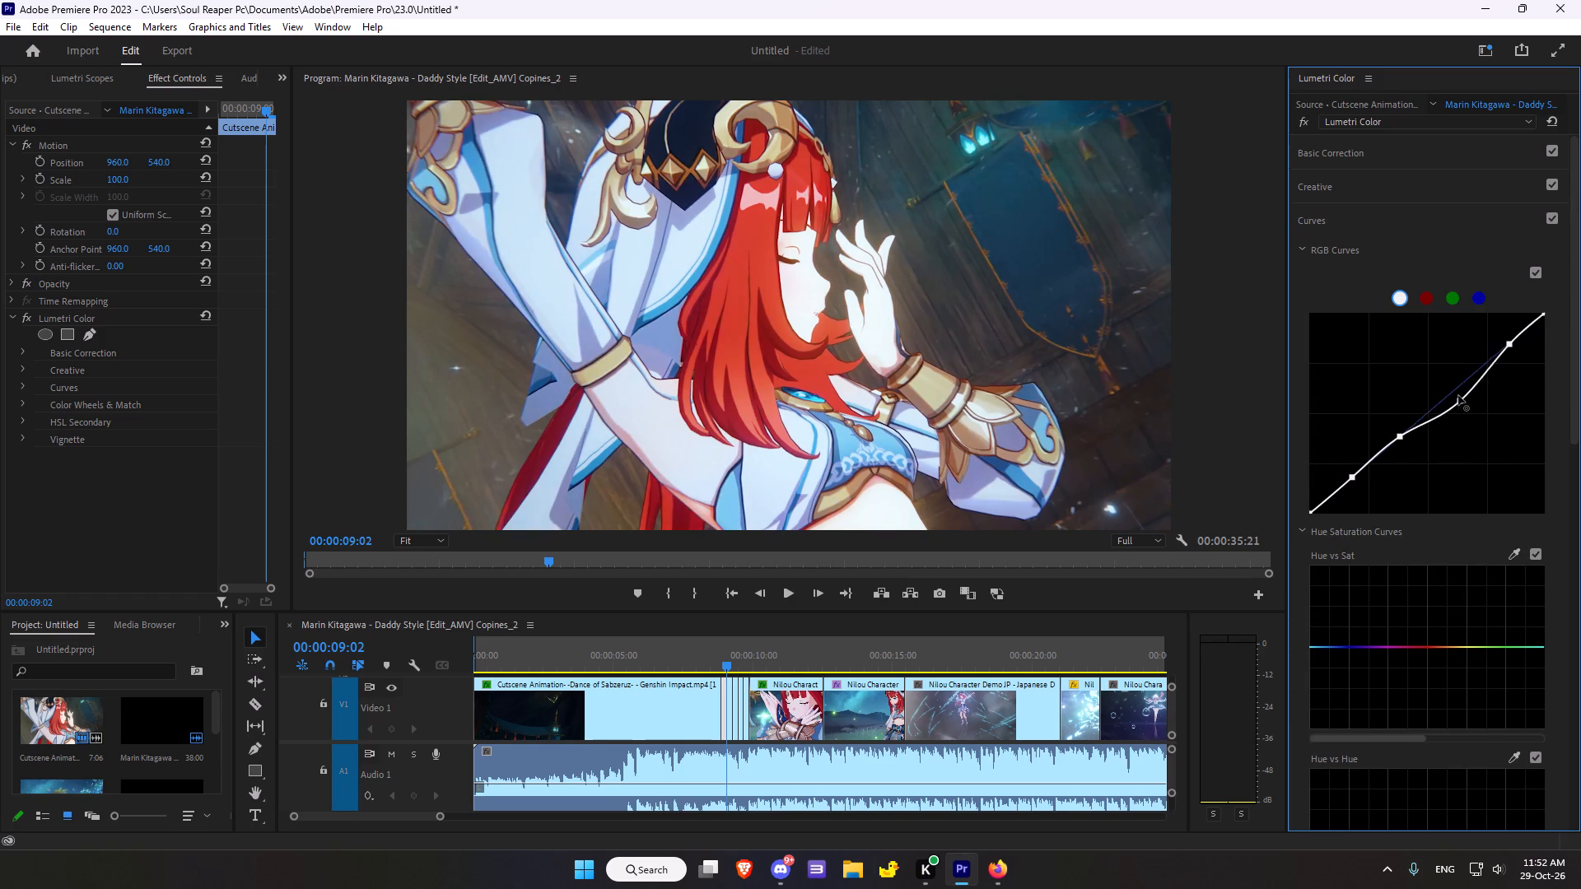
drag(1458, 395, 1462, 398)
drag(1350, 480, 1355, 483)
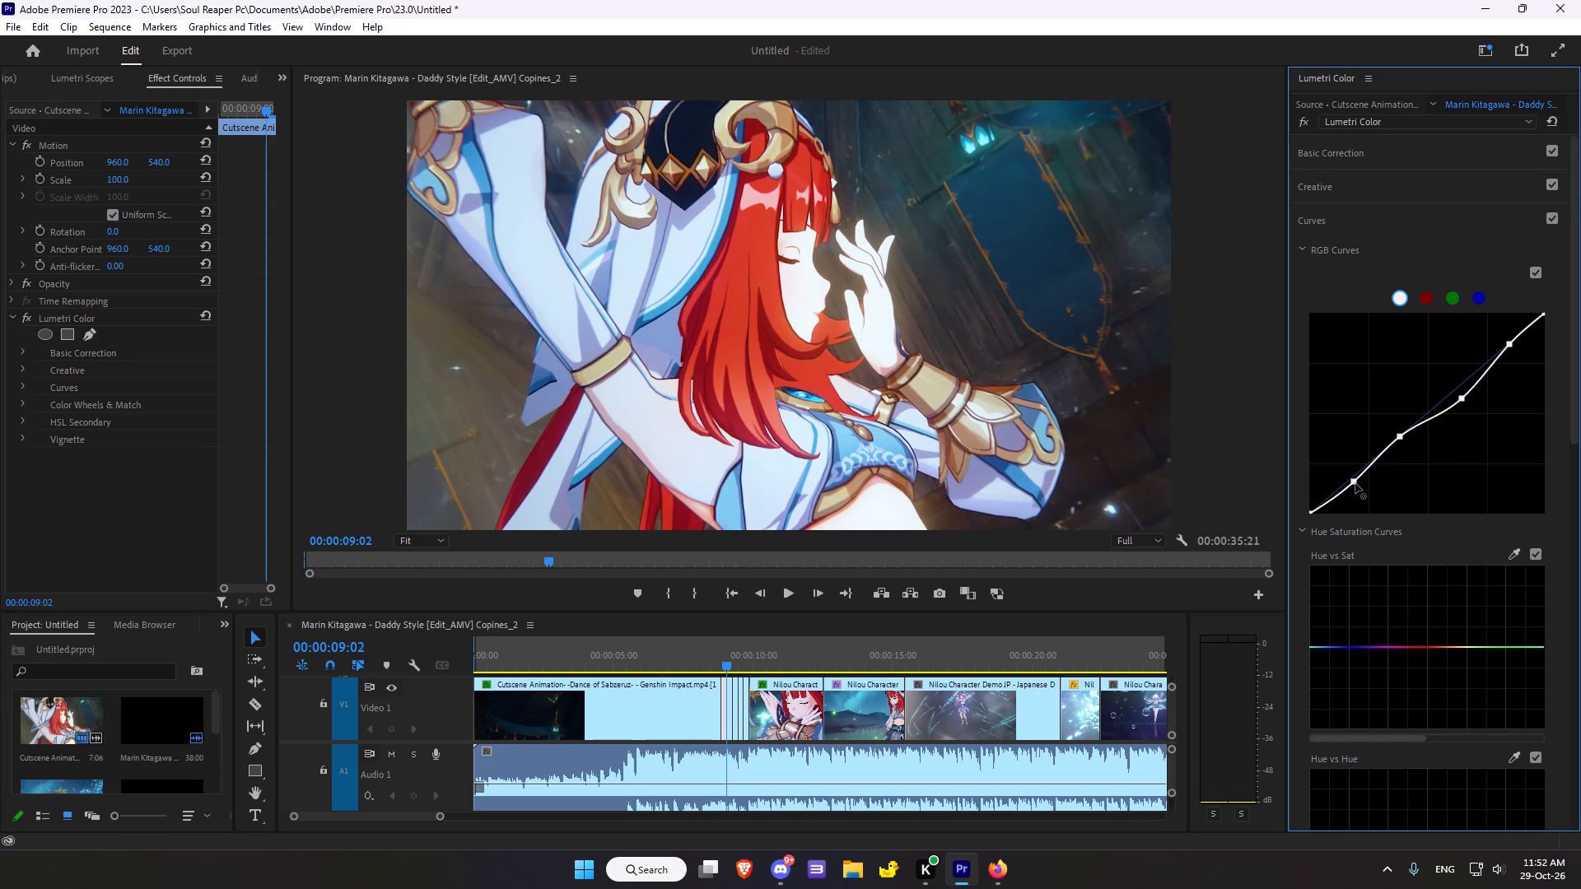
drag(1355, 483, 1359, 474)
In the Hue vs Sat curve, sample the character's face and clearly lower the saturation of the sampled green-cyan hue.
scroll(1442, 479, down, 4)
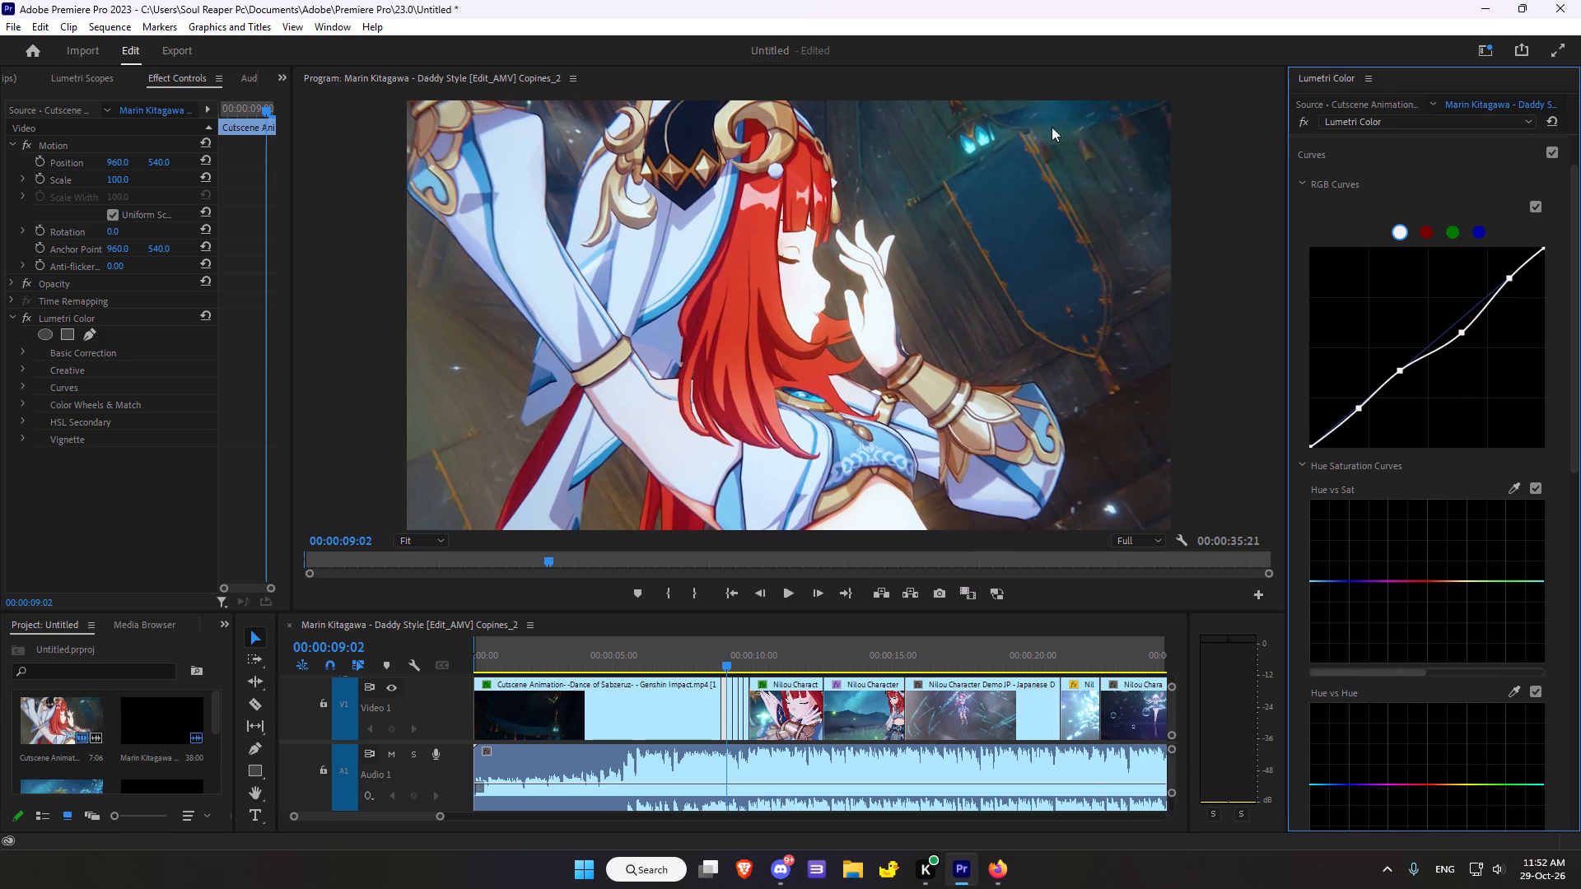
click(1512, 488)
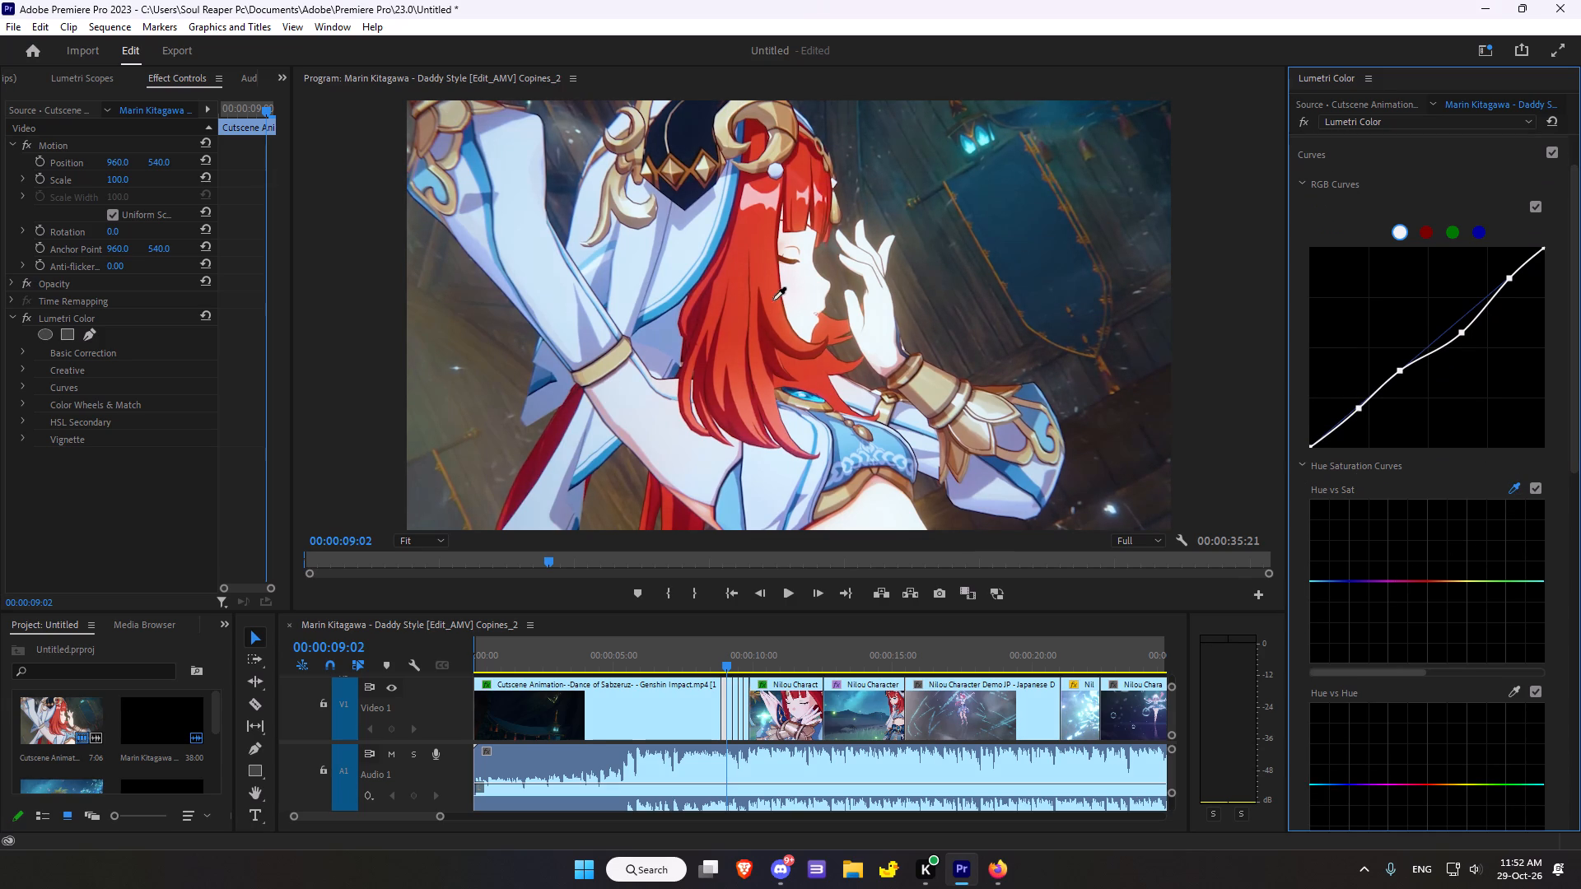
click(808, 290)
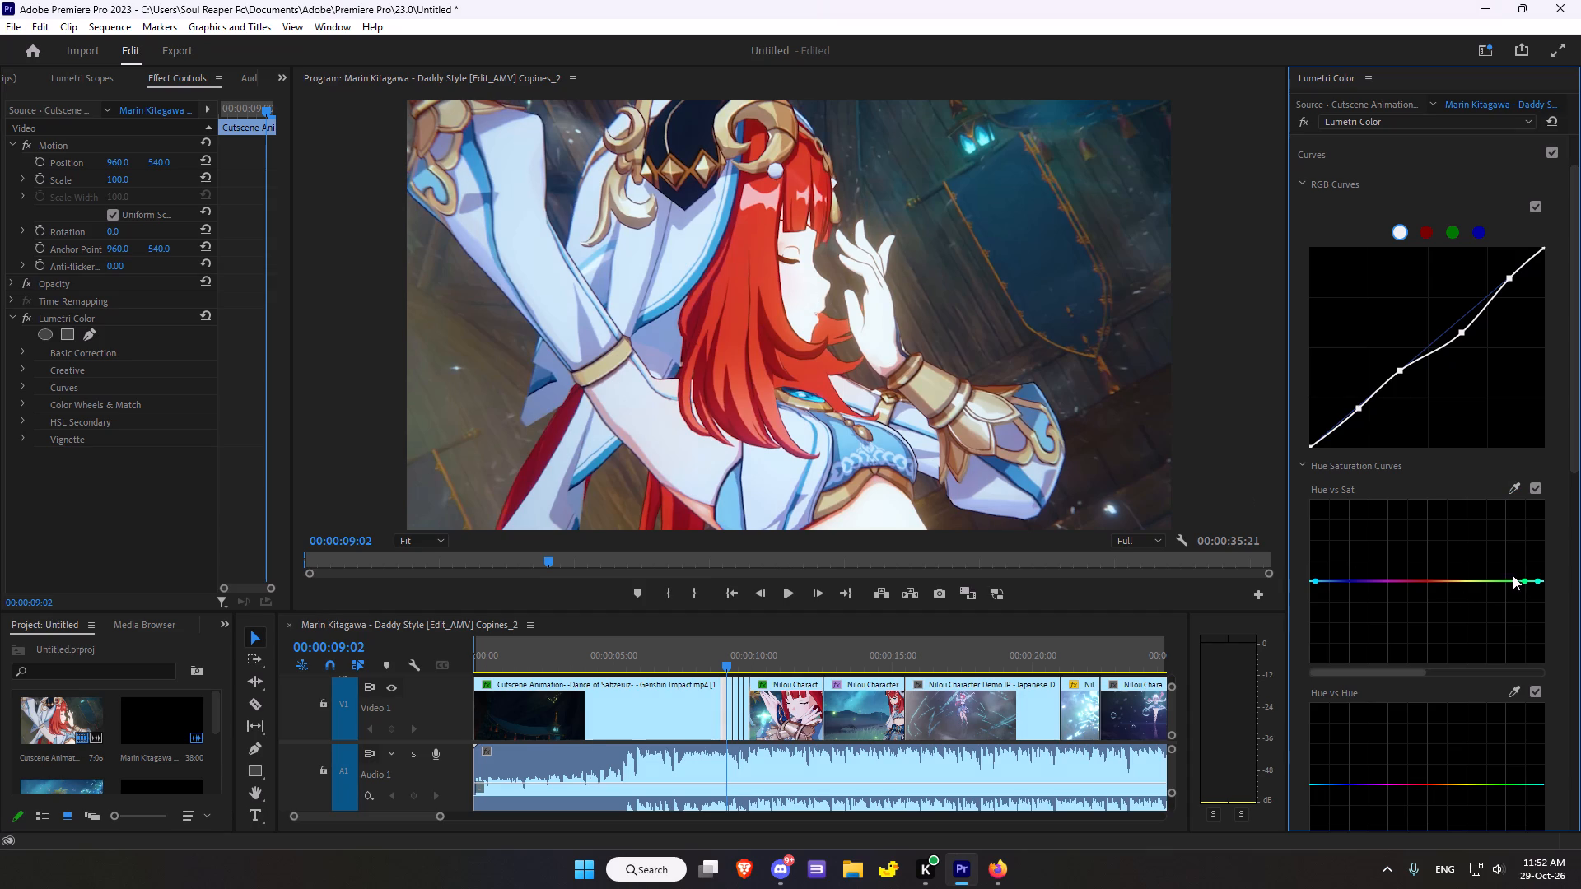
click(1317, 582)
drag(1539, 579, 1538, 584)
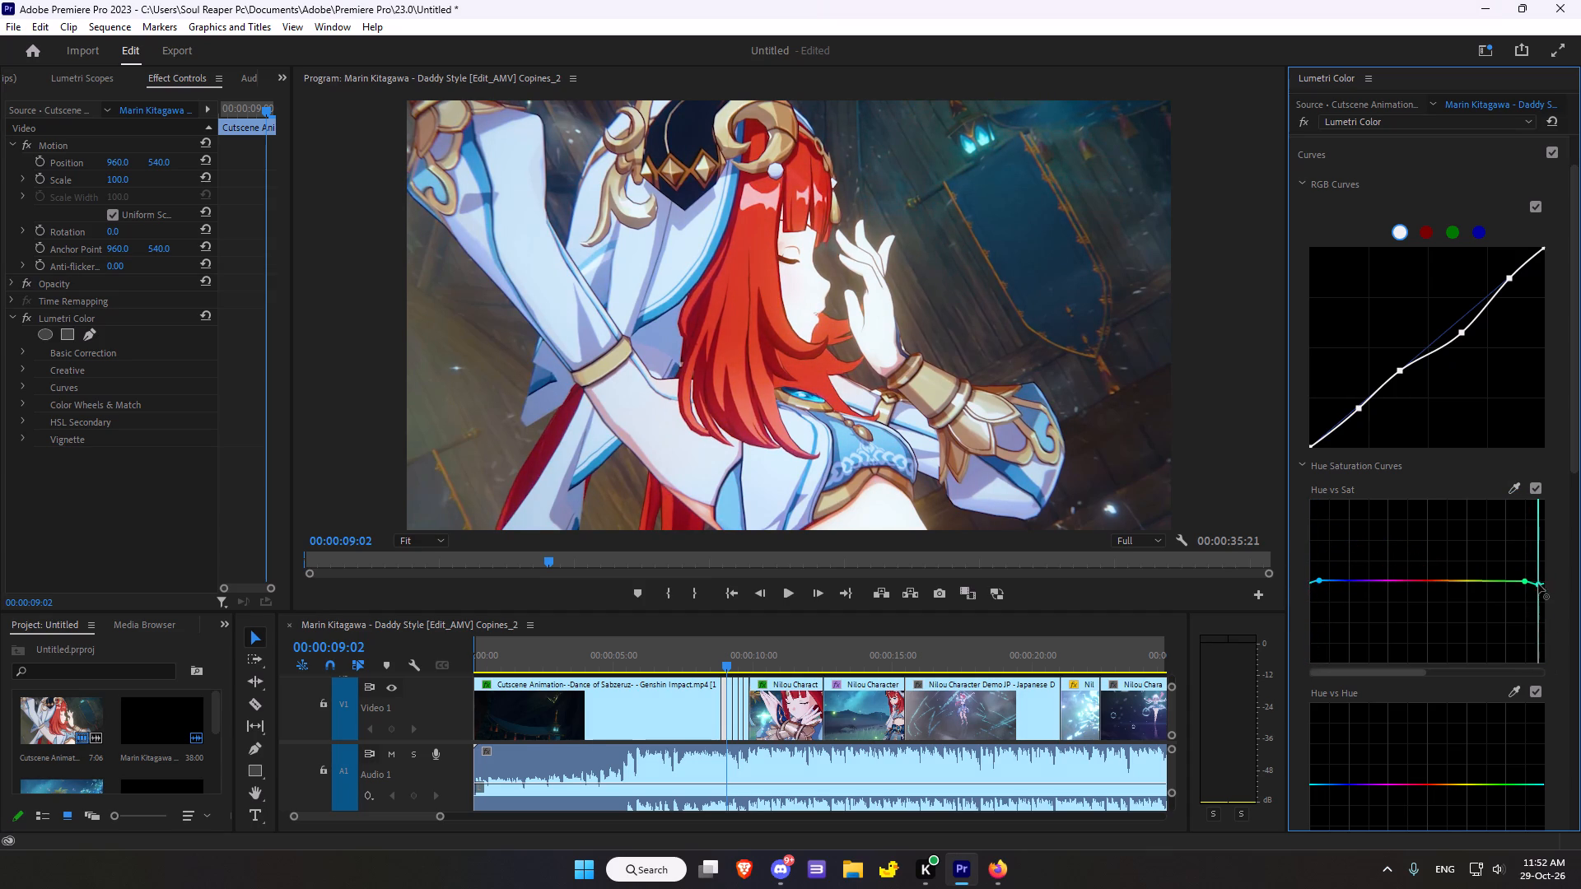
drag(1538, 584, 1537, 622)
drag(1537, 622, 1532, 616)
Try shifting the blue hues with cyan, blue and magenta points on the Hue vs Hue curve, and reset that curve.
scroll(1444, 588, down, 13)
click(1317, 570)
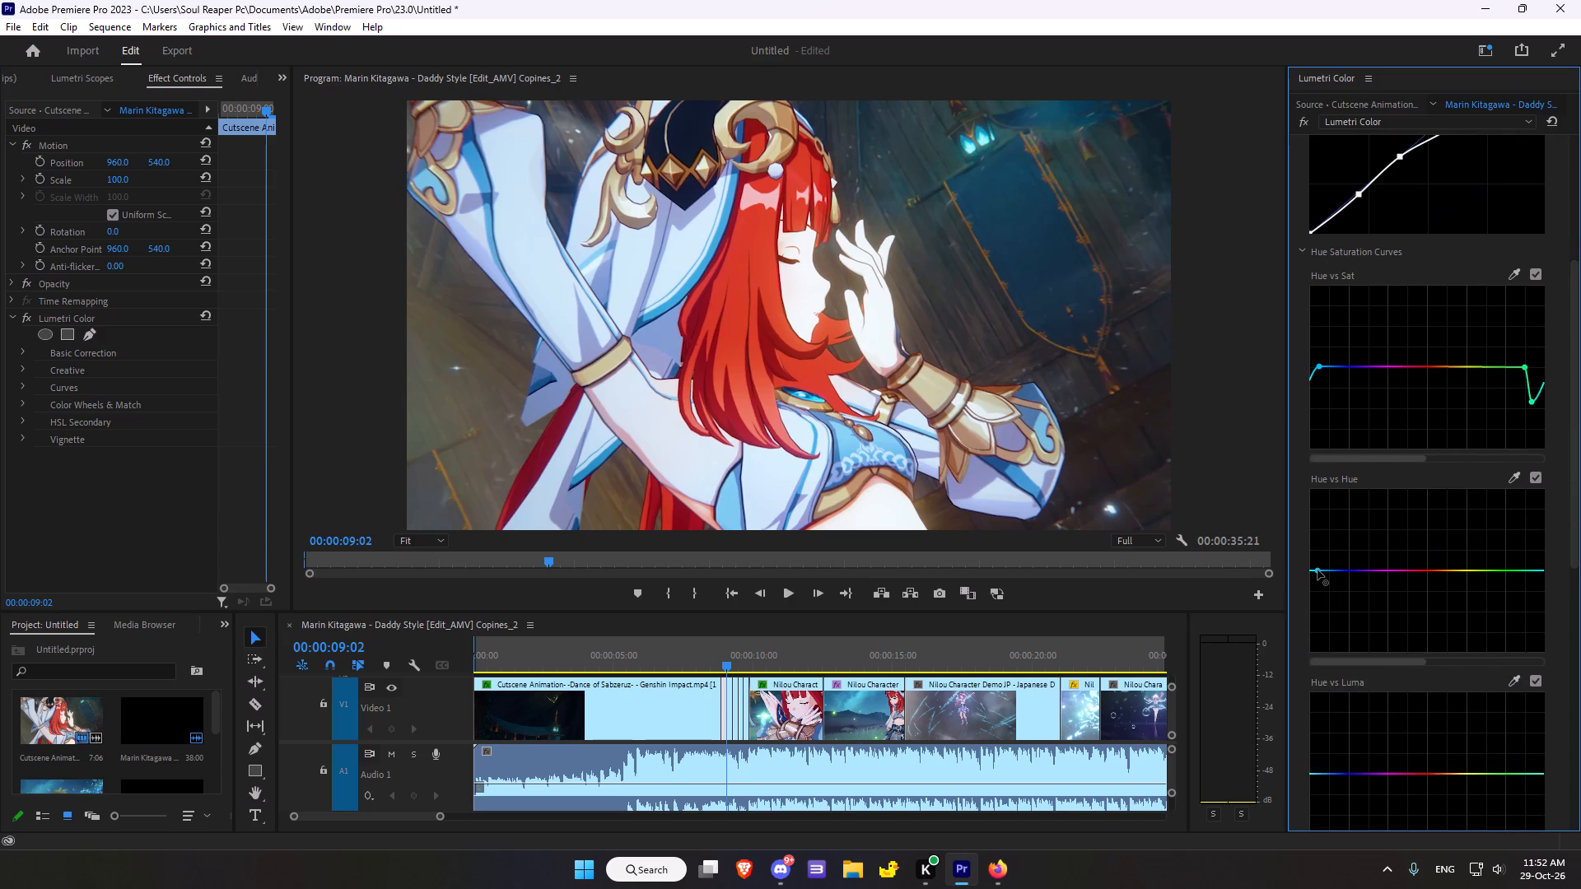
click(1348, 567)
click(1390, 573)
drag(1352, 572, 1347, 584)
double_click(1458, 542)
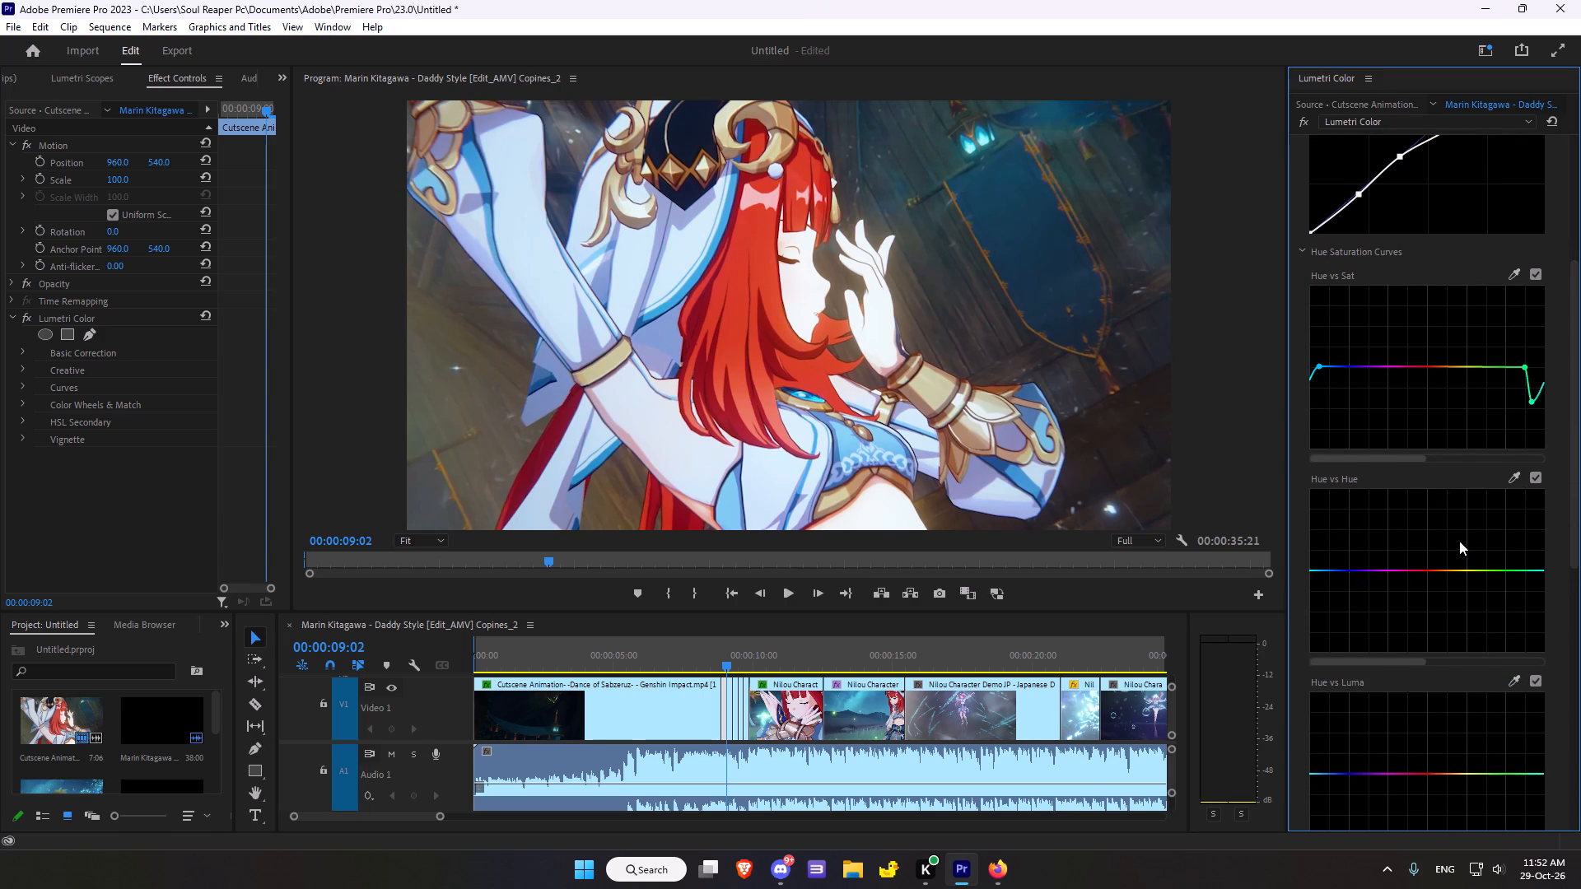
Give the clip a vignette with Amount -0.4, Midpoint 57.1, Roundness -8.7 and Feather 56.5.
scroll(1406, 516, down, 5)
scroll(1410, 501, up, 2)
scroll(1411, 500, down, 20)
scroll(1410, 474, down, 3)
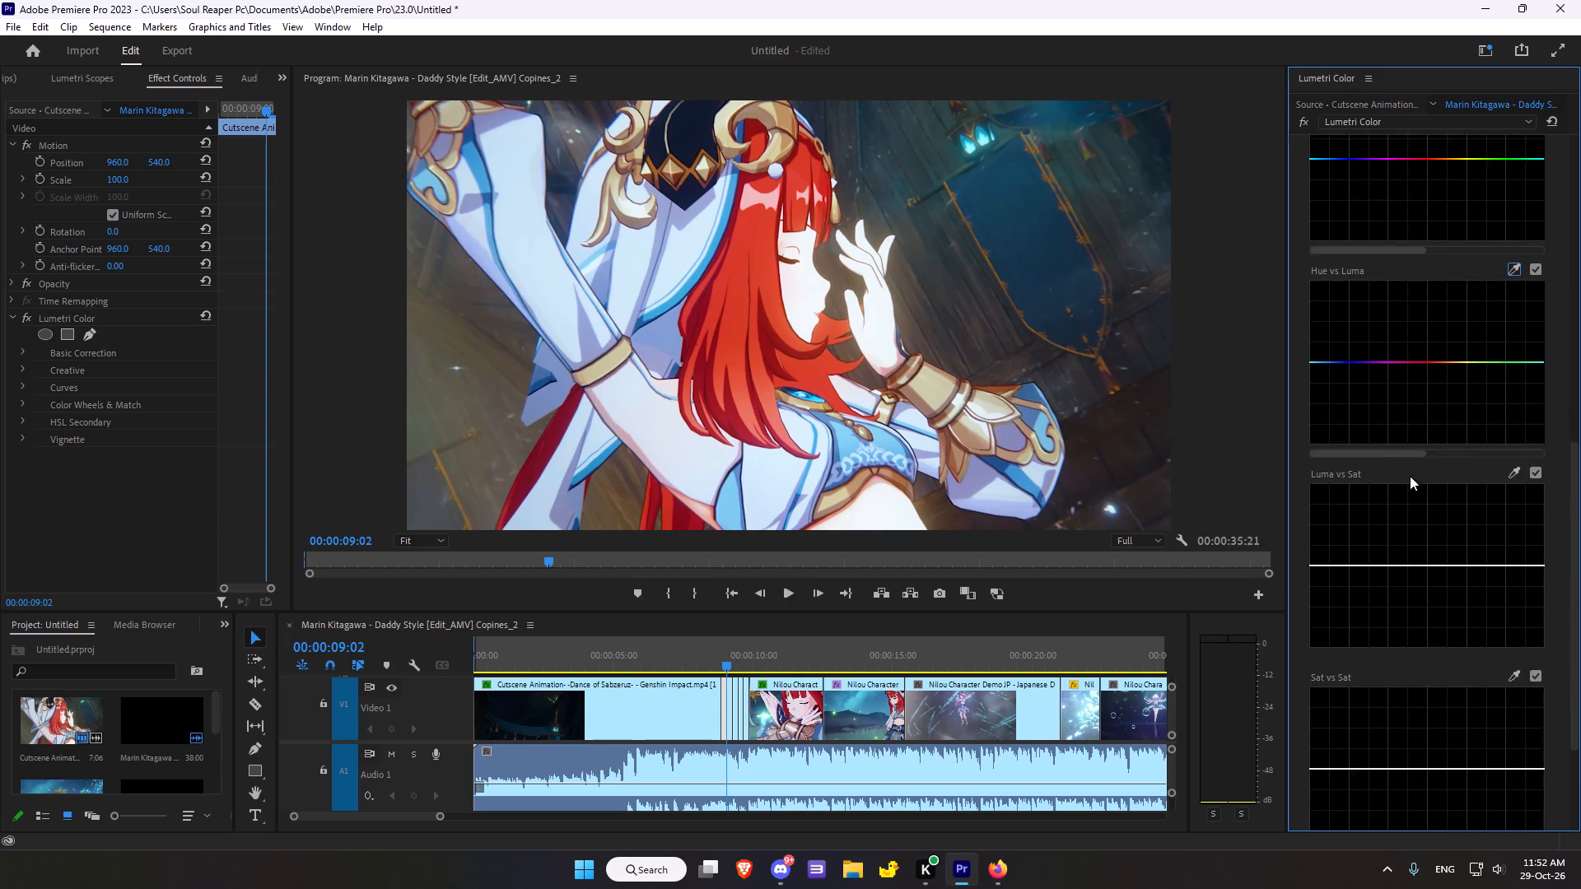
scroll(1410, 476, down, 19)
click(1327, 759)
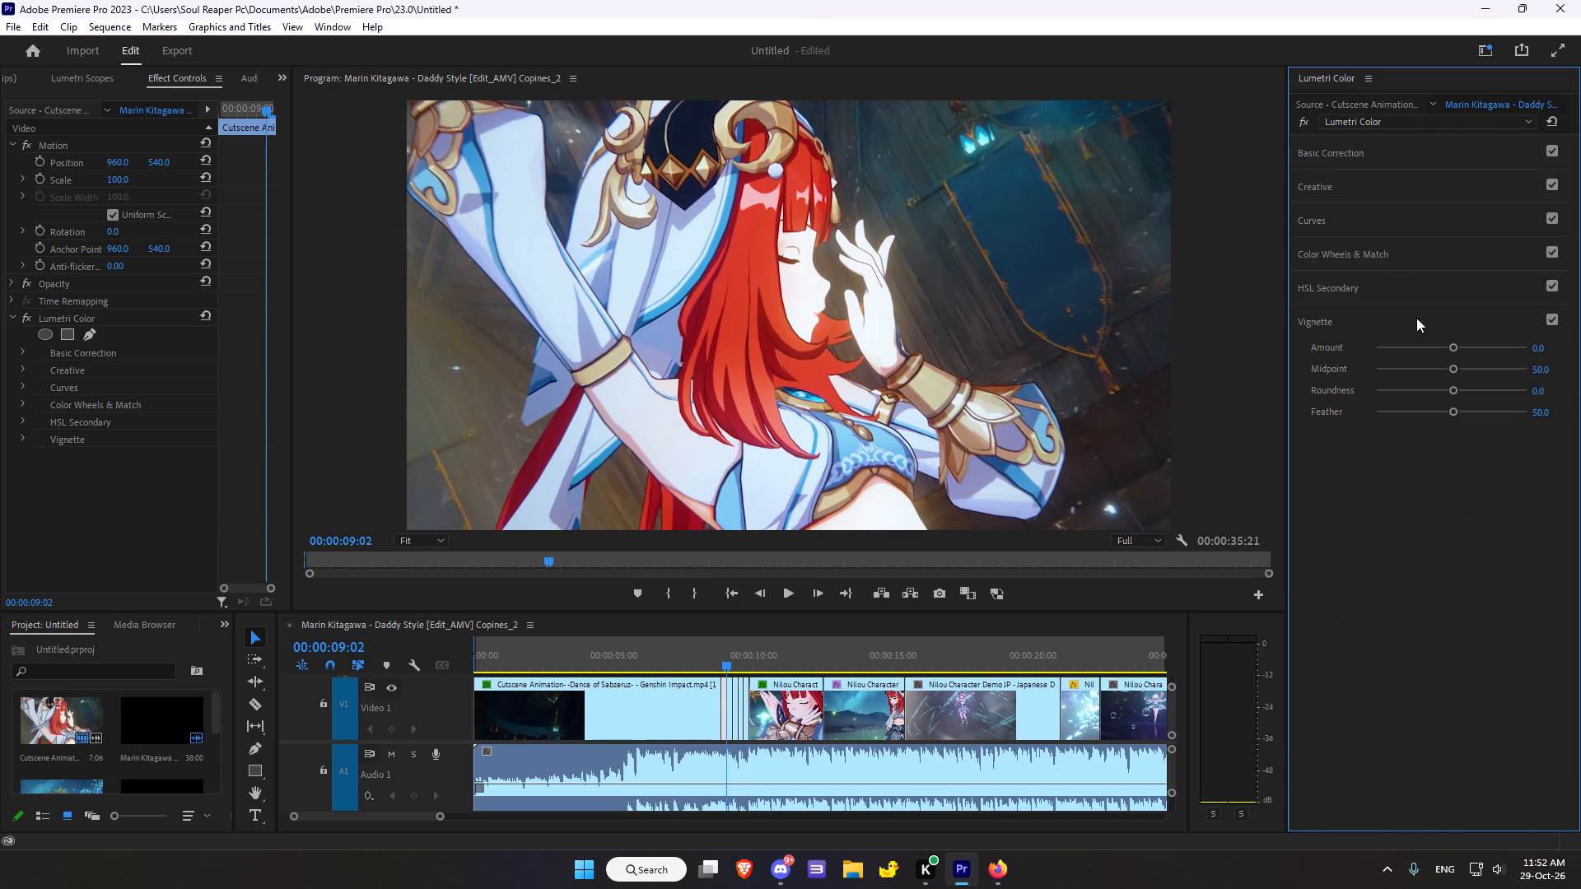
drag(1453, 345, 1433, 346)
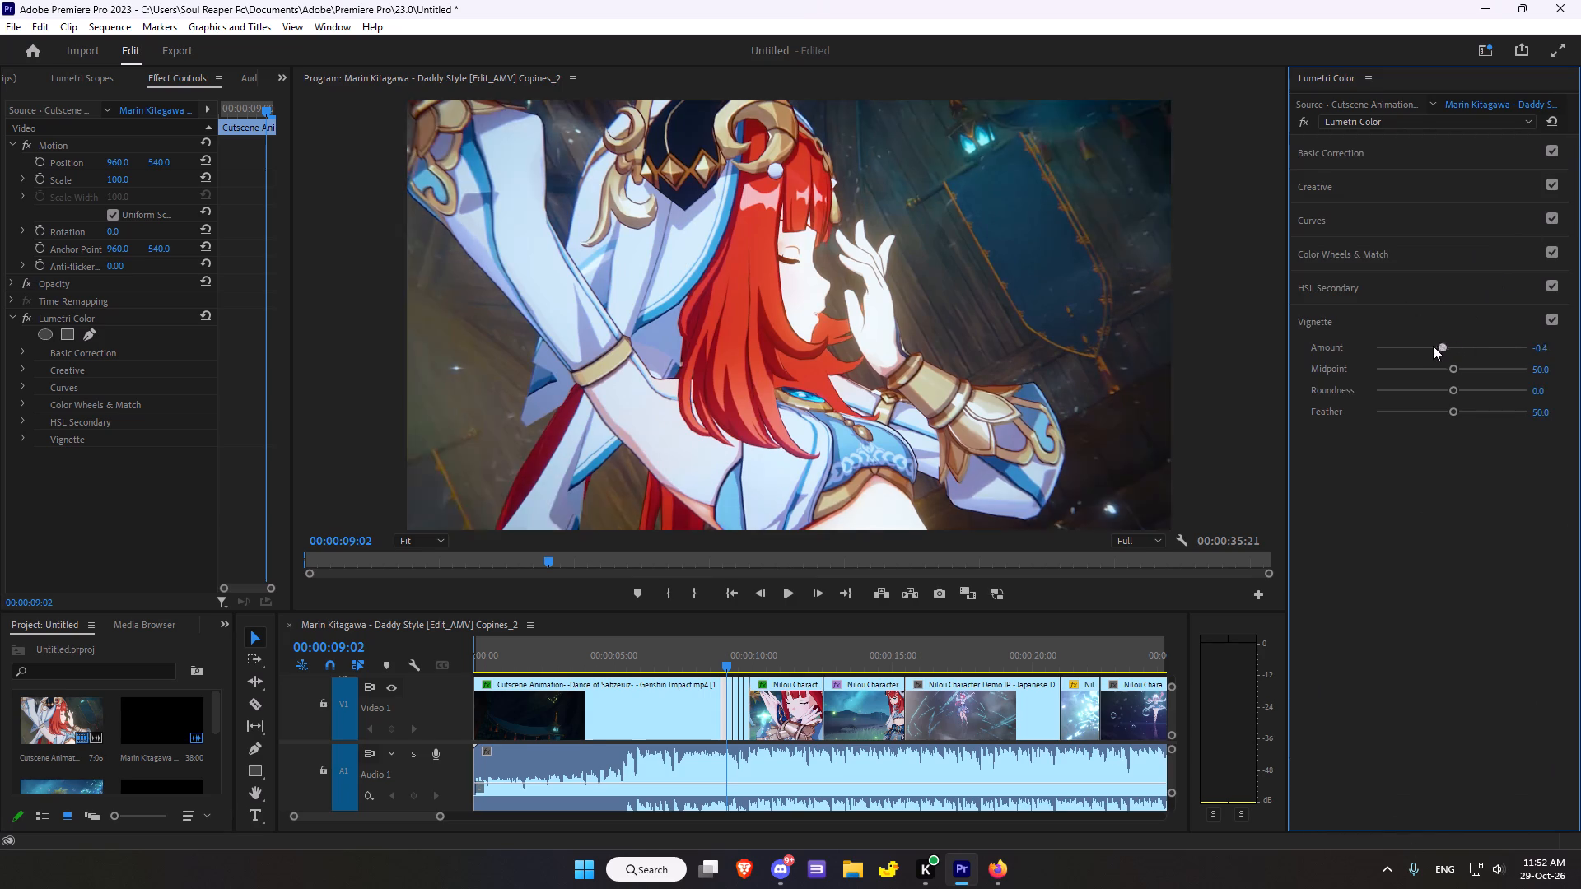
drag(1433, 346, 1439, 344)
click(1456, 363)
drag(1453, 385, 1443, 389)
click(1454, 413)
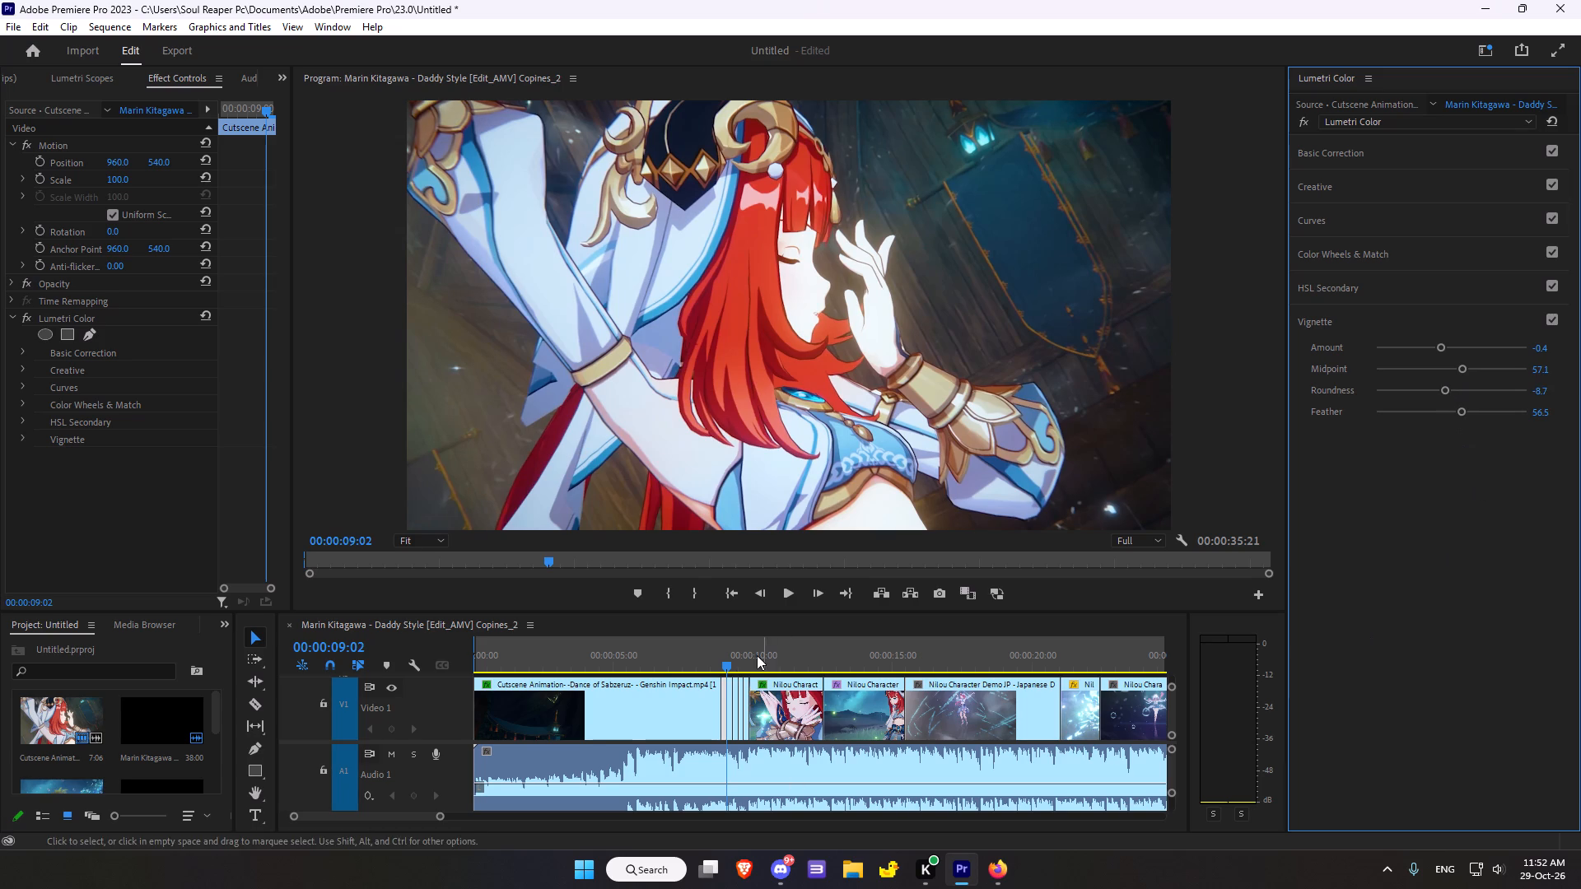
Move to the next short Cutscene clip at 00:00:09:05 and reset its Lumetri Color effect.
alt+scroll(777, 689, up, 18)
scroll(697, 695, up, 7)
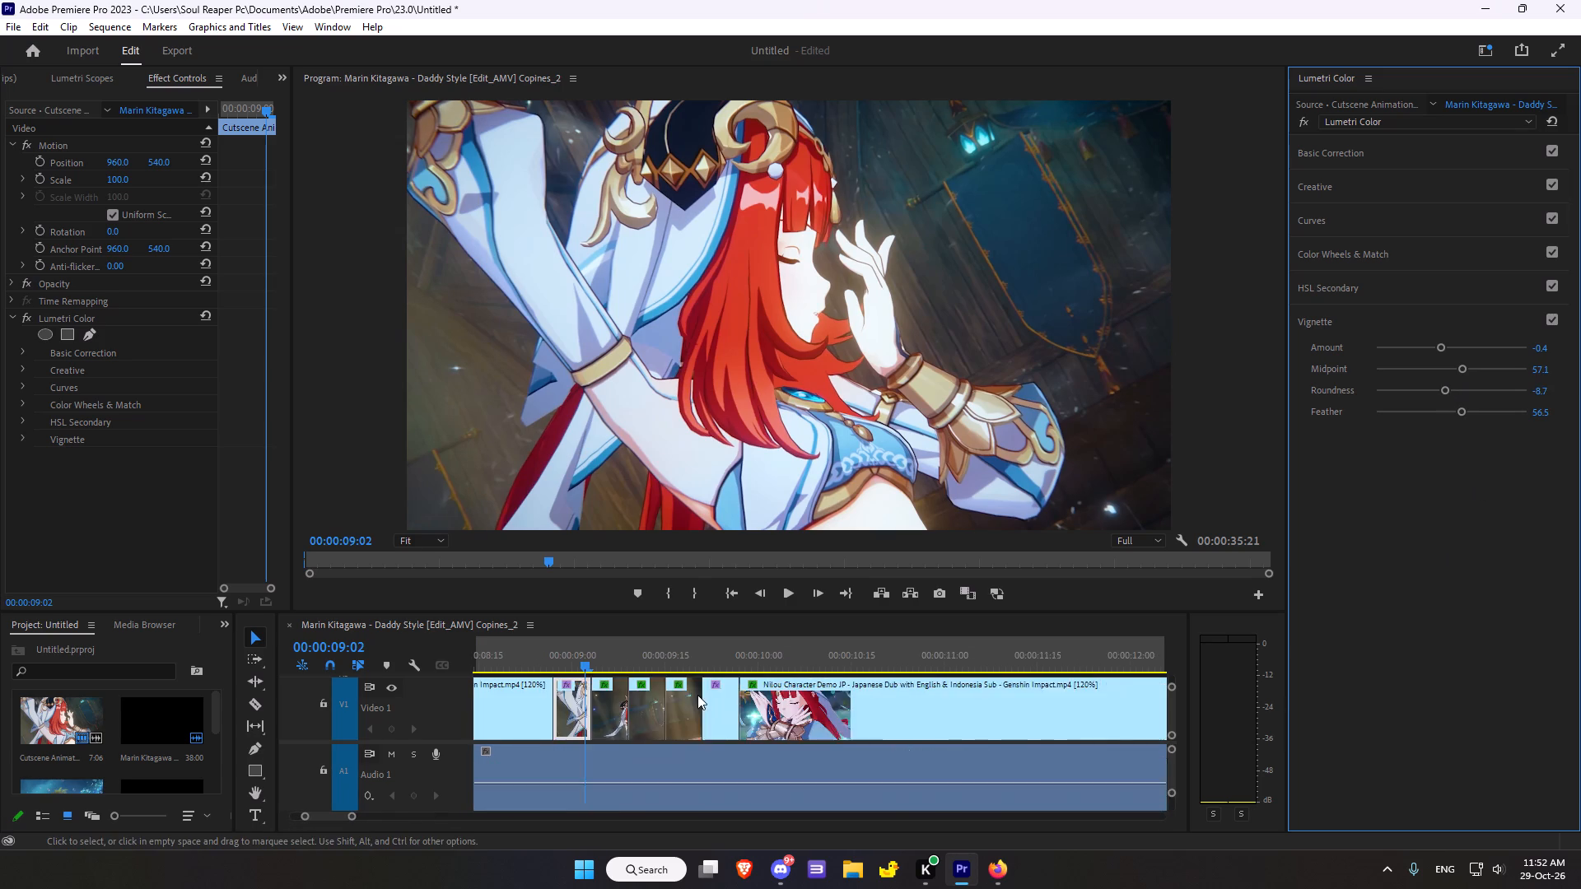
scroll(699, 694, up, 3)
alt+scroll(699, 694, up, 4)
click(716, 653)
click(707, 658)
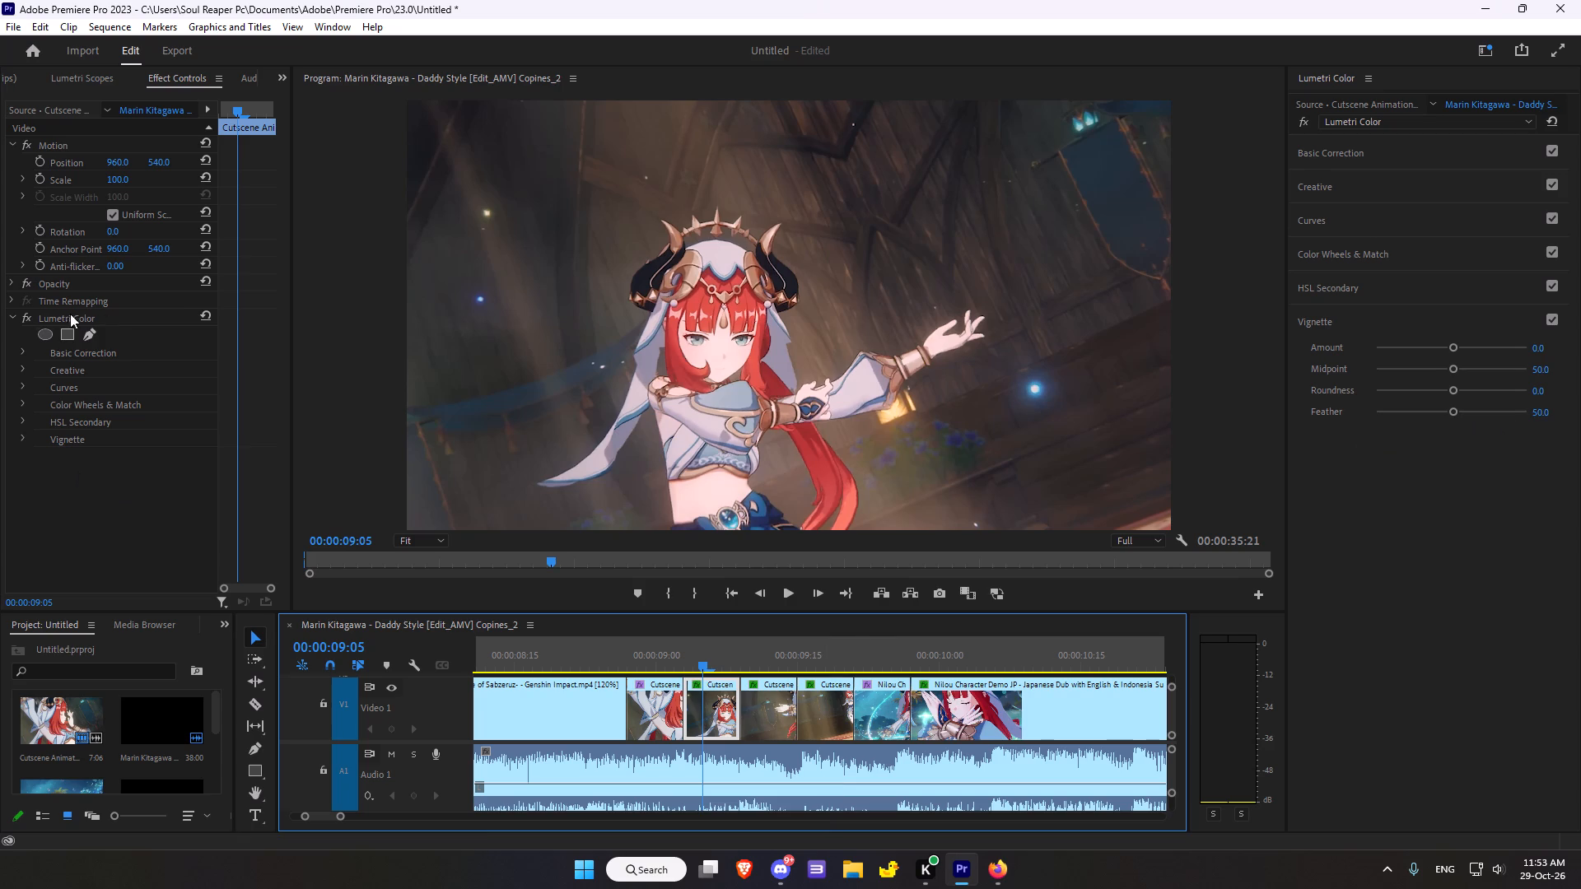
click(198, 316)
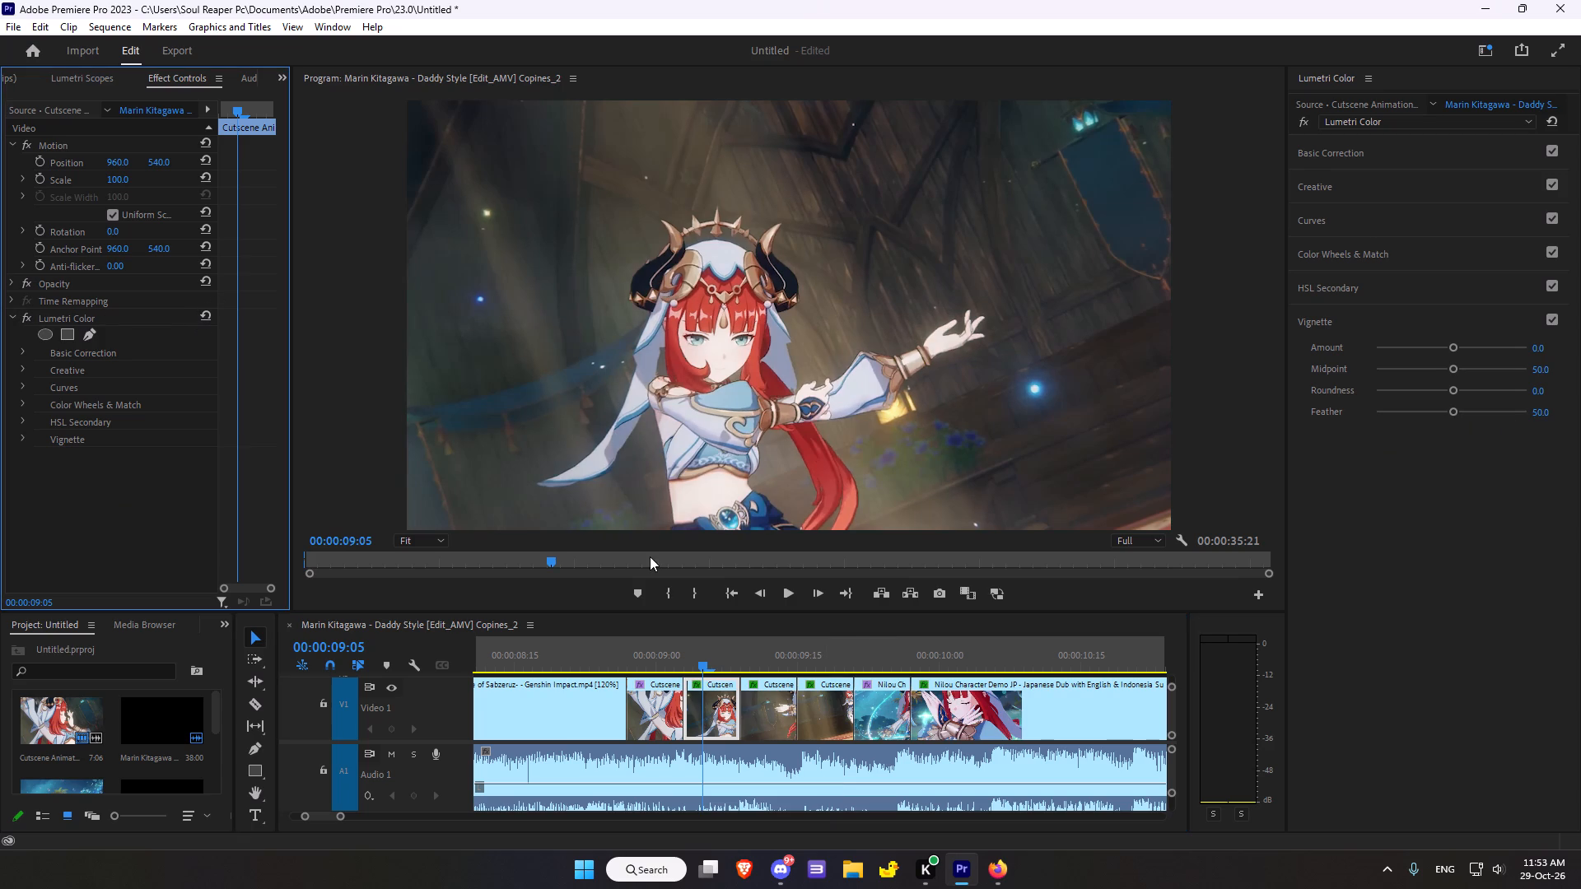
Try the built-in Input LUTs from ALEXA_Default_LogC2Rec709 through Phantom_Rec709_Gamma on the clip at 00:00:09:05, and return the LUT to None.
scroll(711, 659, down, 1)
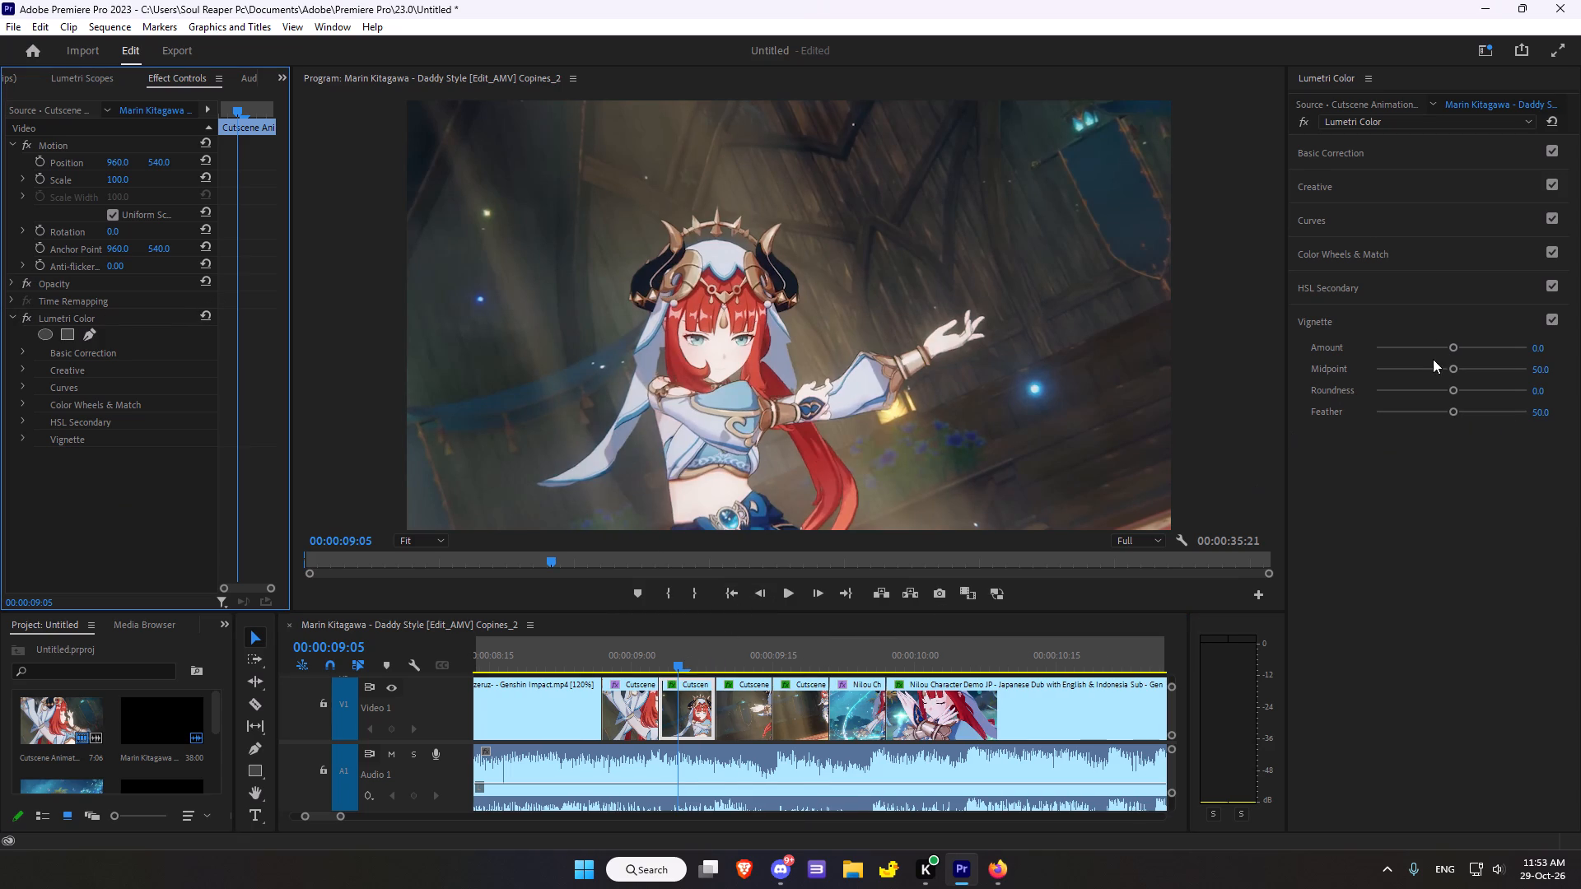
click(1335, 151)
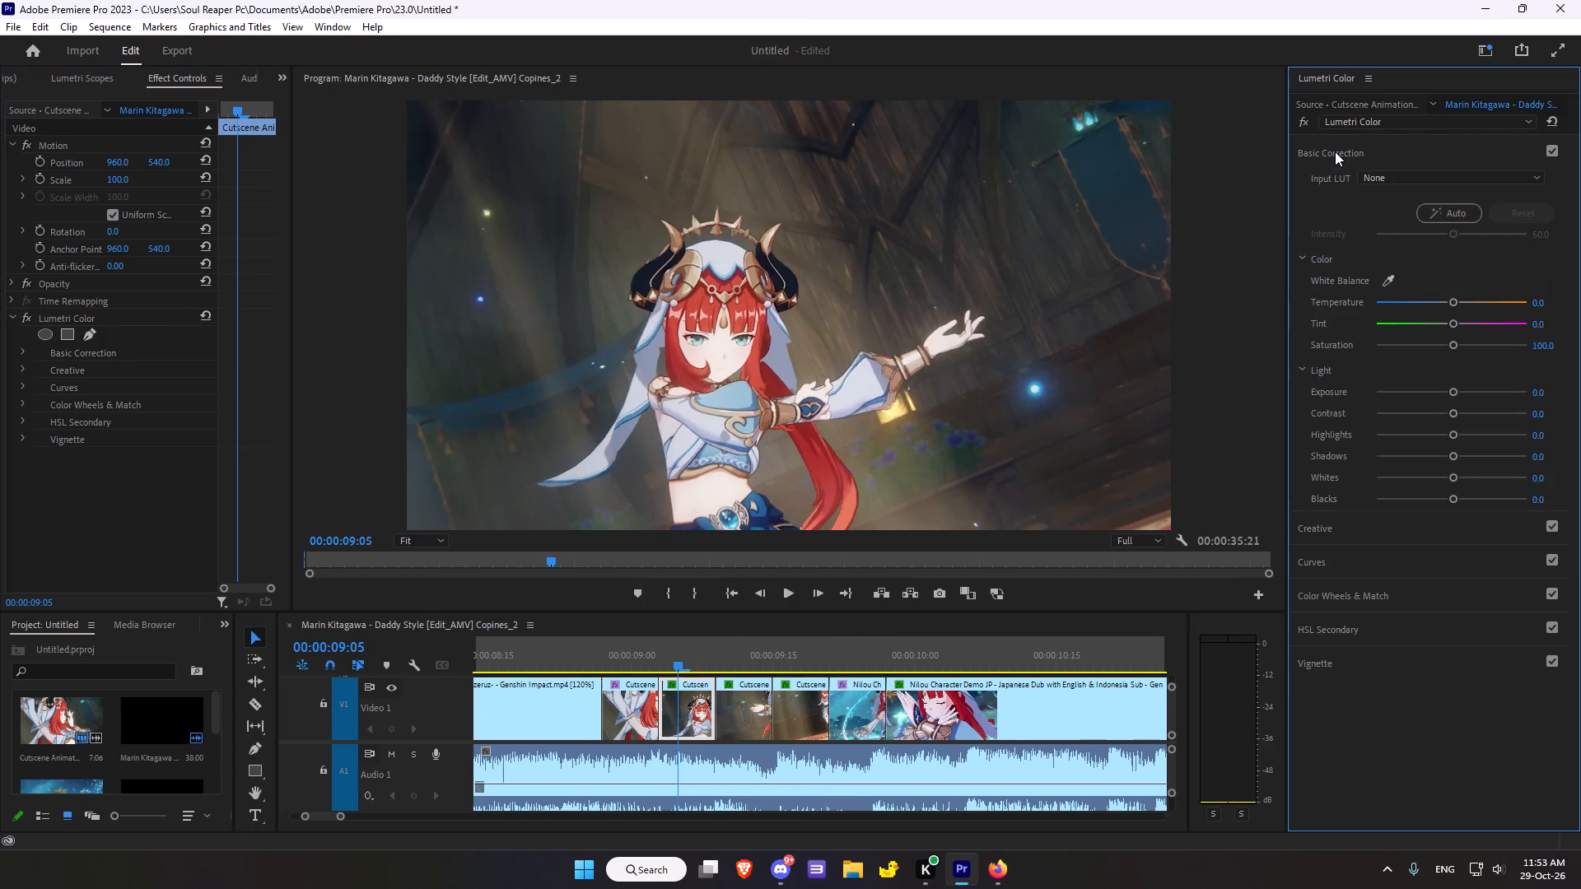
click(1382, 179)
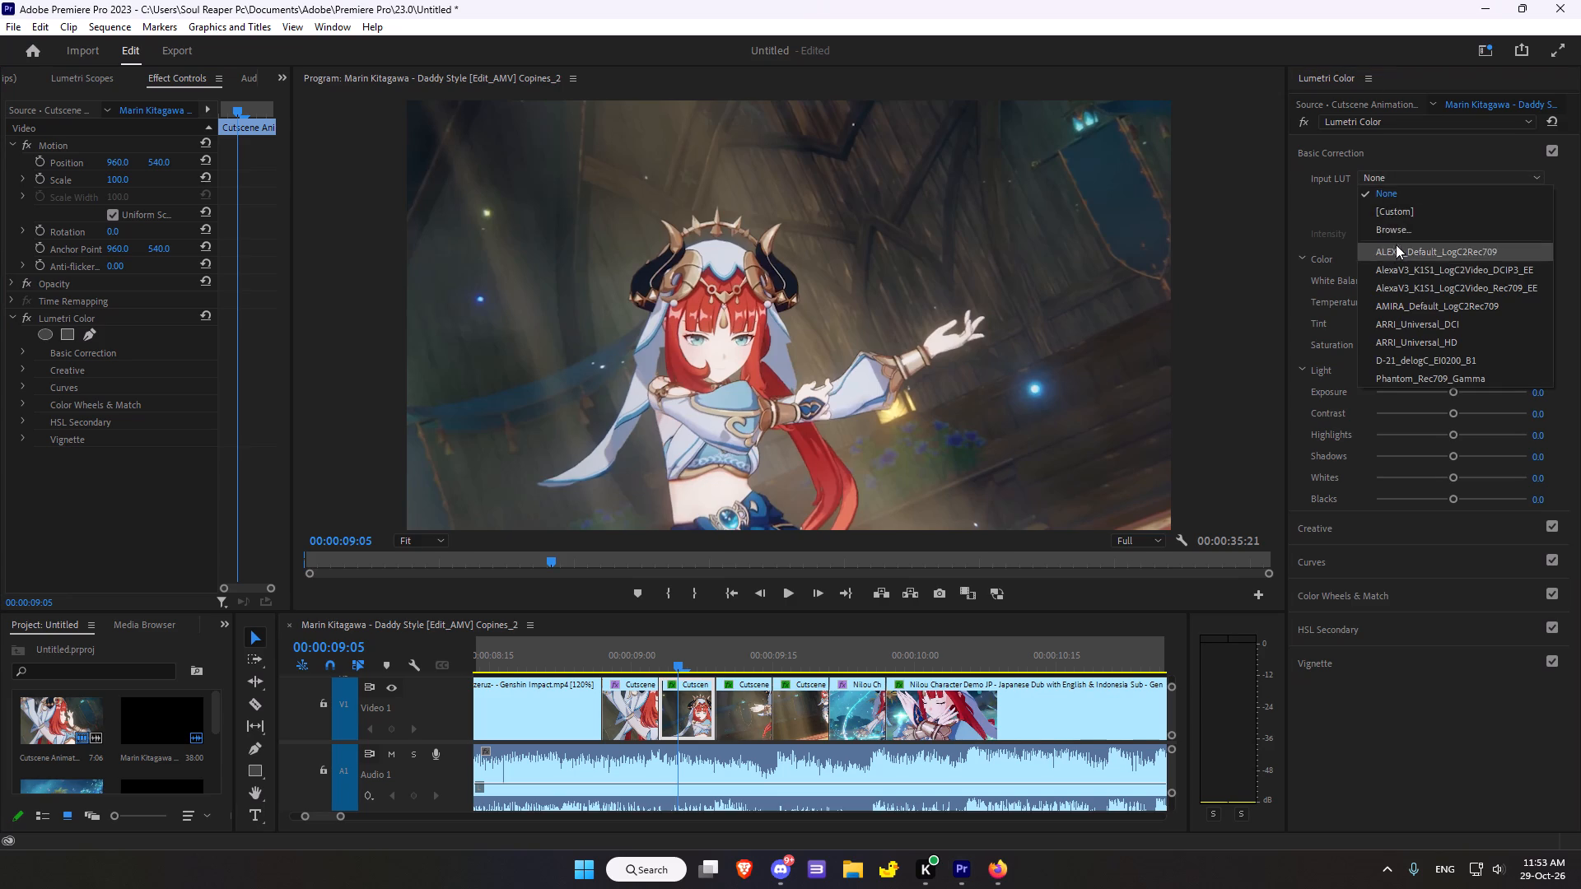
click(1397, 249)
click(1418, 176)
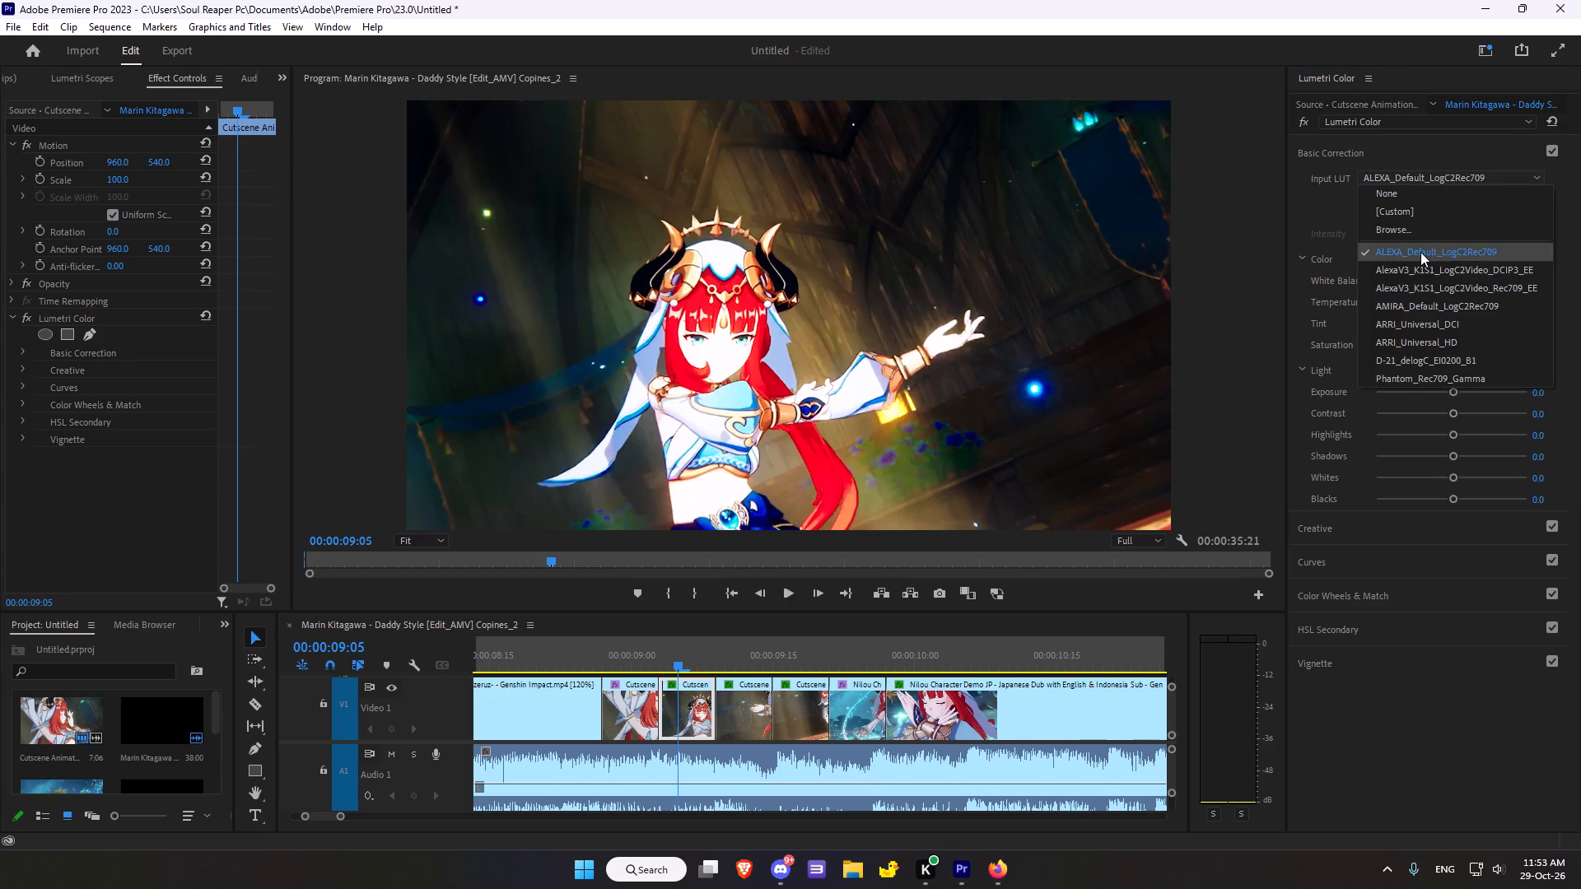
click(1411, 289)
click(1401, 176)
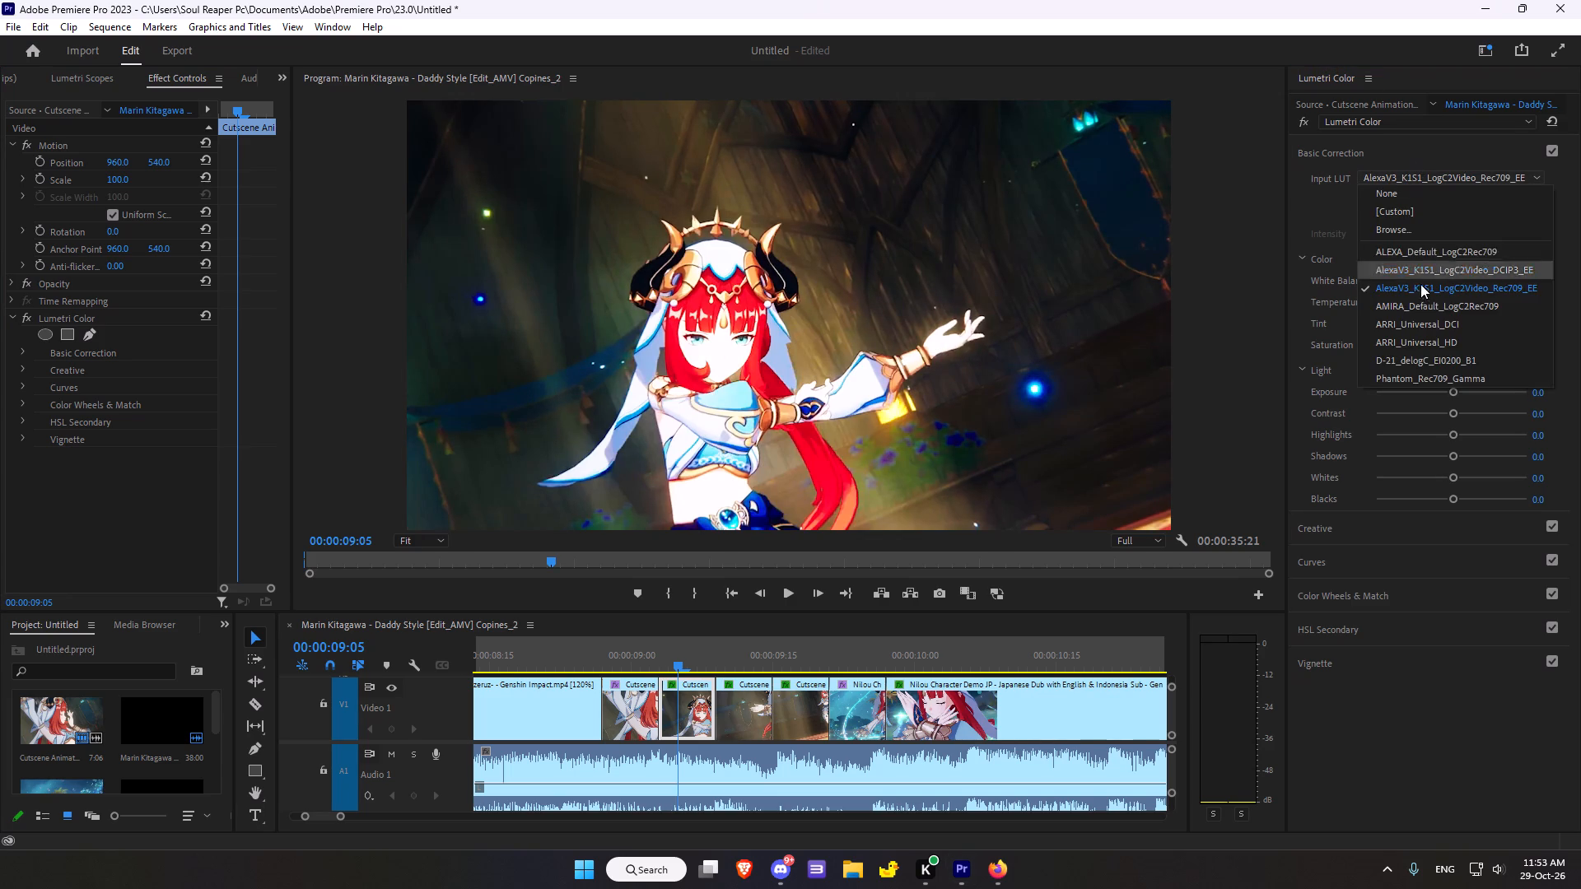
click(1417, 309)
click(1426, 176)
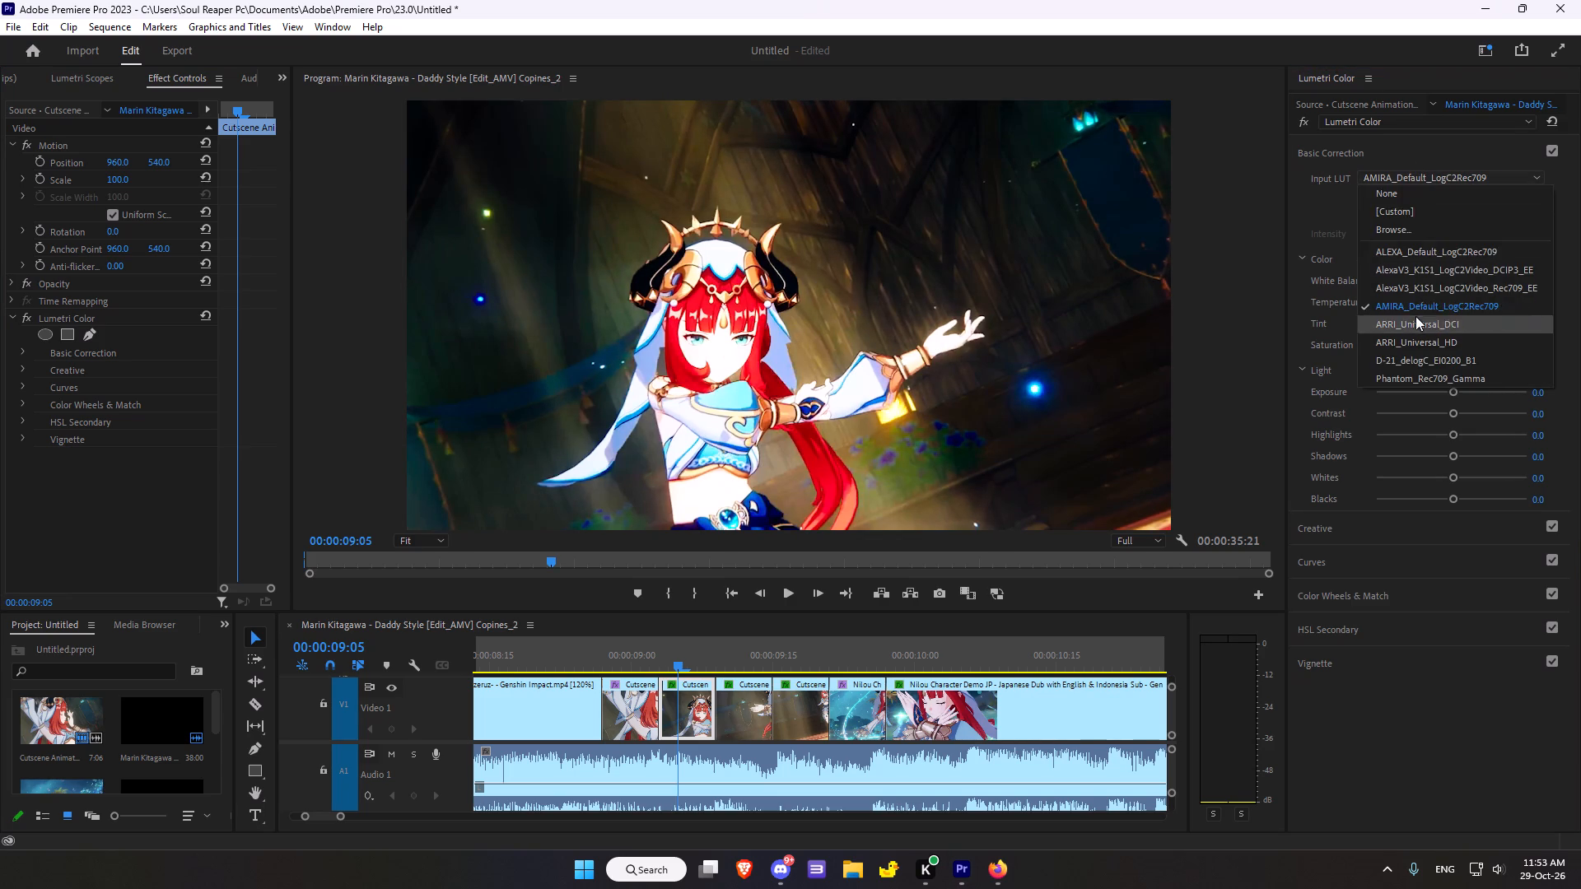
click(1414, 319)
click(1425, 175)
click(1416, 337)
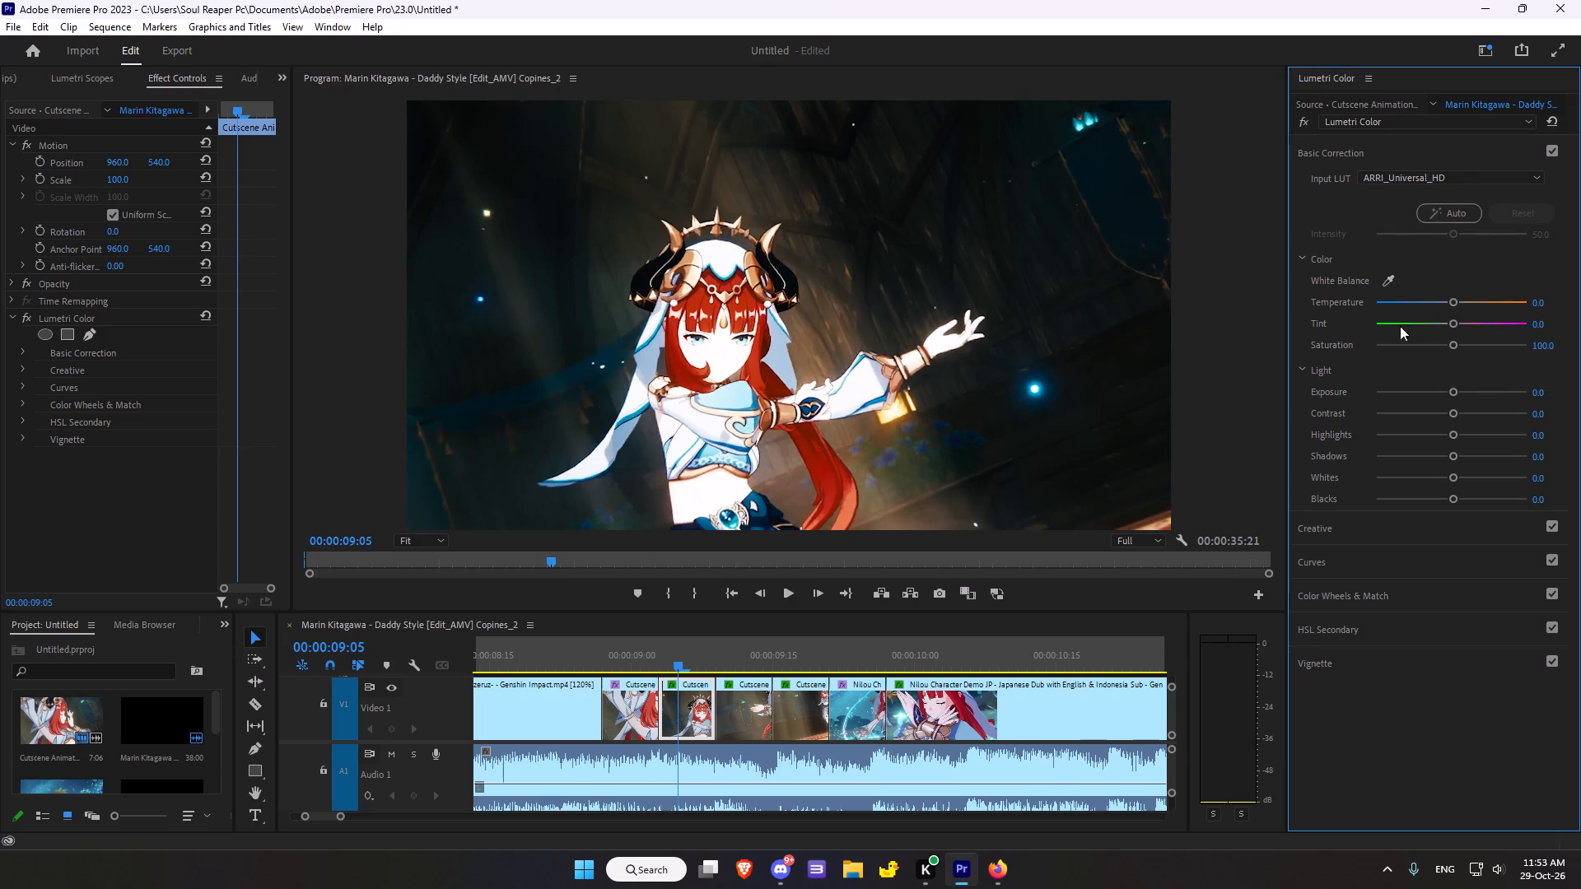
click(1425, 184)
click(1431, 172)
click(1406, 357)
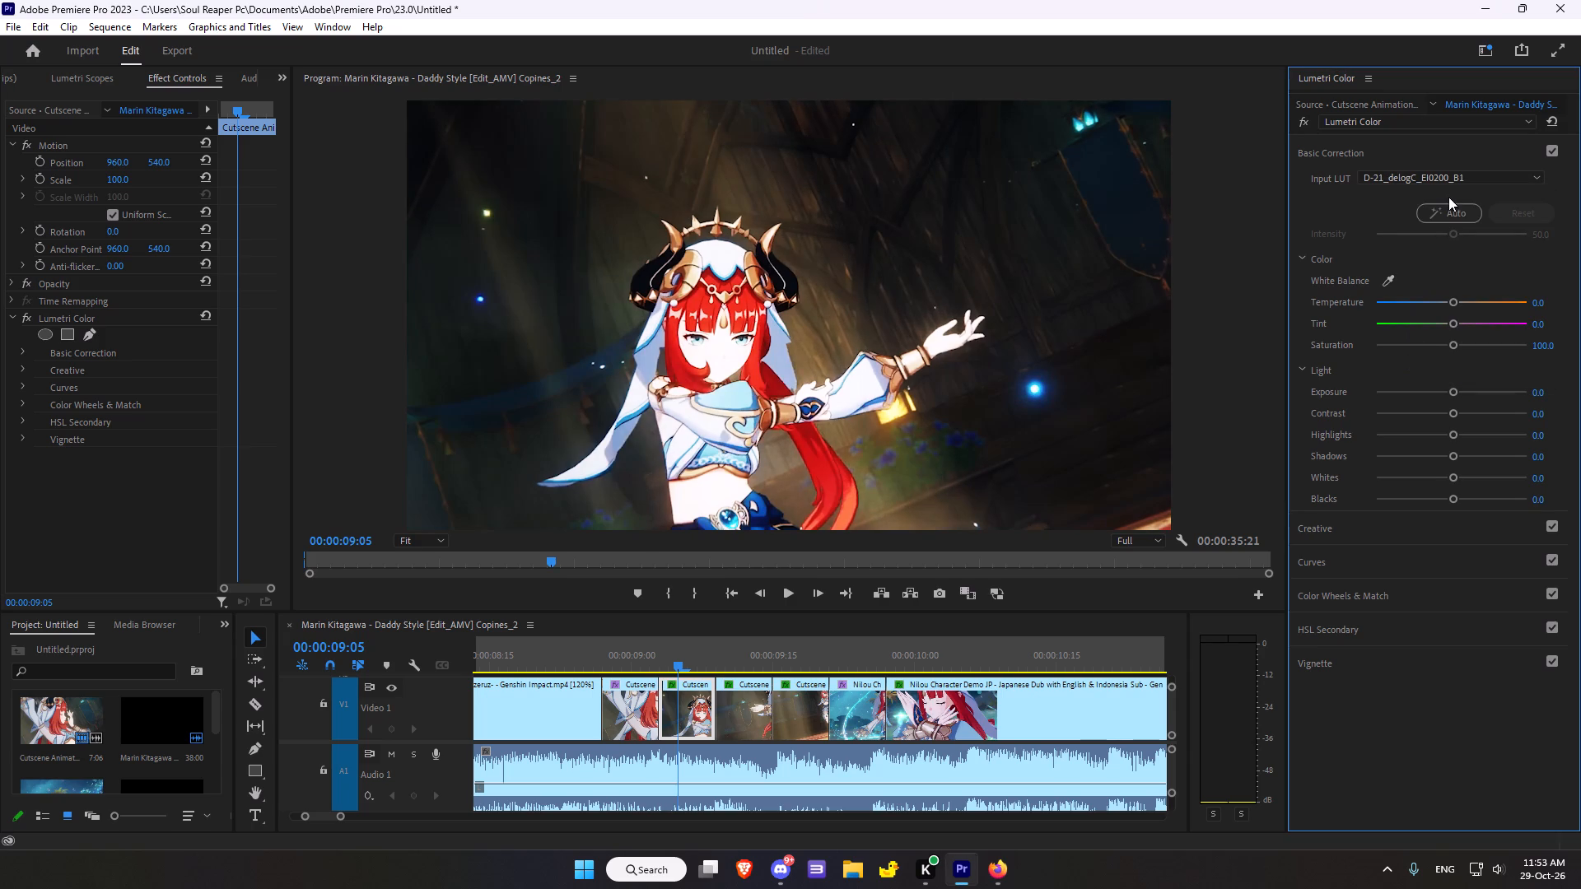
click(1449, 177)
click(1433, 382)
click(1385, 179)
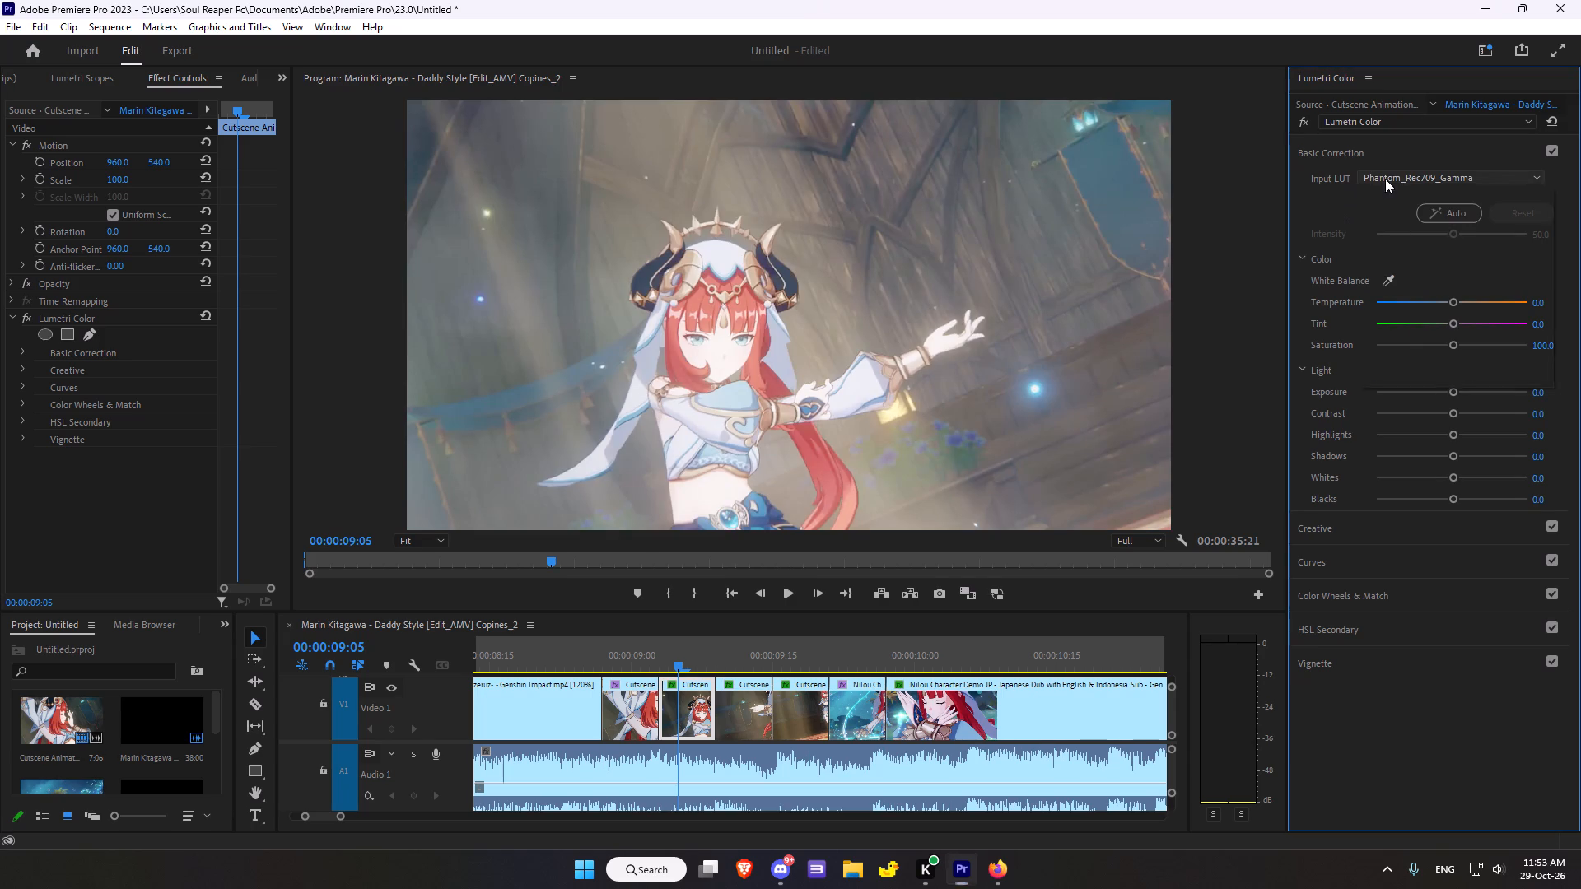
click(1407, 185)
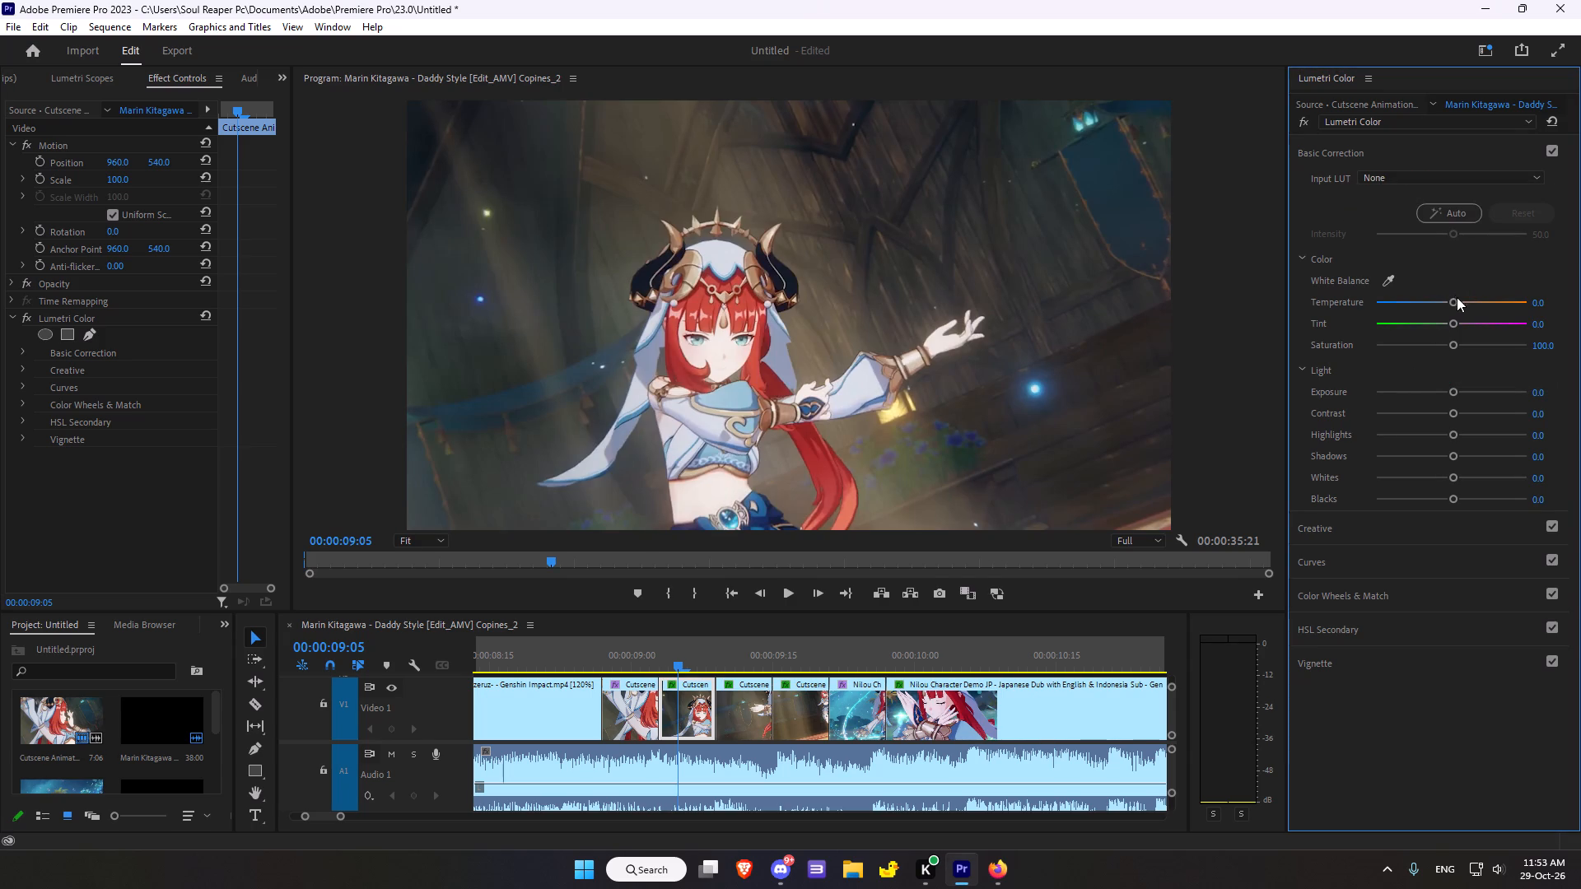
In Basic Correction, set Temperature 13.0, Tint -5.4, Saturation 107.6, Exposure -0.1, Contrast 6.5, Highlights -2.2, Shadows 10.9, Whites -3.3 and Blacks about 7.6.
click(1455, 301)
drag(1457, 325, 1446, 324)
click(1451, 340)
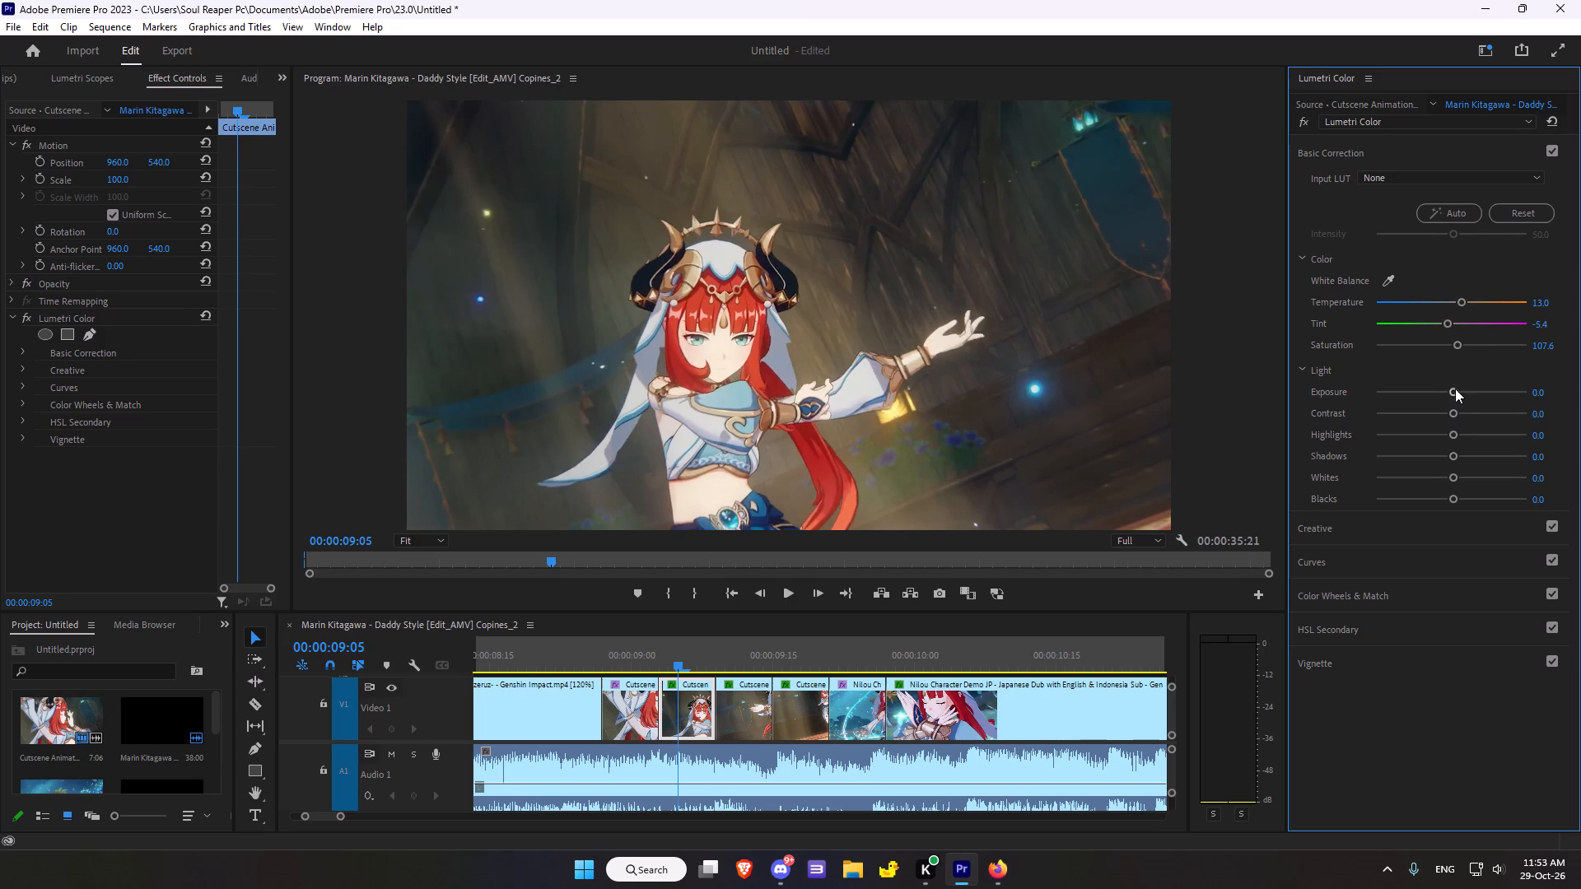
click(1454, 389)
click(1453, 412)
click(1455, 436)
click(1456, 458)
click(1452, 473)
click(1456, 503)
In the Creative section, set Sharpen to 100.0, Vibrance to 10.9 and Saturation to 98.9, keeping Faded Film at 0.0.
click(1397, 524)
scroll(1413, 489, down, 1)
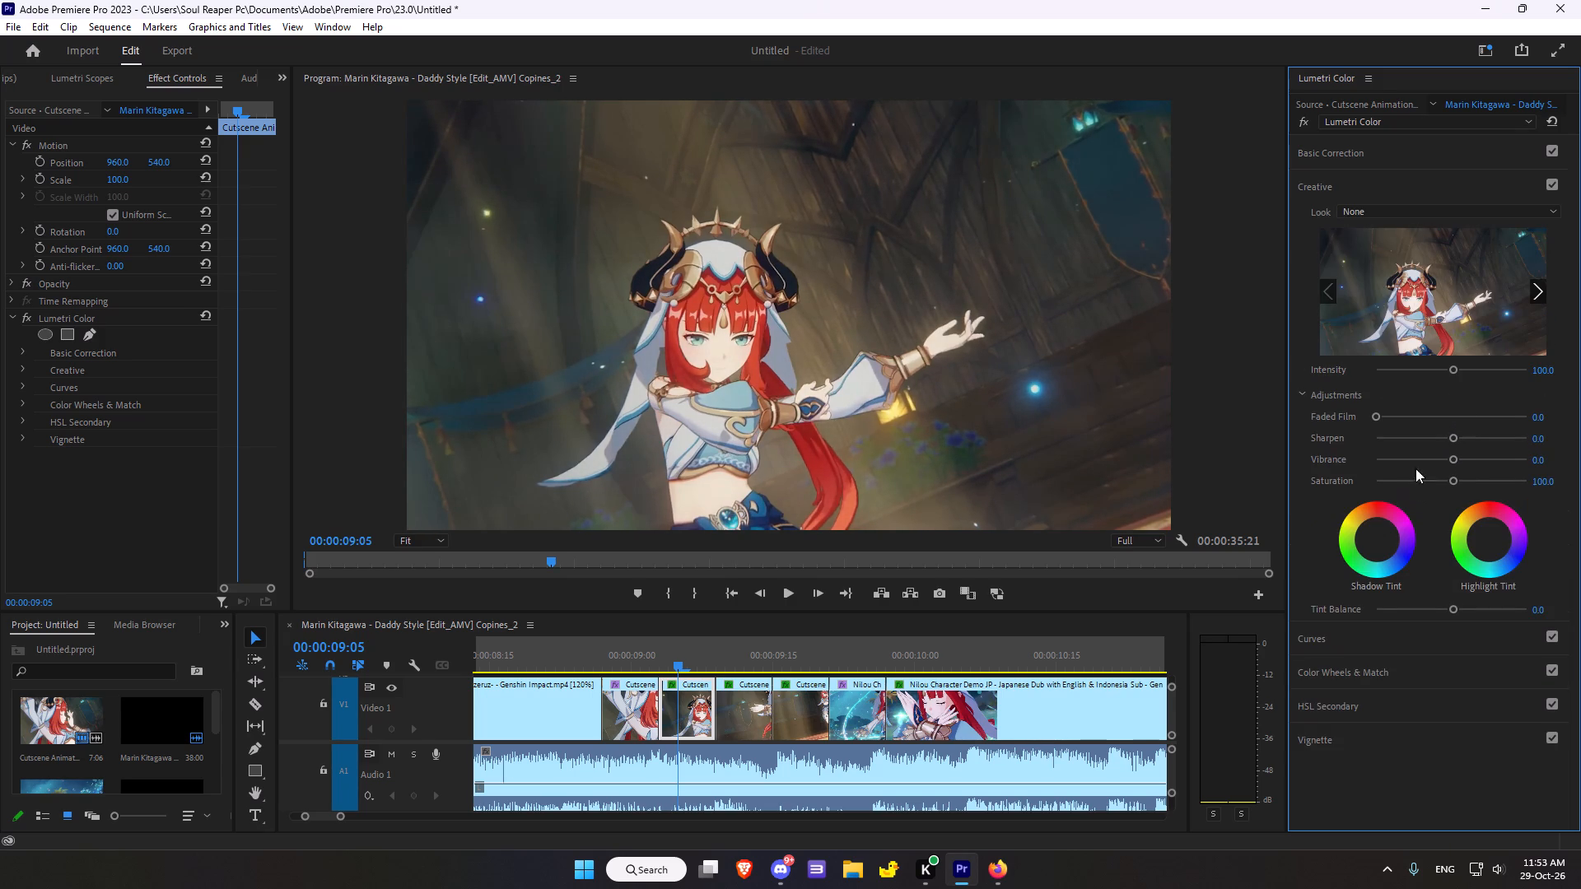
drag(1380, 415, 1332, 431)
drag(1450, 442, 1443, 442)
click(1454, 460)
drag(1443, 433, 1477, 428)
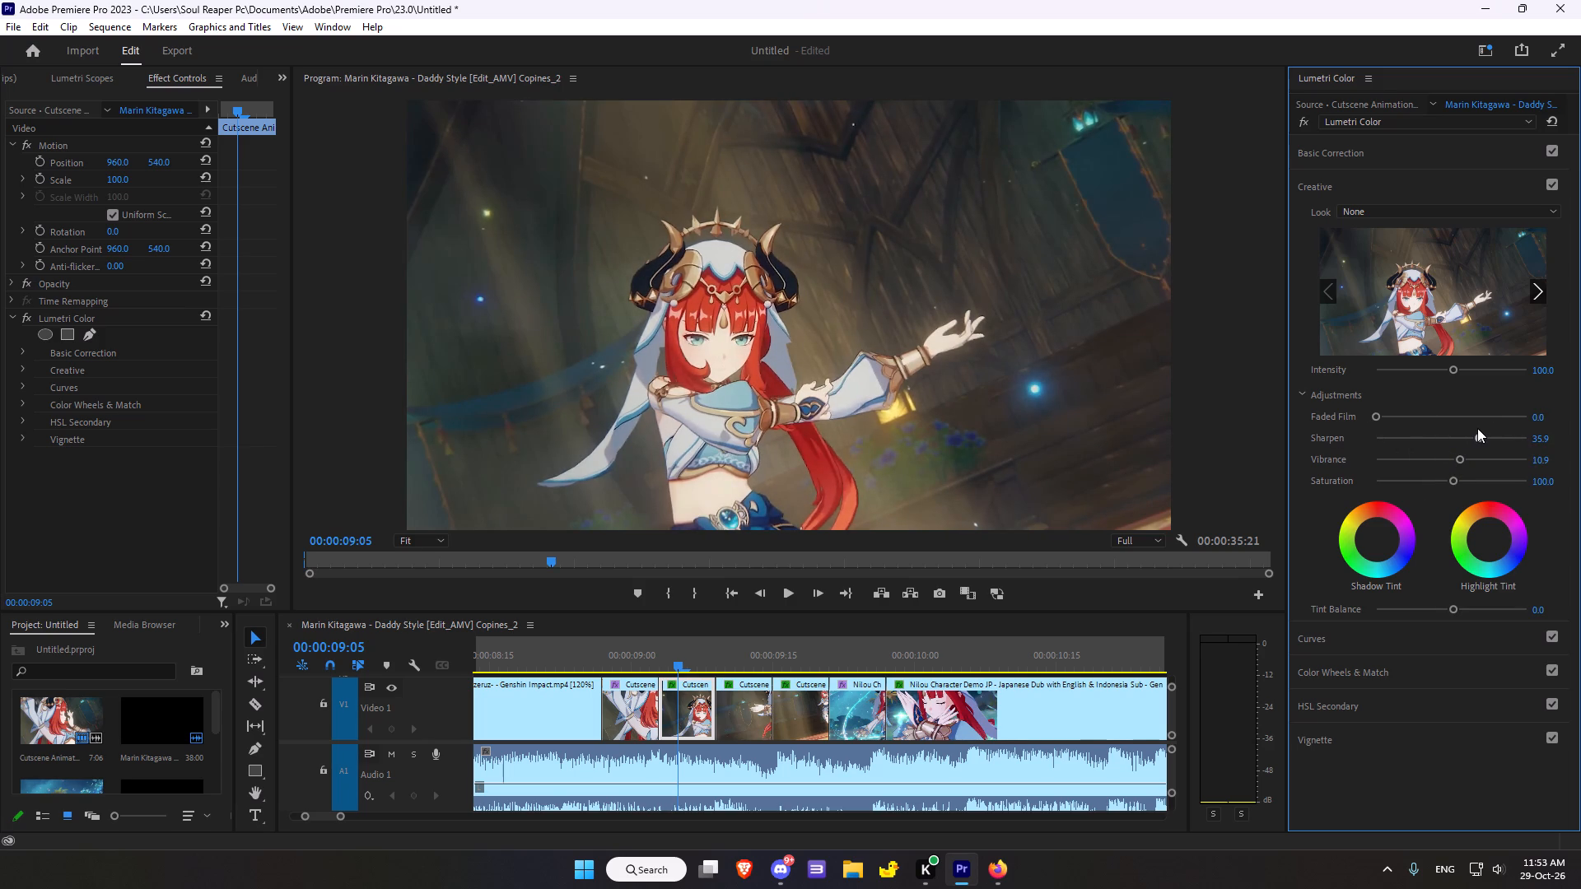
click(1477, 428)
drag(1476, 438, 1537, 431)
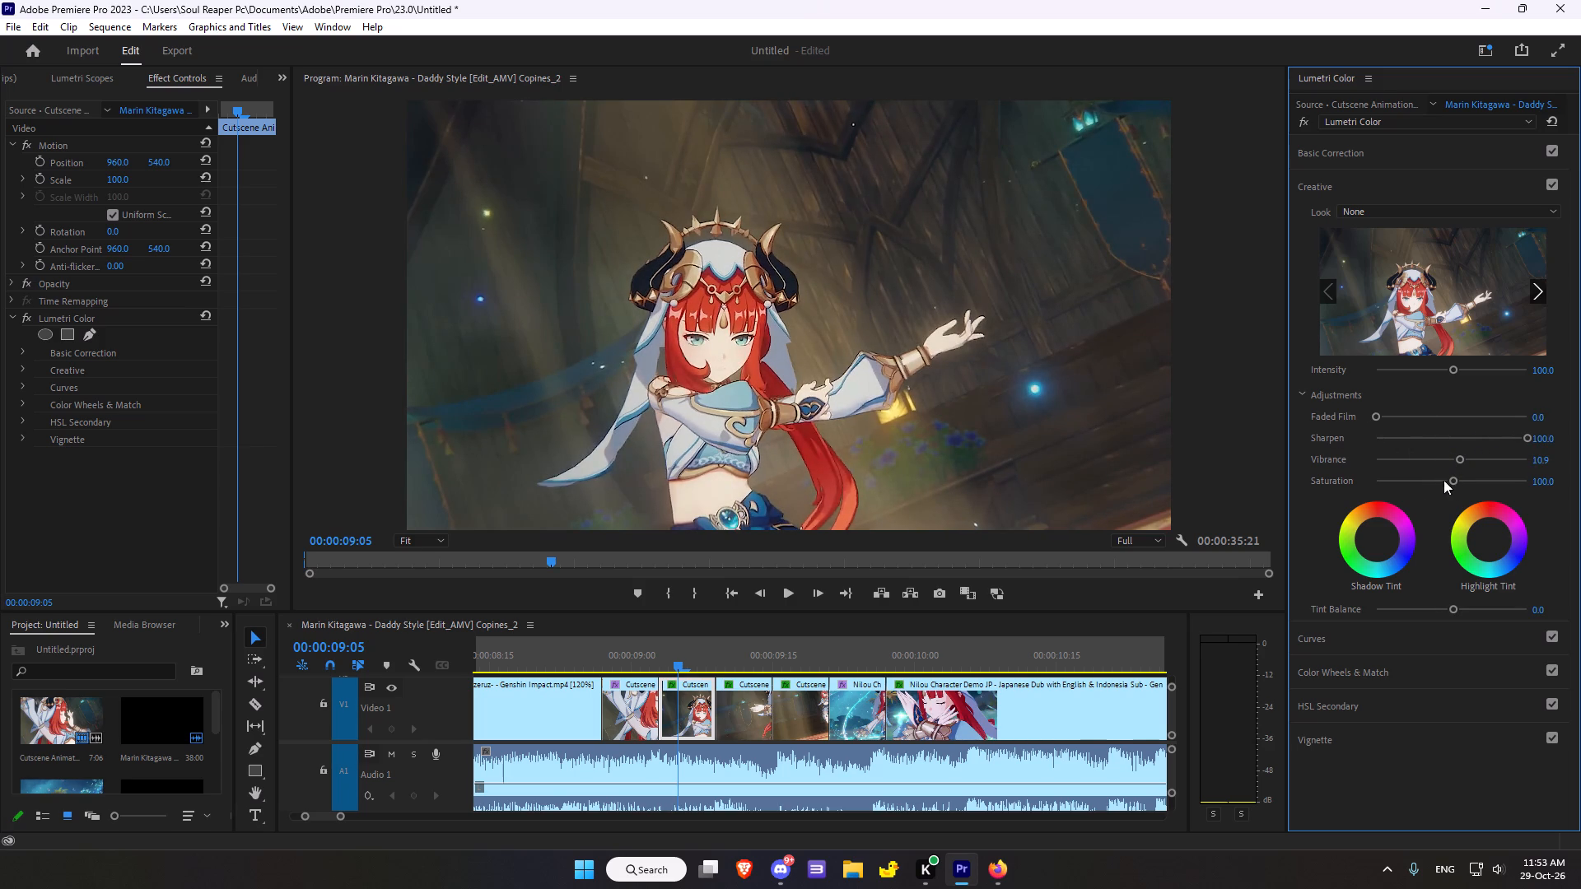
drag(1457, 475, 1449, 471)
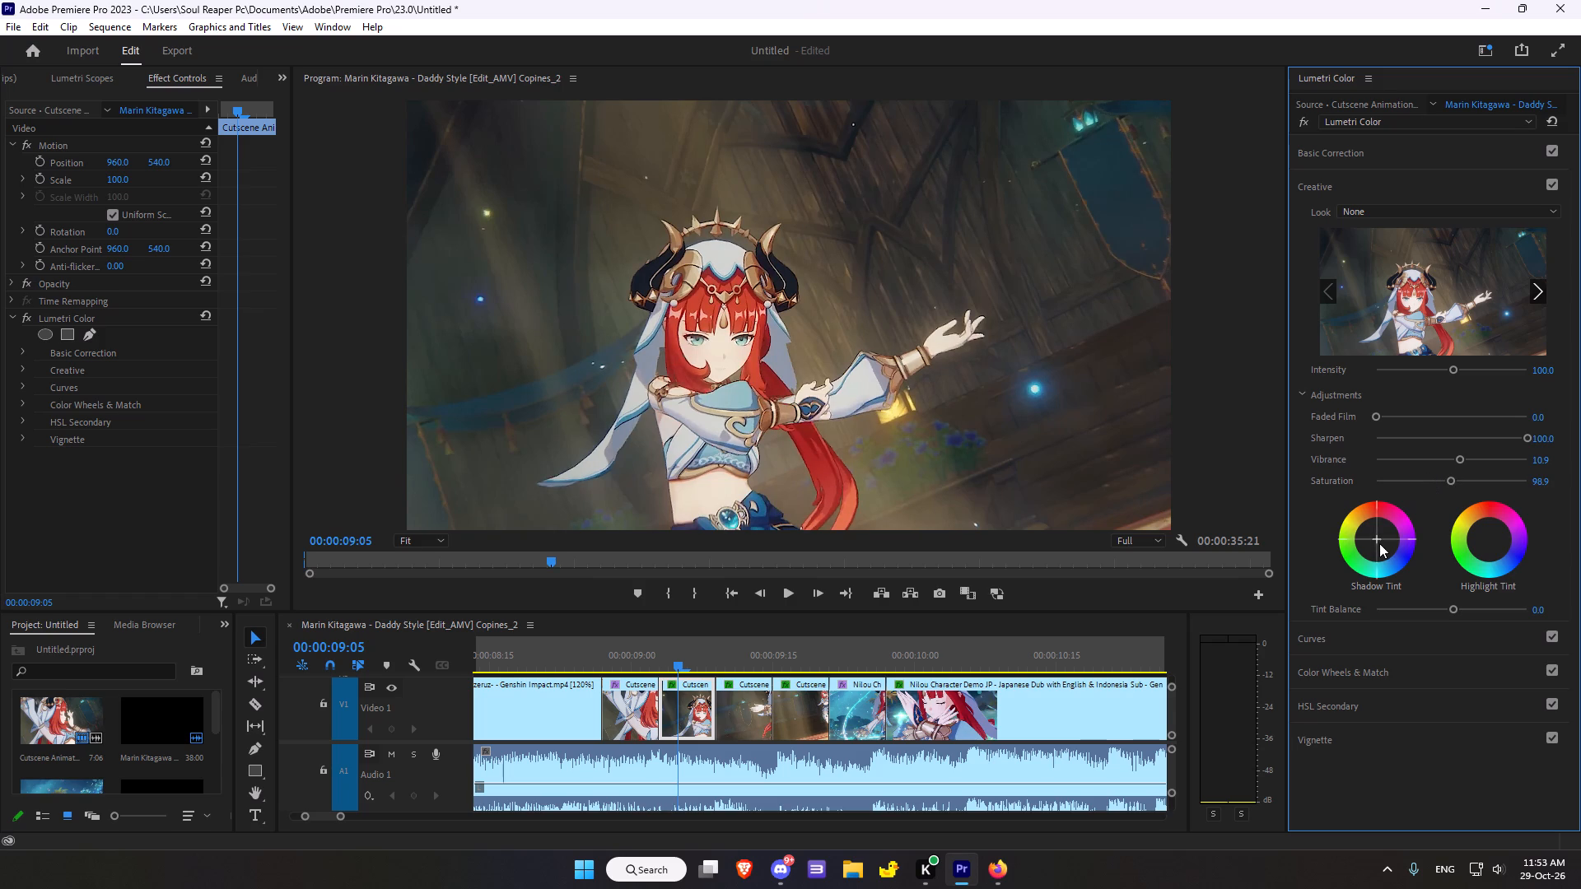
click(1379, 543)
In the Hue vs Sat curve, sample the glowing light beside the character's arm and slightly raise the red hue's saturation.
click(1342, 651)
scroll(1350, 621, down, 18)
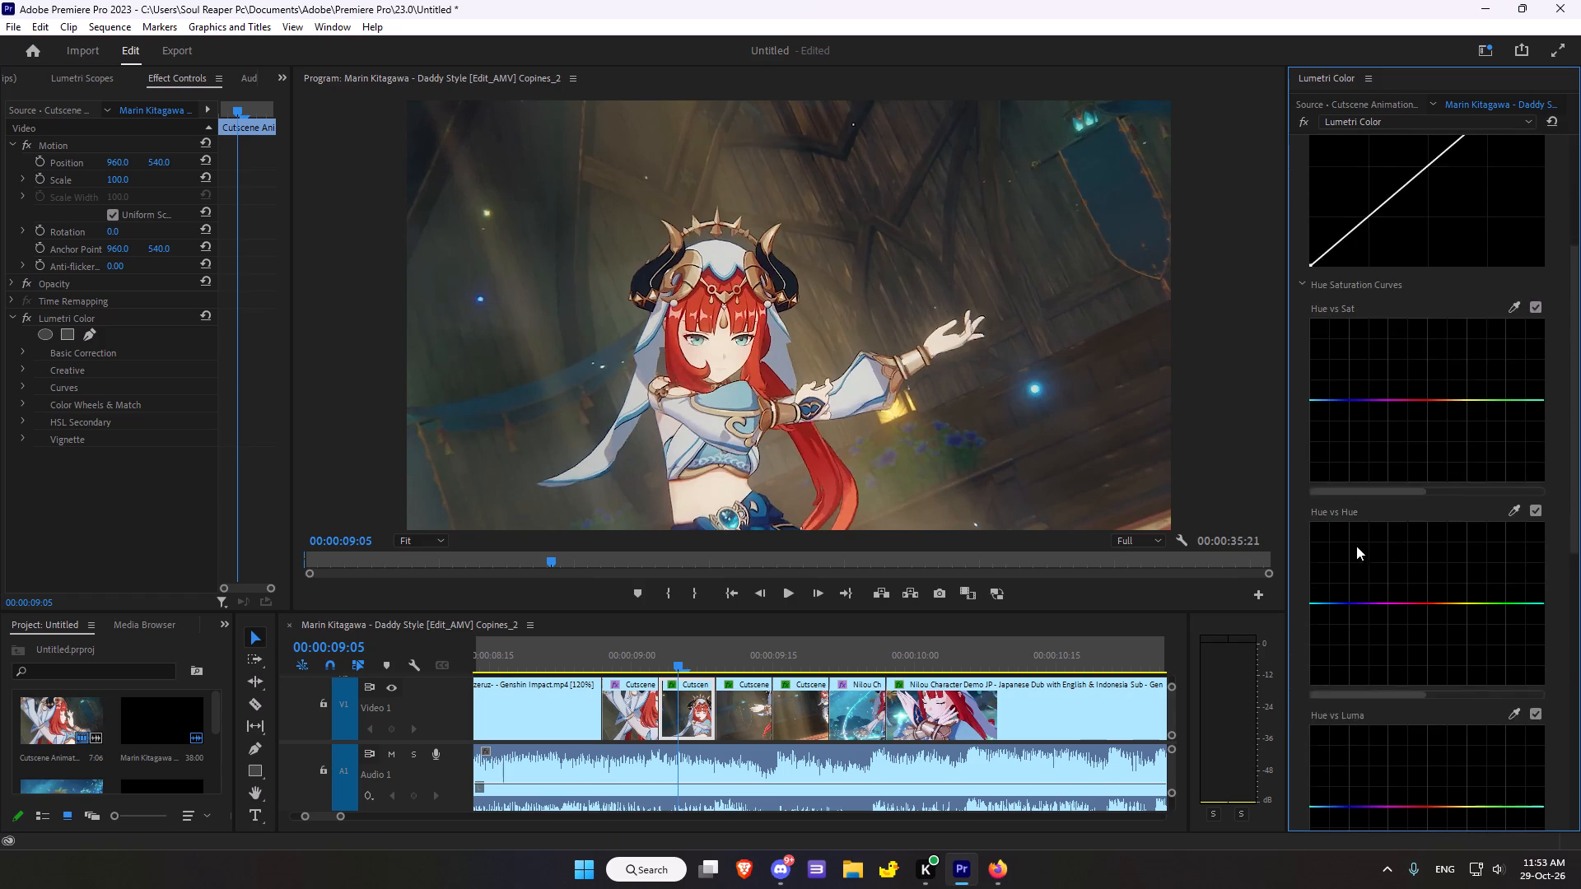
scroll(1356, 546, down, 4)
scroll(1356, 537, up, 12)
scroll(1356, 500, down, 15)
scroll(1373, 480, up, 5)
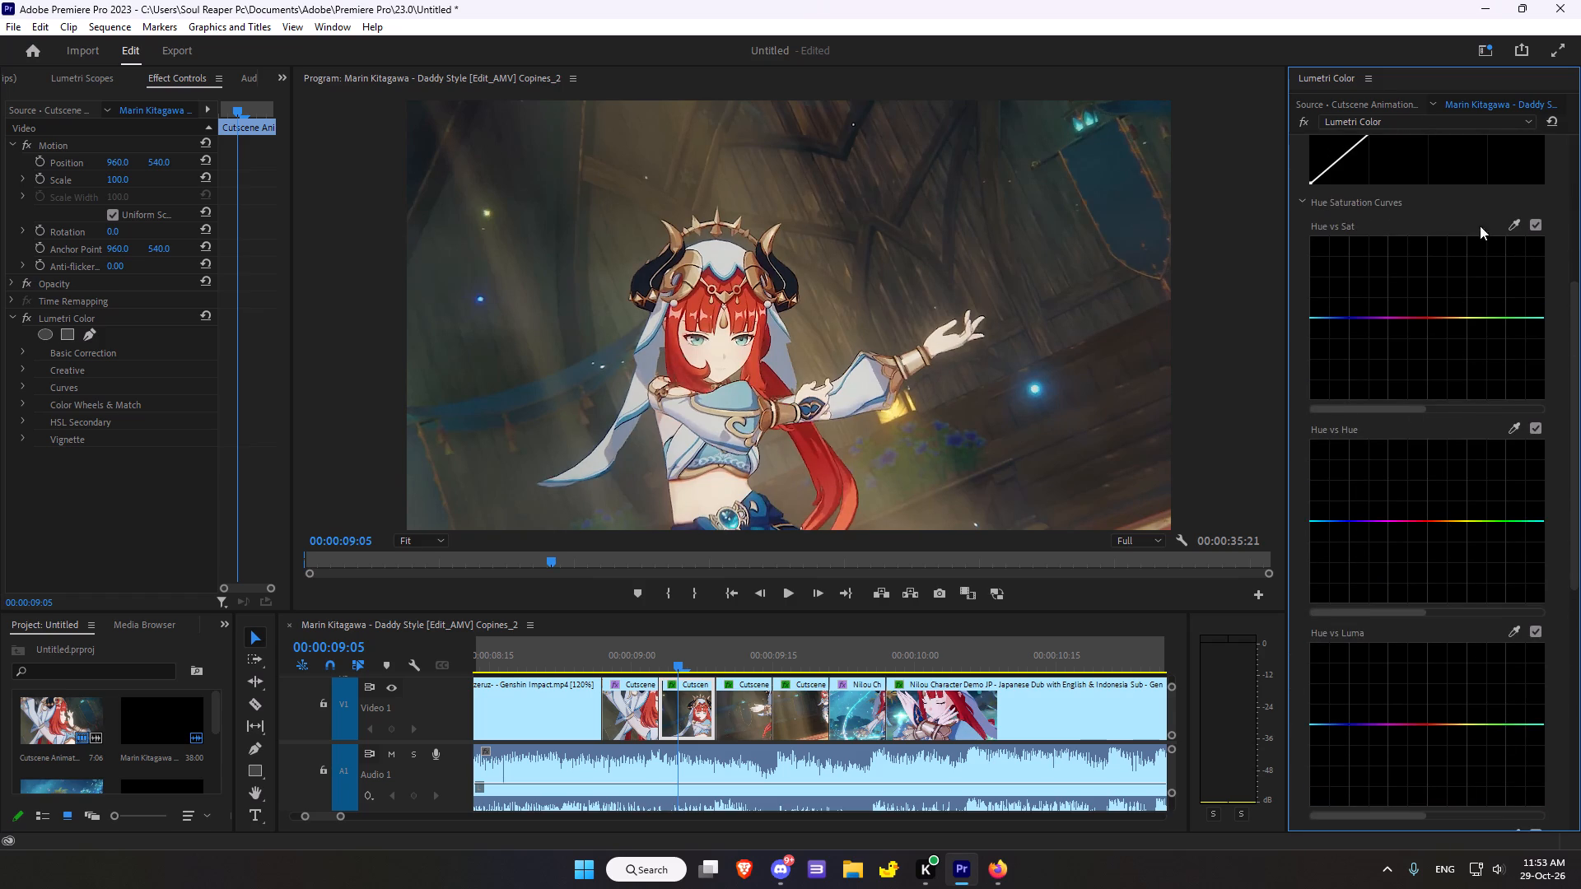
click(1510, 222)
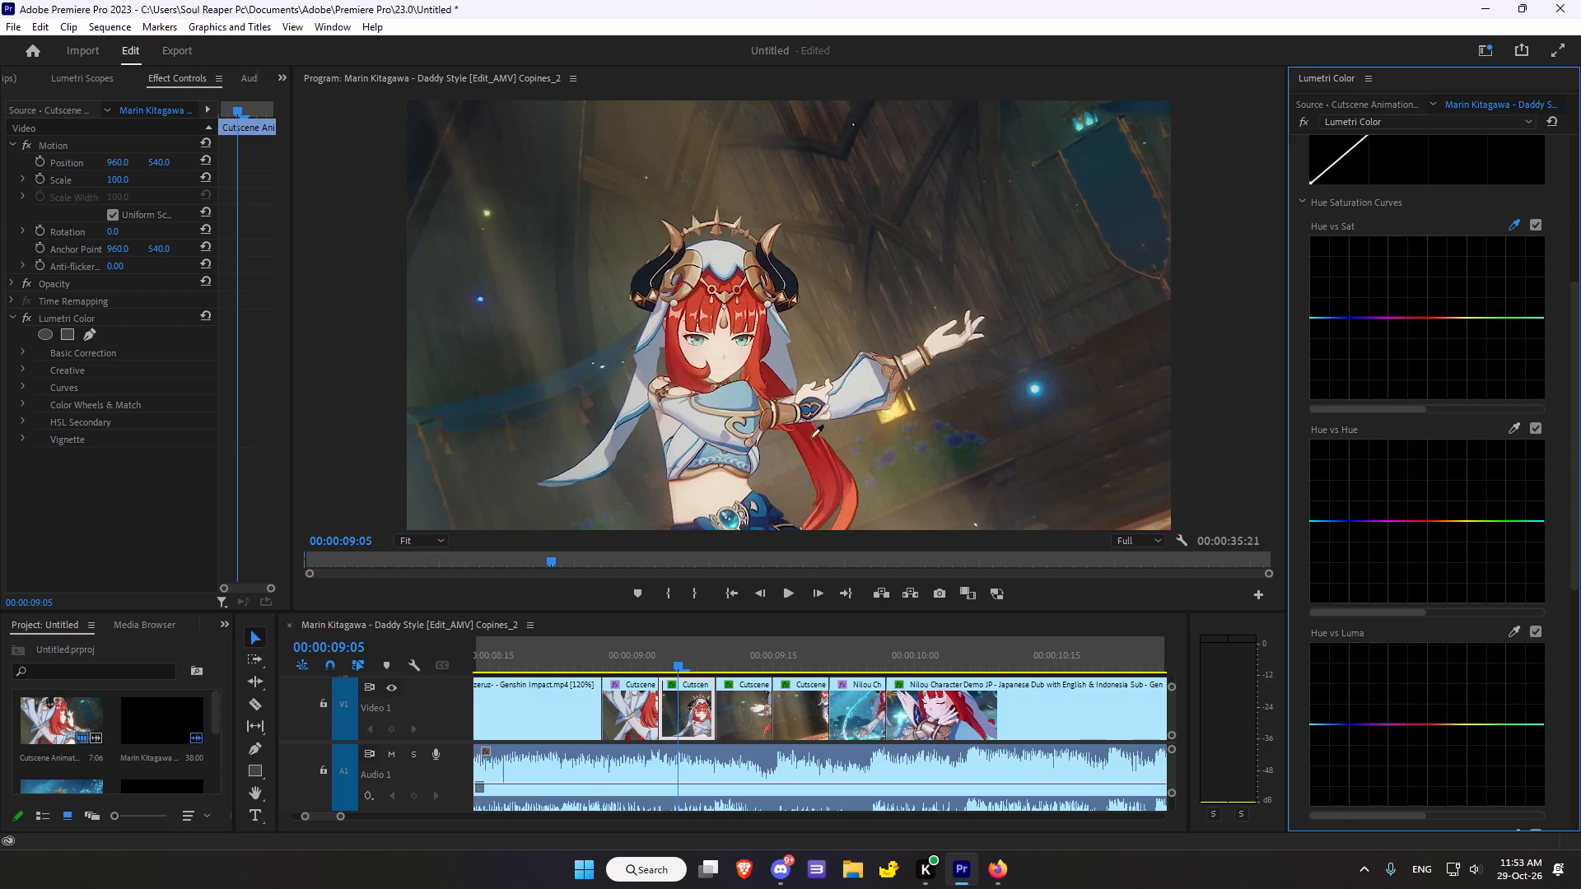
click(1033, 389)
drag(1429, 319, 1423, 275)
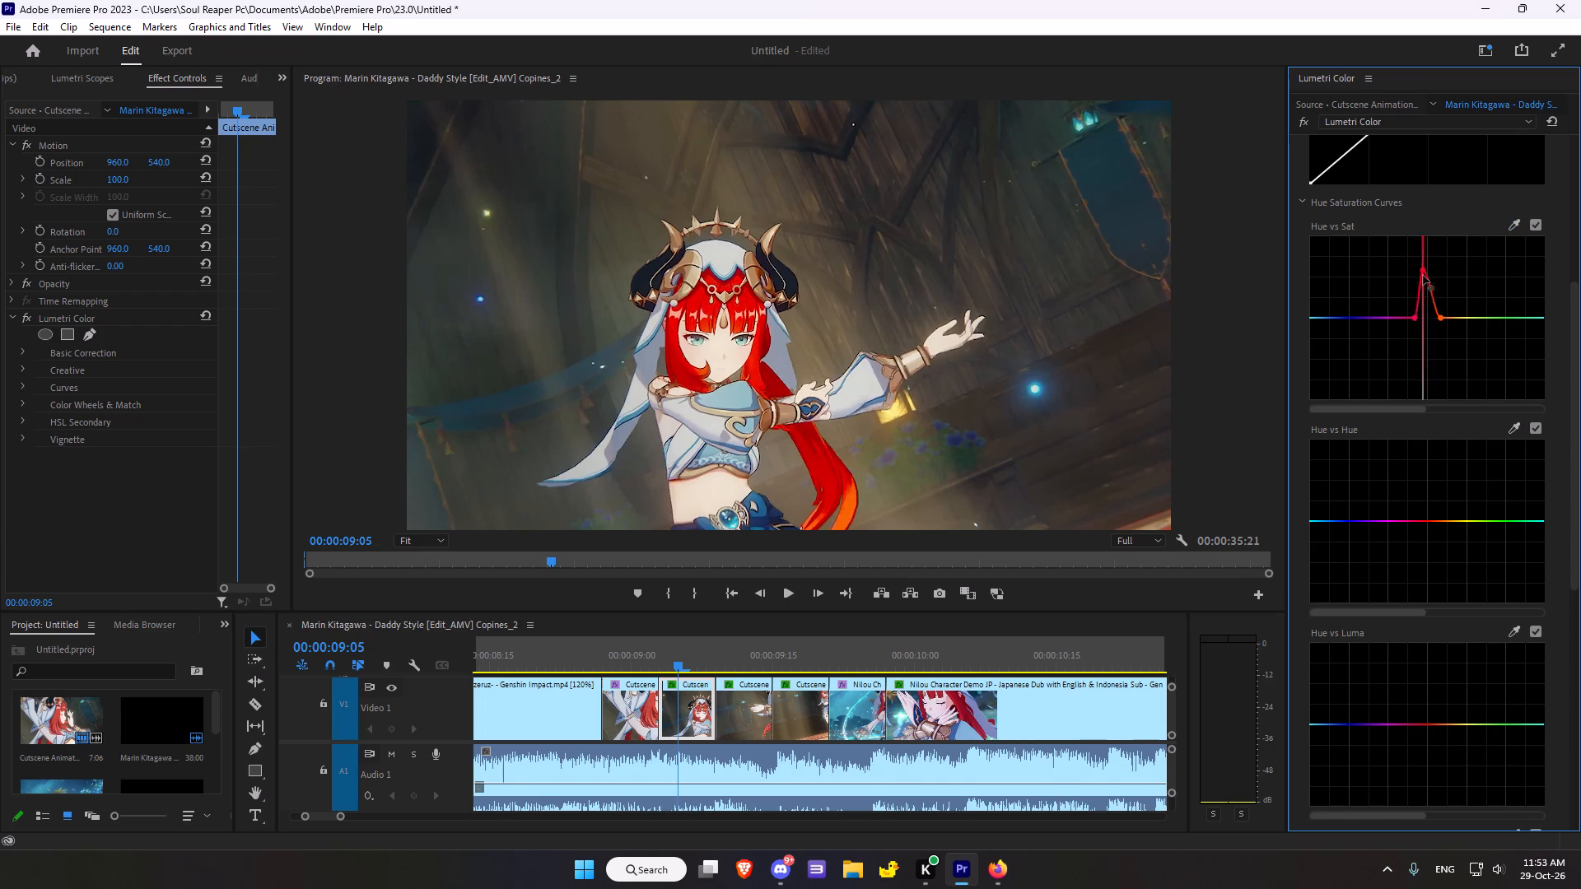
drag(1423, 275, 1424, 313)
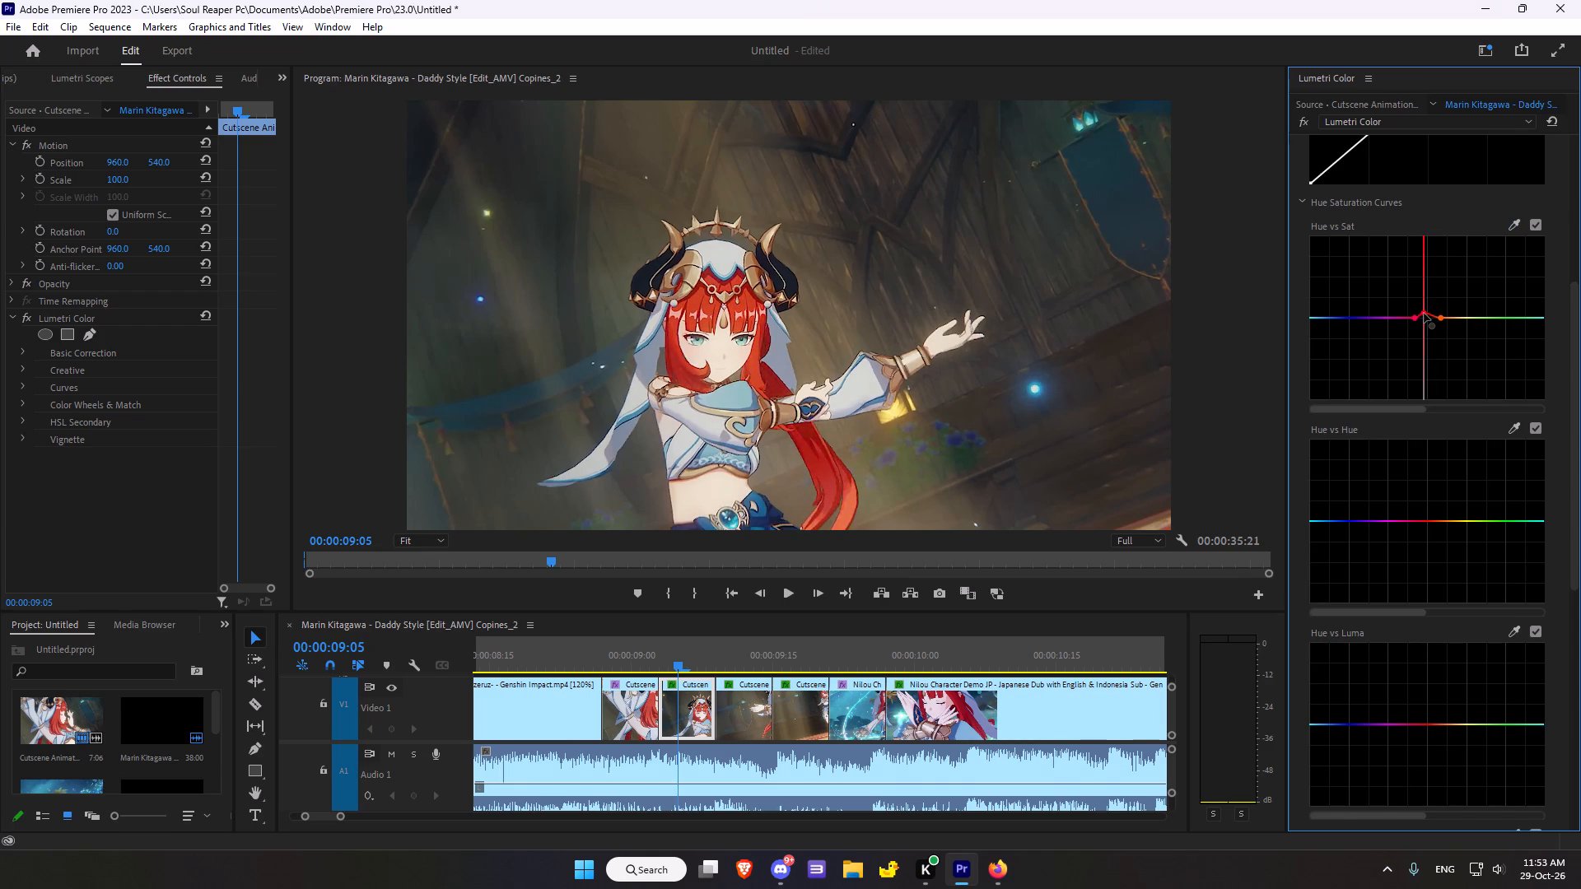
drag(1424, 313, 1422, 309)
Look over the clip's RGB curve and the remaining hue, luma and saturation curves.
scroll(1412, 492, down, 6)
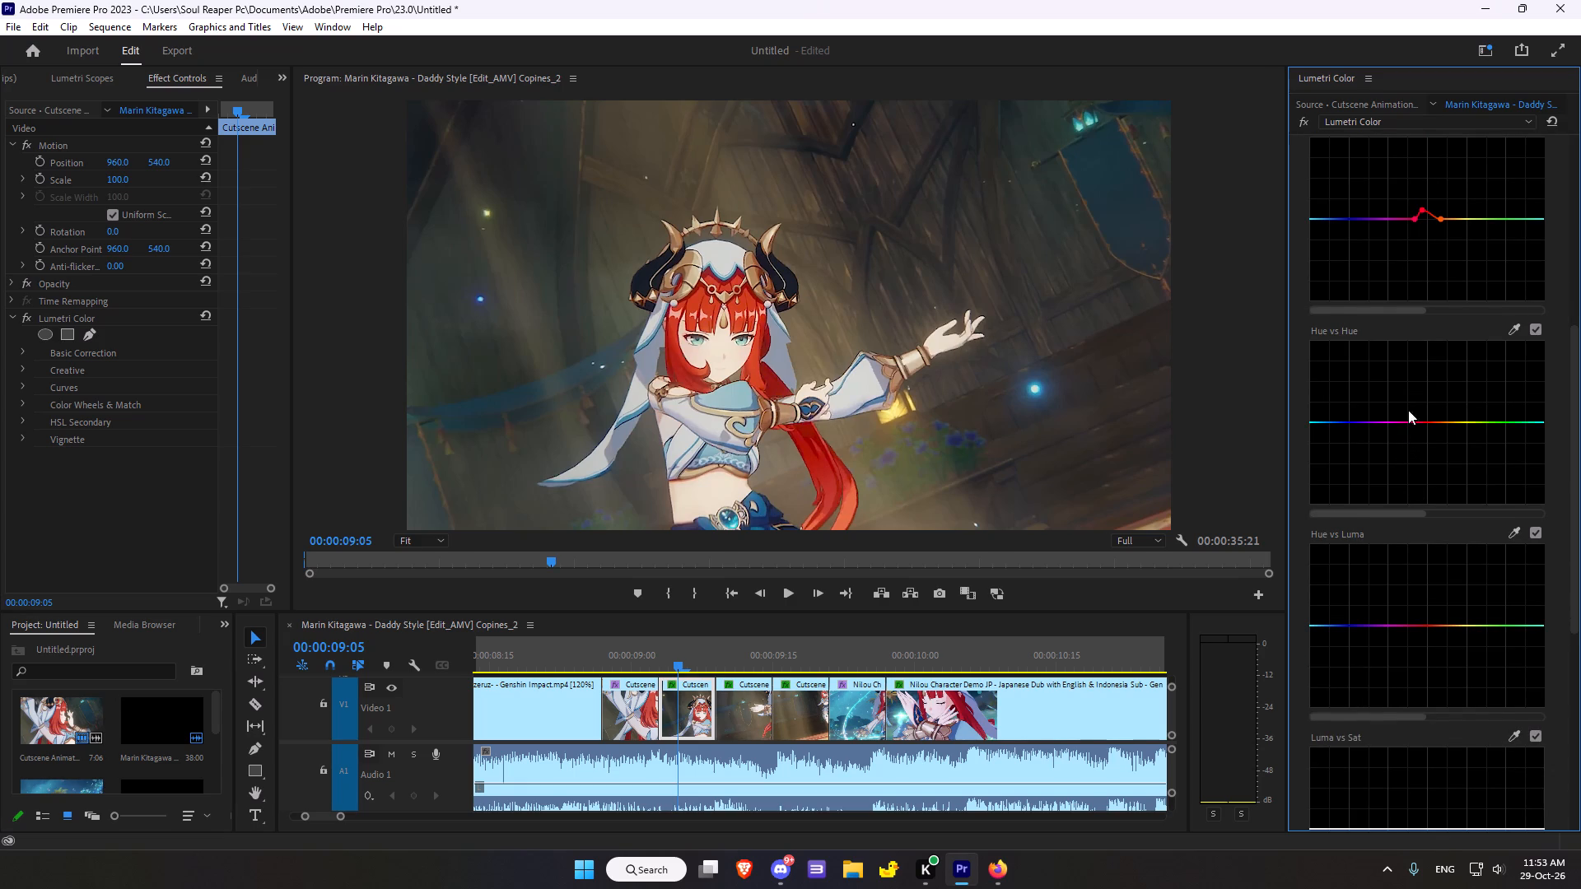
scroll(1425, 396, down, 6)
scroll(1425, 390, up, 2)
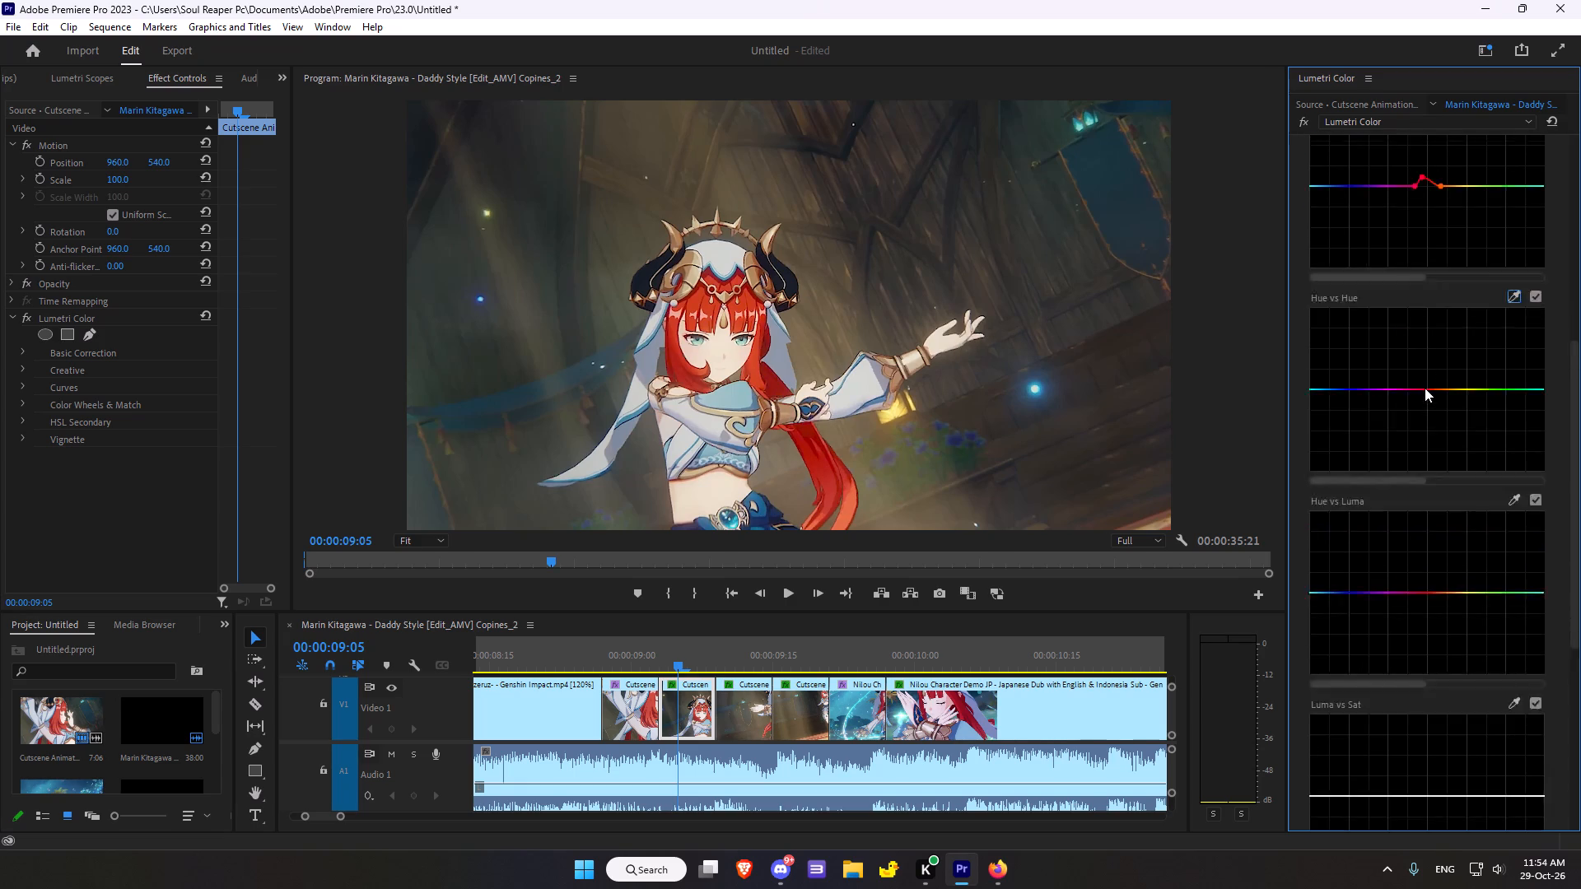
scroll(1425, 388, up, 20)
scroll(1425, 388, up, 15)
scroll(1410, 423, down, 4)
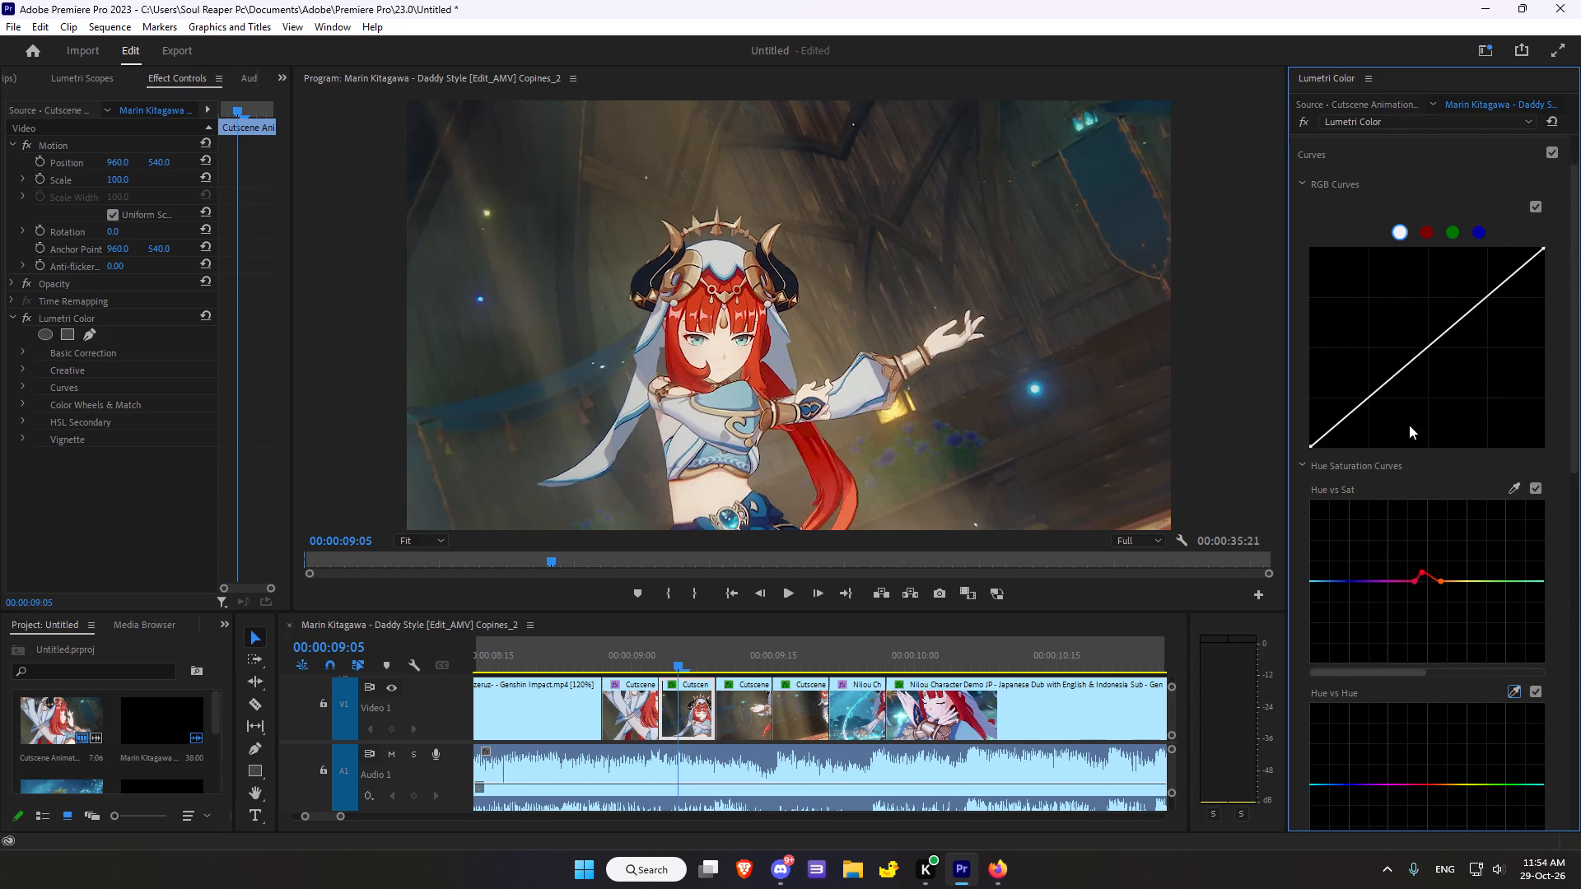
scroll(1409, 425, down, 7)
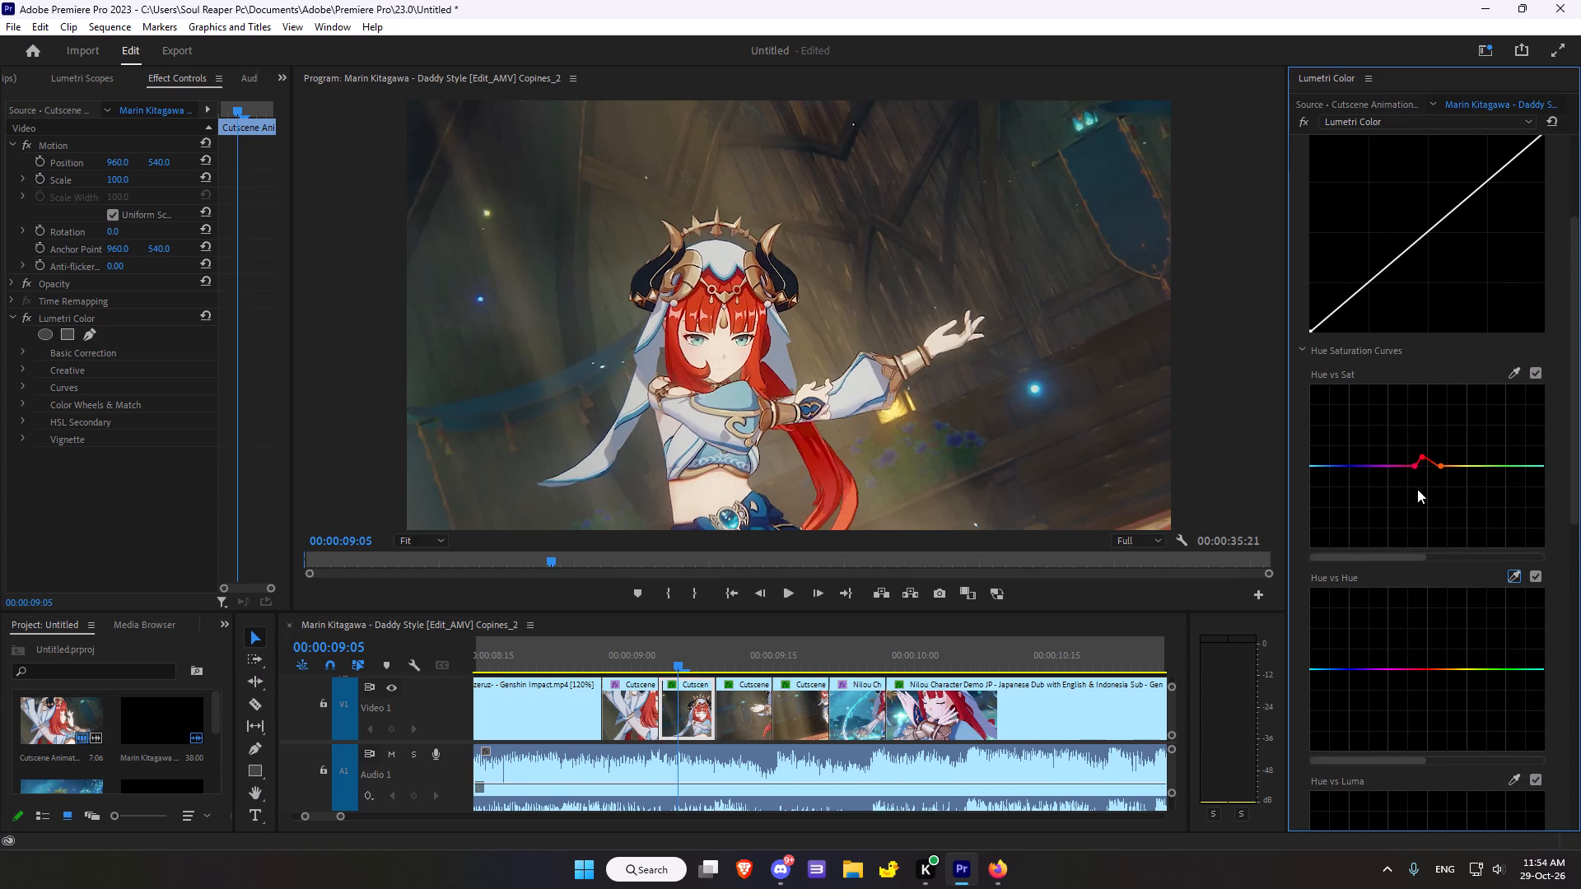
scroll(1434, 418, down, 15)
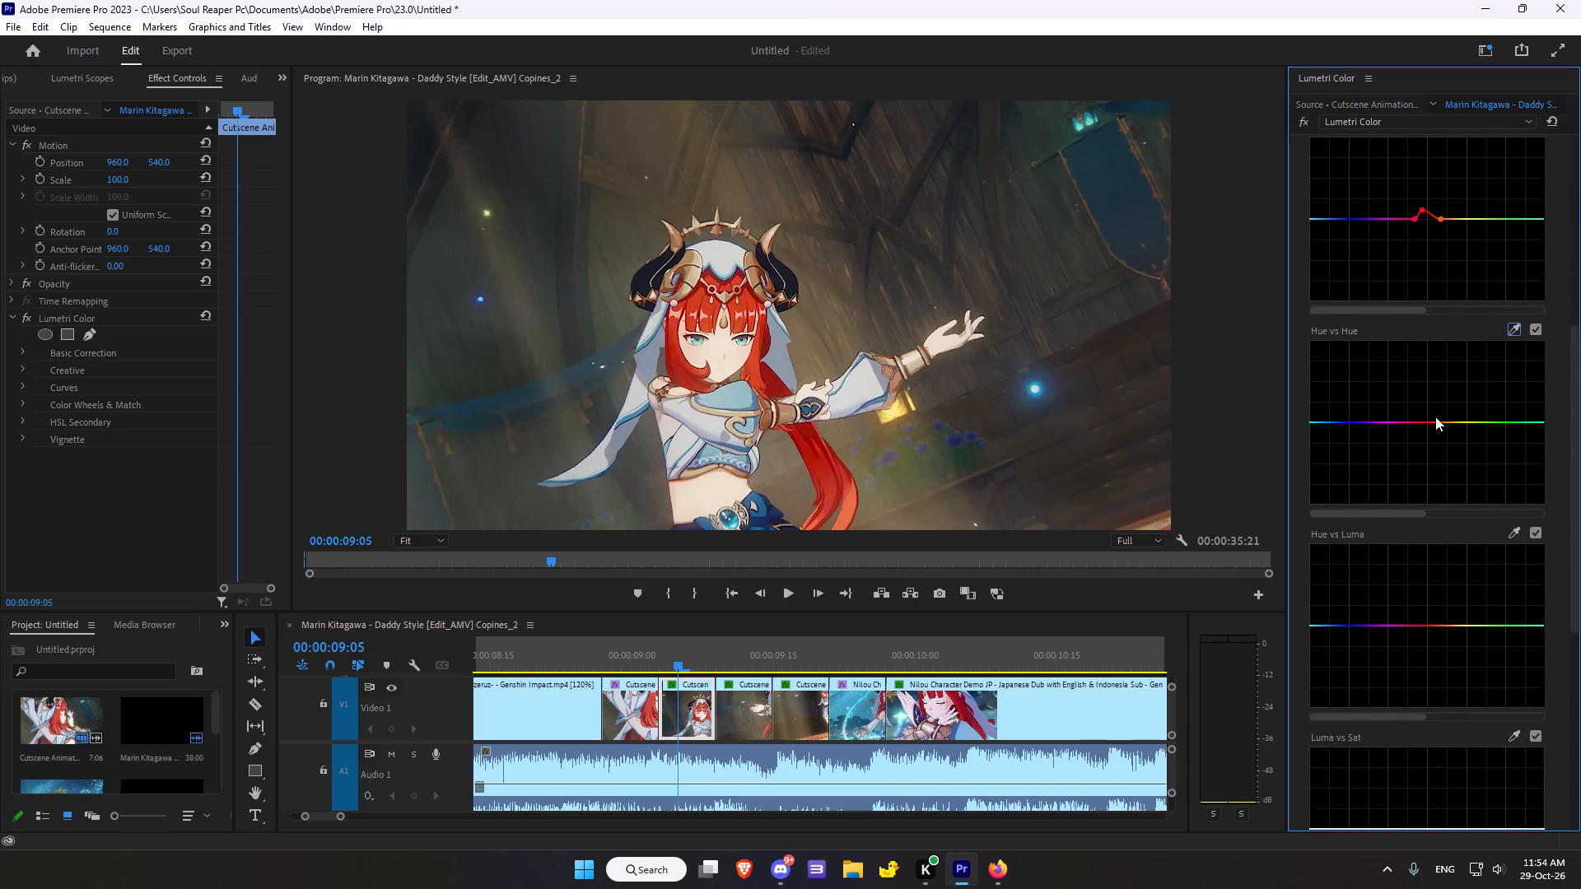
scroll(1435, 416, down, 12)
scroll(1435, 416, down, 19)
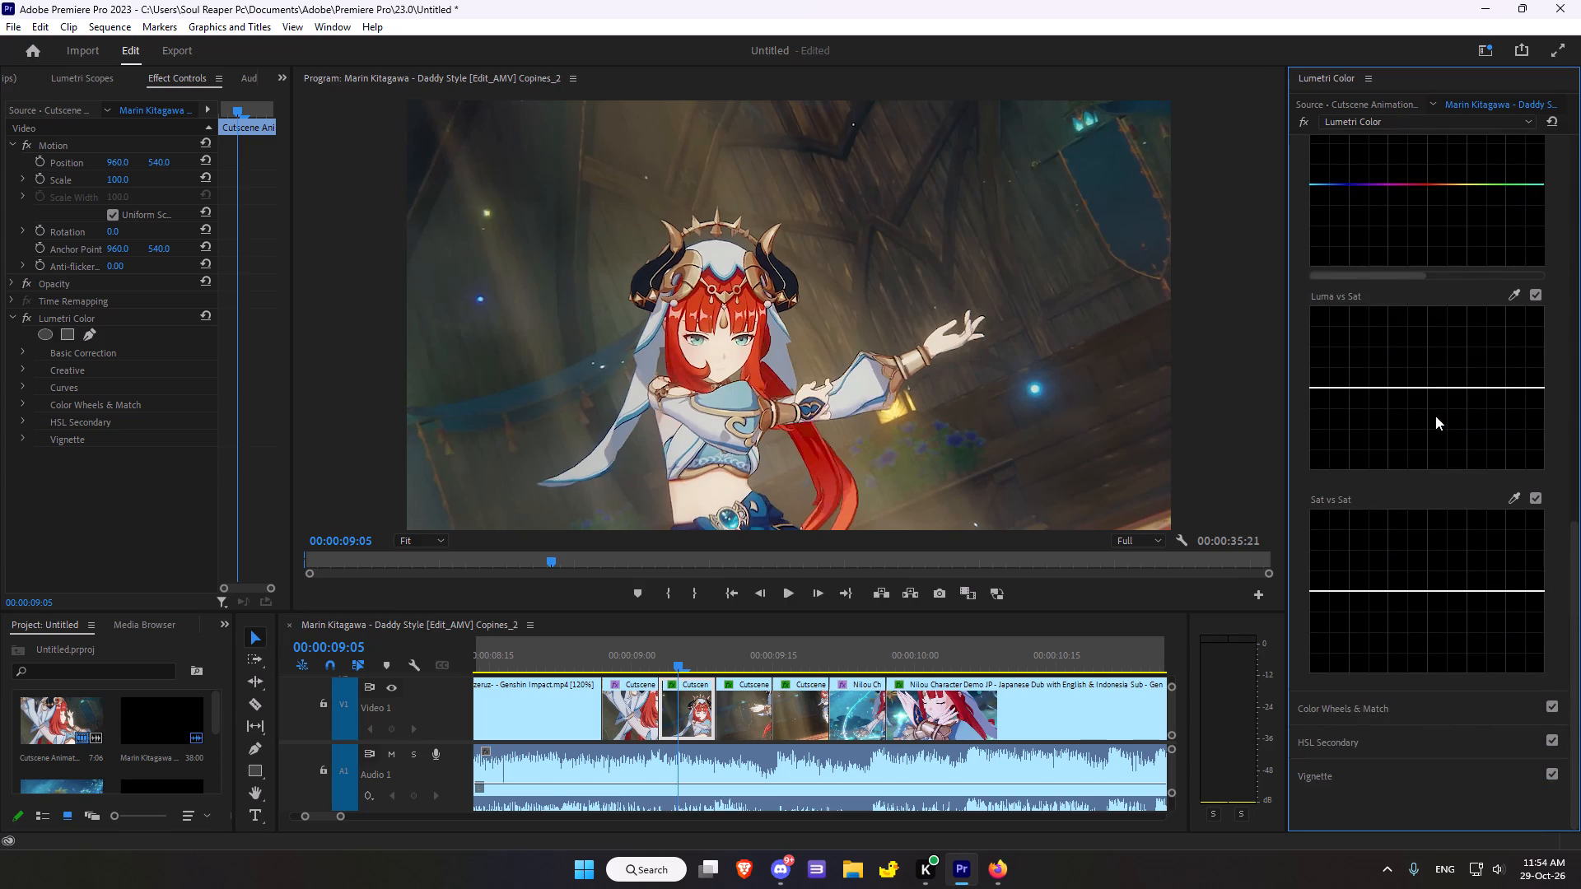
Give the clip a vignette with Amount -0.2, Midpoint 58.7 and Roundness about -14, and raise its Feather slightly.
scroll(1435, 416, down, 5)
click(1355, 784)
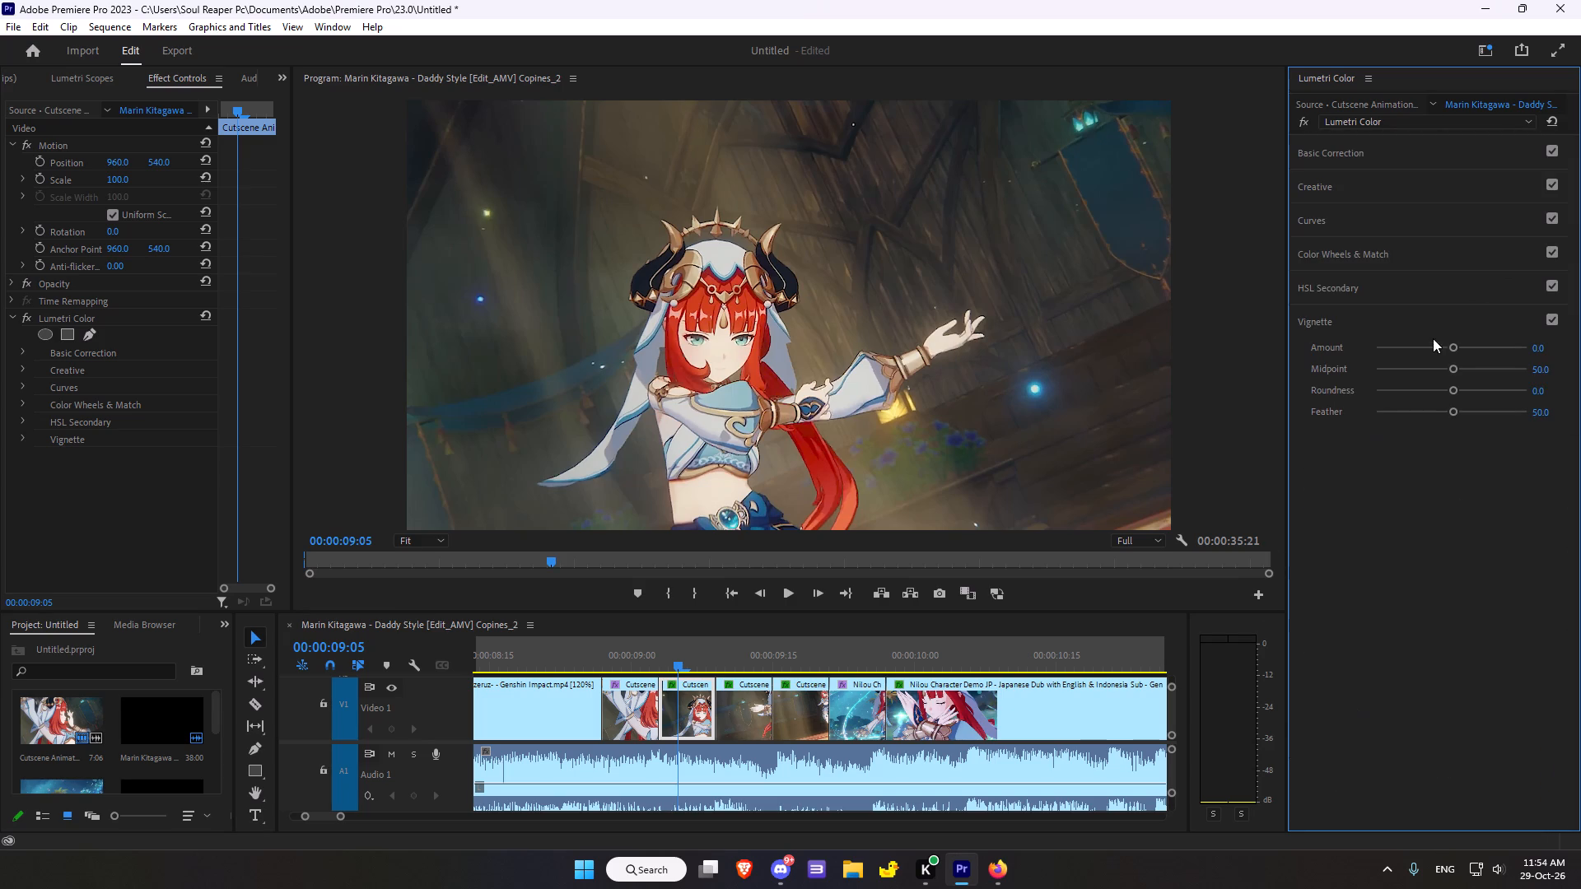
drag(1455, 344, 1446, 347)
drag(1455, 366, 1463, 363)
drag(1454, 392, 1439, 391)
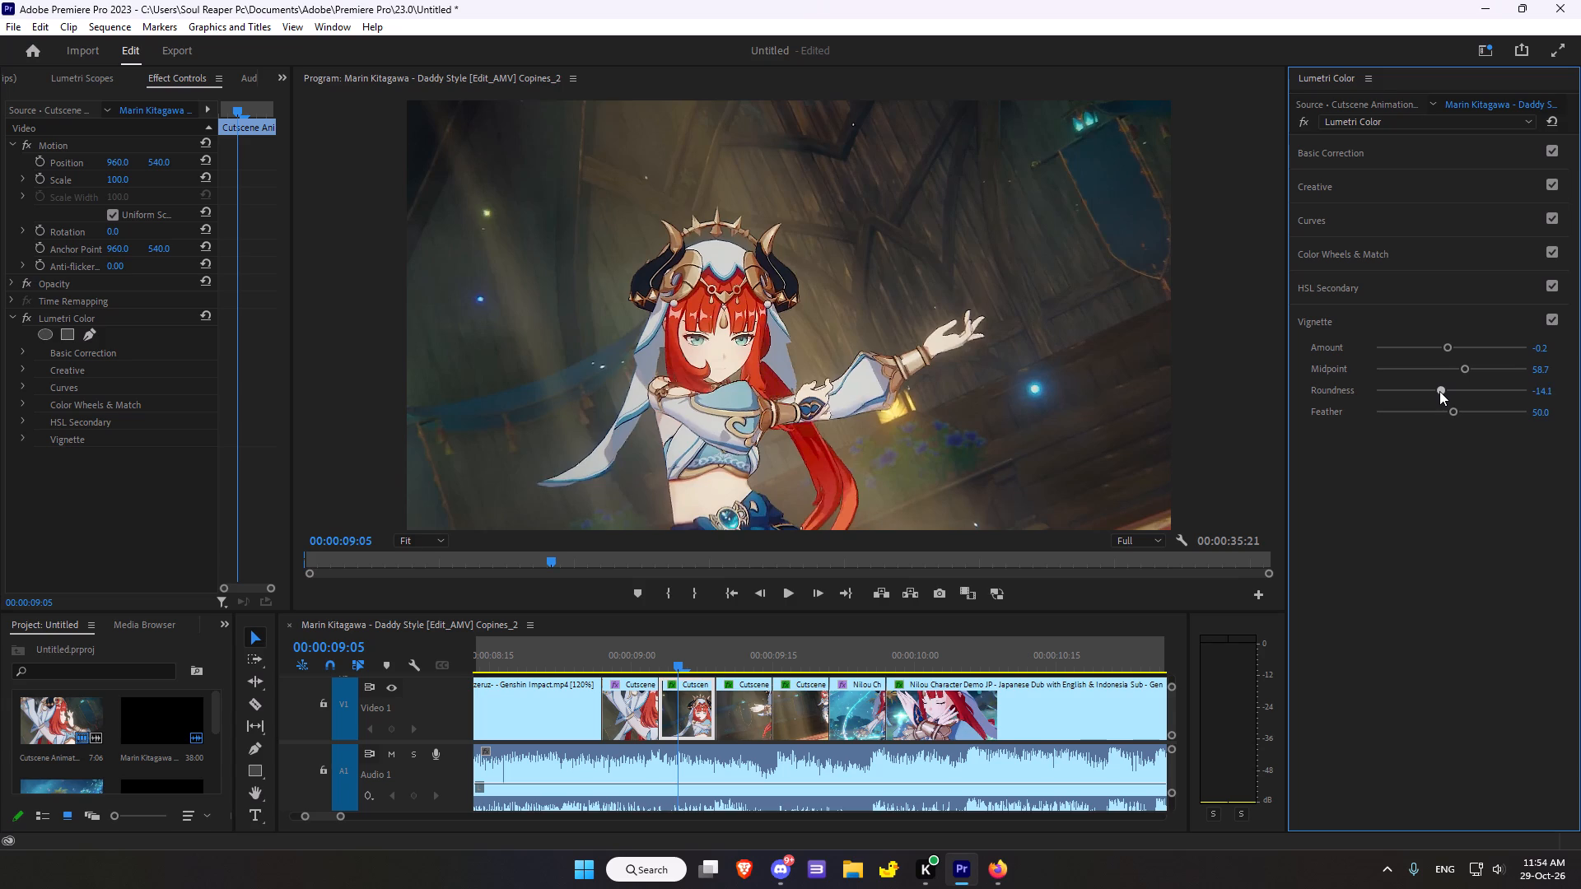
drag(1439, 391, 1441, 389)
drag(1453, 412, 1467, 407)
Move to the next Cutscene clip at 00:00:09:11 and compare its picture with and without the Lumetri Color effect.
click(739, 645)
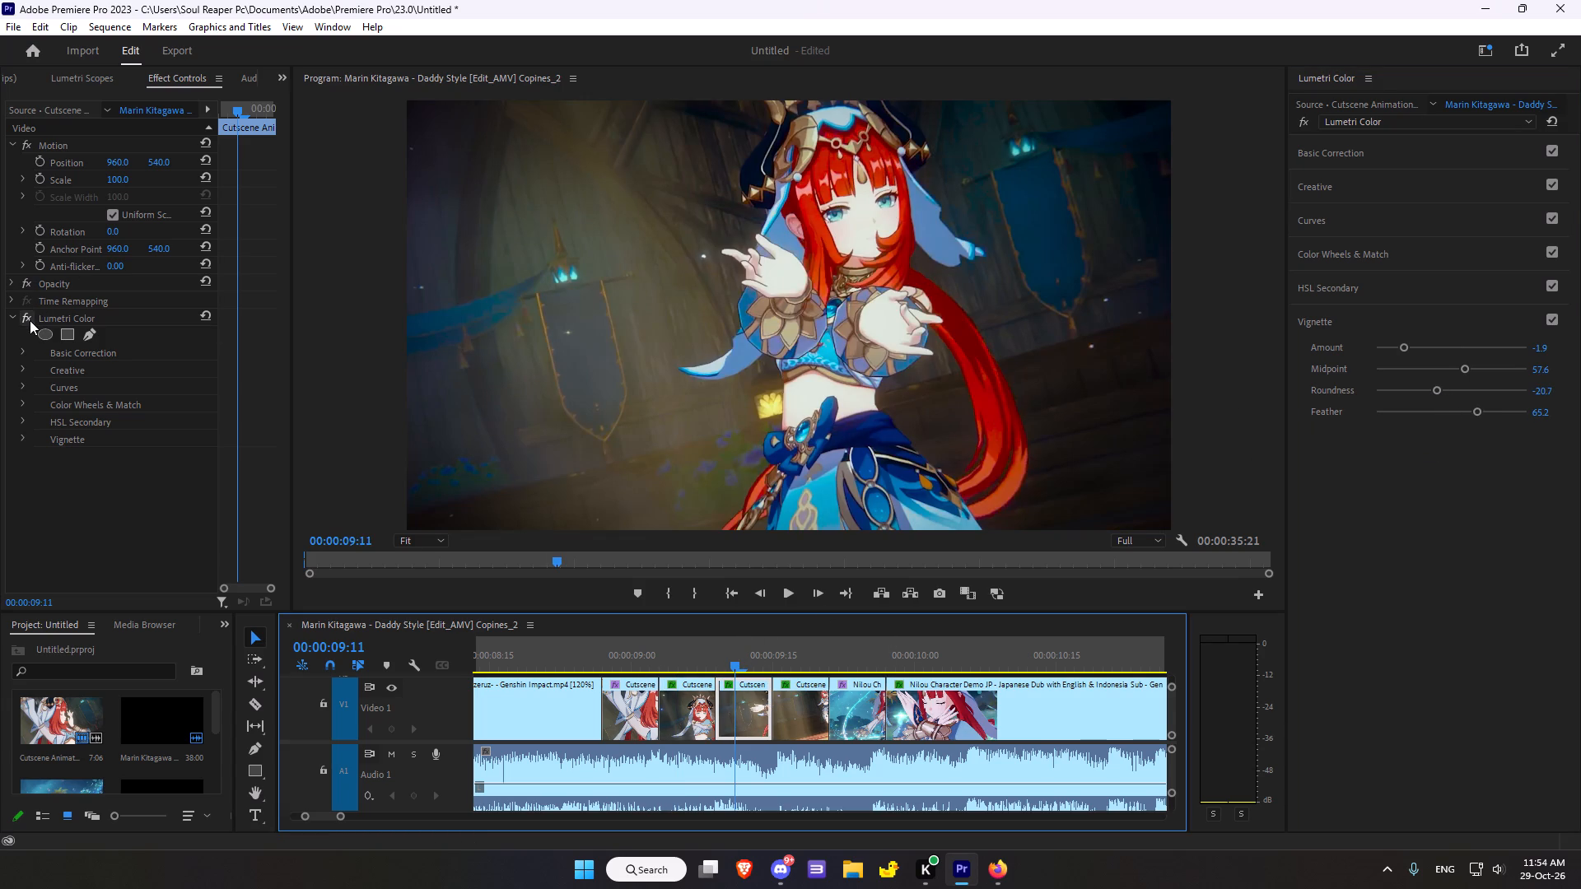
triple_click(30, 320)
triple_click(30, 320)
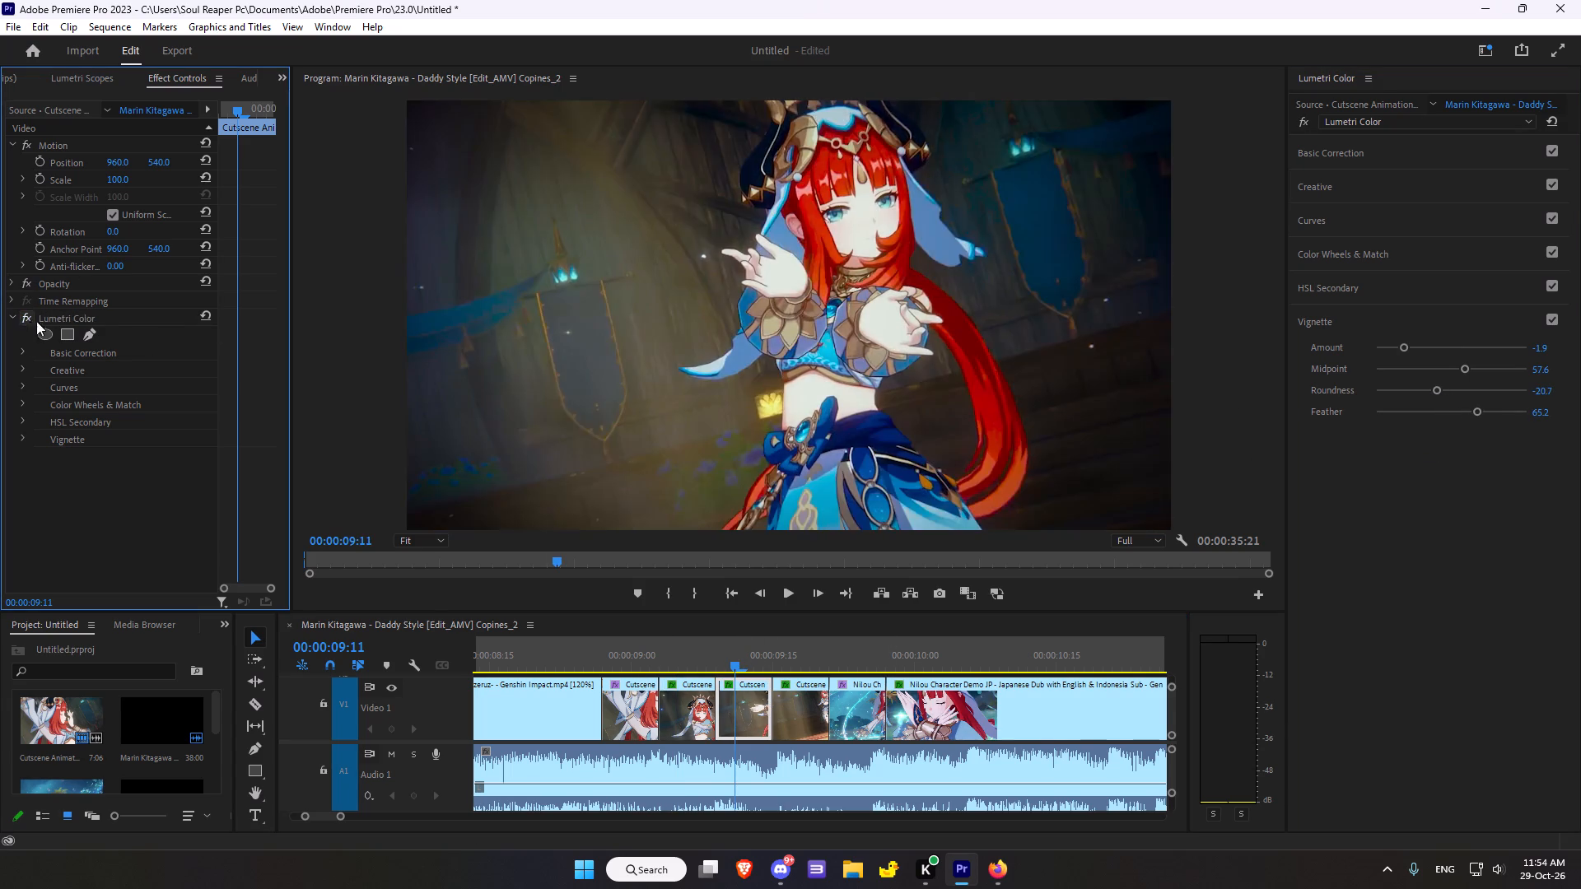
Reset the Lumetri Color effect on the clip at 00:00:09:11.
click(206, 315)
scroll(1580, 579, up, 9)
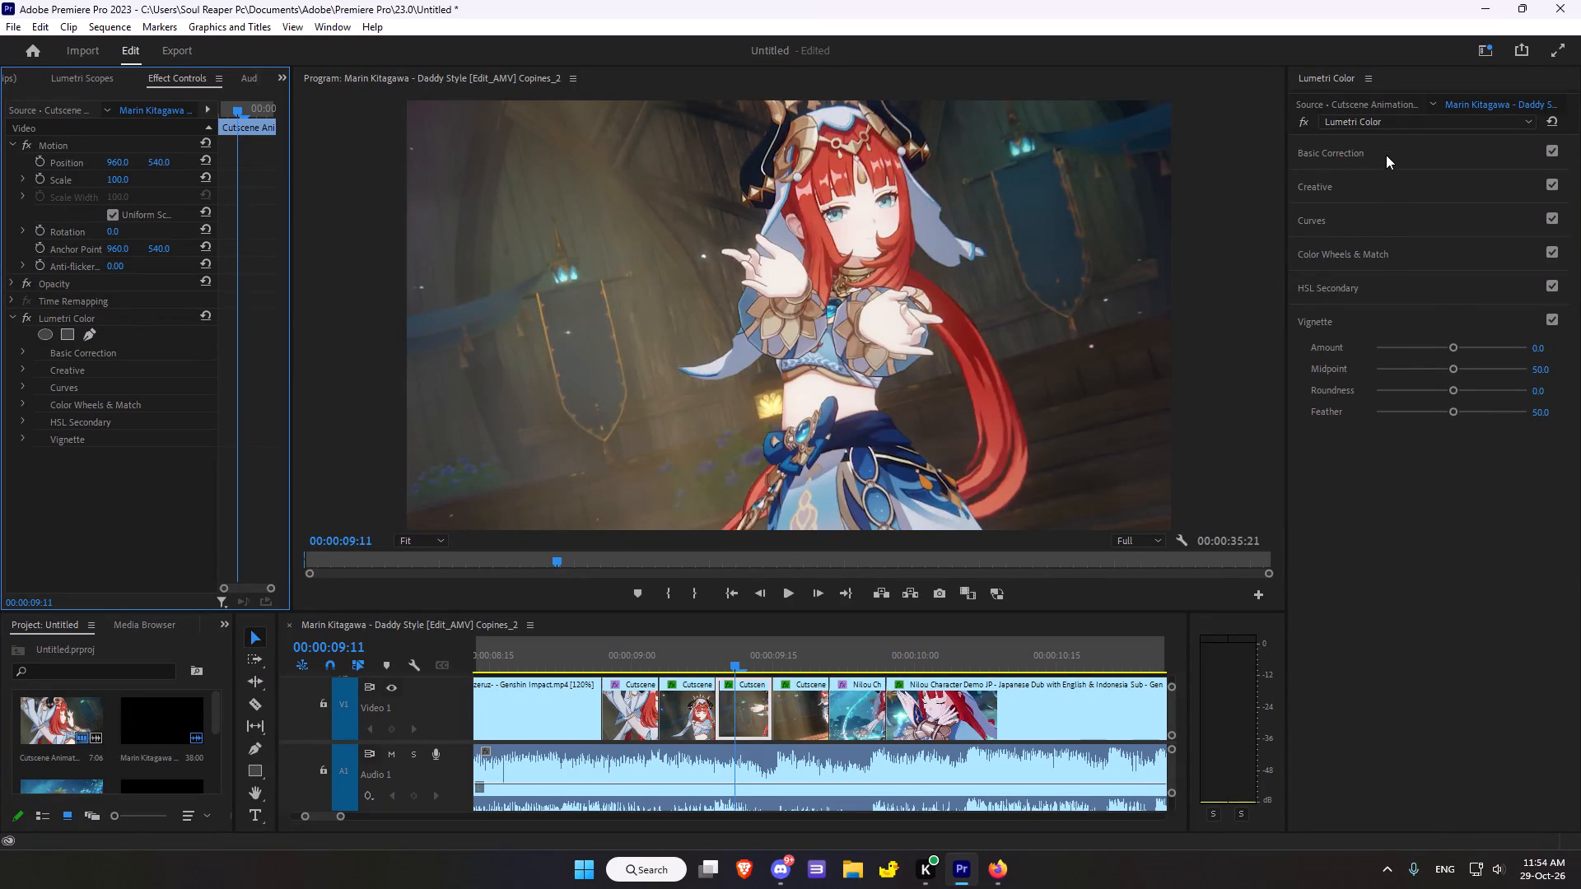
In Basic Correction, set the clip's Temperature to -29.3, Tint to 18.5 and Saturation to 105.4.
click(1386, 155)
drag(1455, 302, 1427, 298)
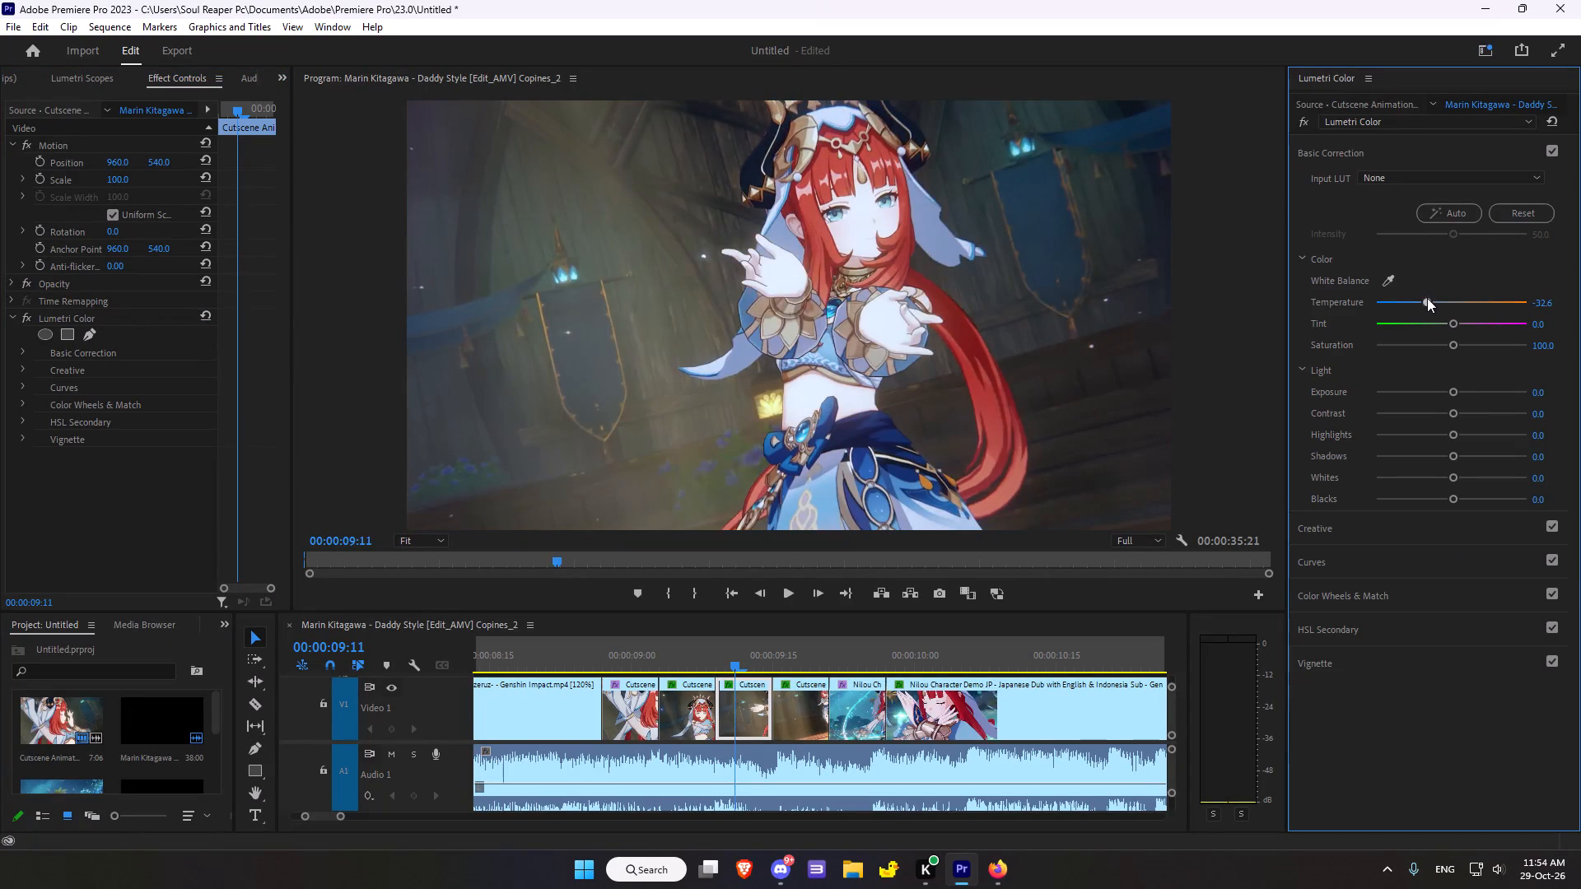
drag(1427, 298, 1428, 296)
drag(1453, 318, 1464, 315)
drag(1452, 345, 1439, 346)
drag(1439, 346, 1454, 333)
Set the clip's light values: Exposure 1.1, Contrast -20.7, Highlights 15.2, Shadows -16.3, Whites 13.0 and Blacks -16.3.
drag(1451, 393, 1467, 382)
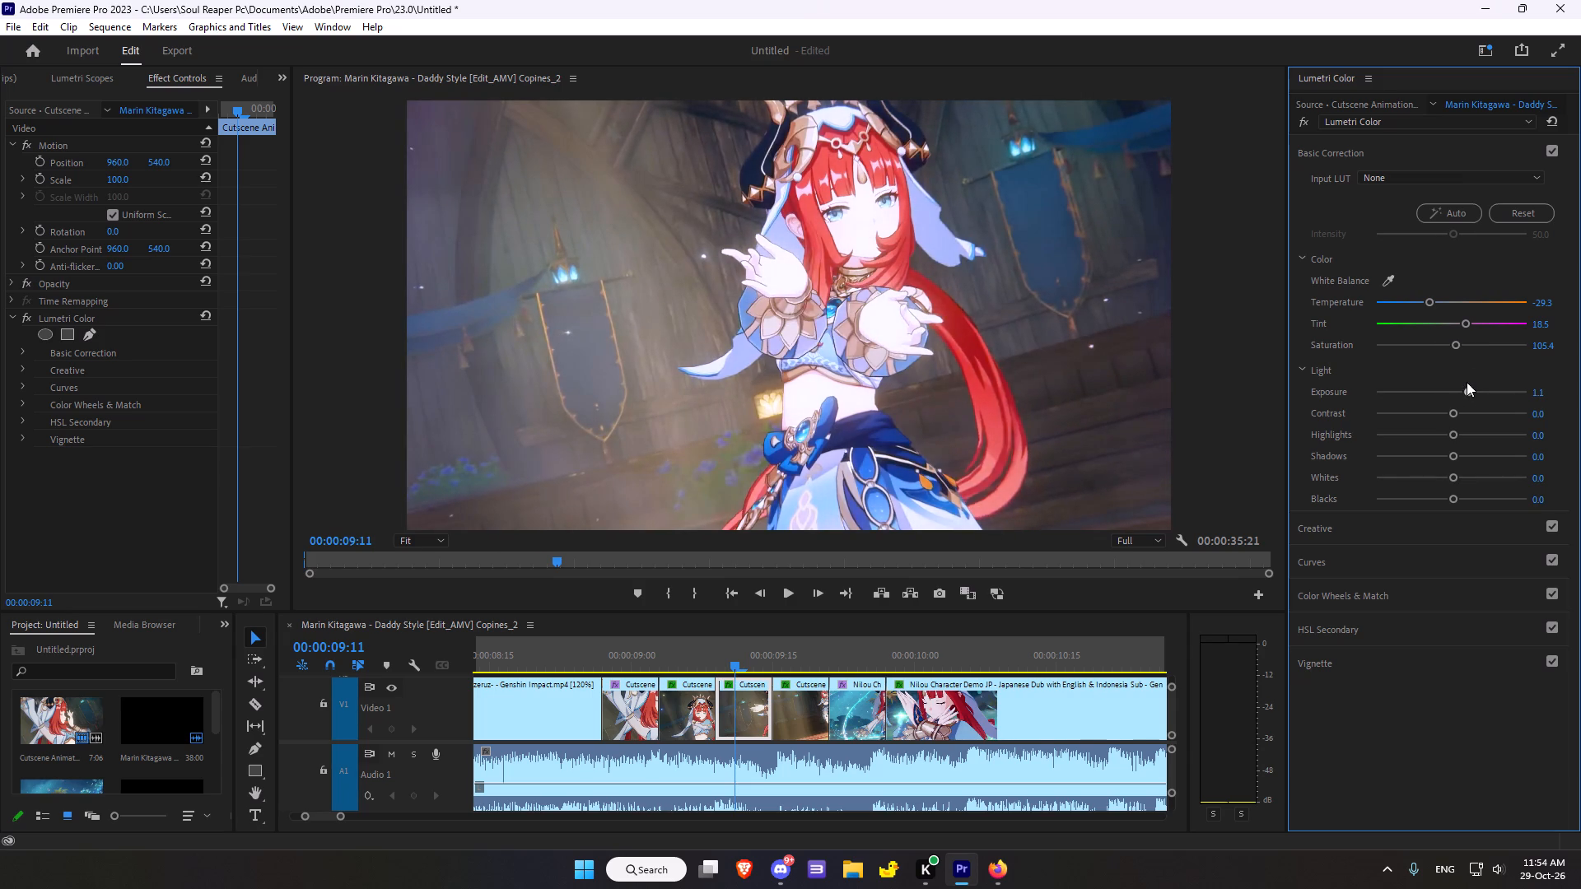
drag(1450, 418, 1434, 407)
drag(1454, 435, 1462, 428)
drag(1453, 454, 1438, 453)
drag(1438, 453, 1438, 451)
drag(1450, 476, 1460, 473)
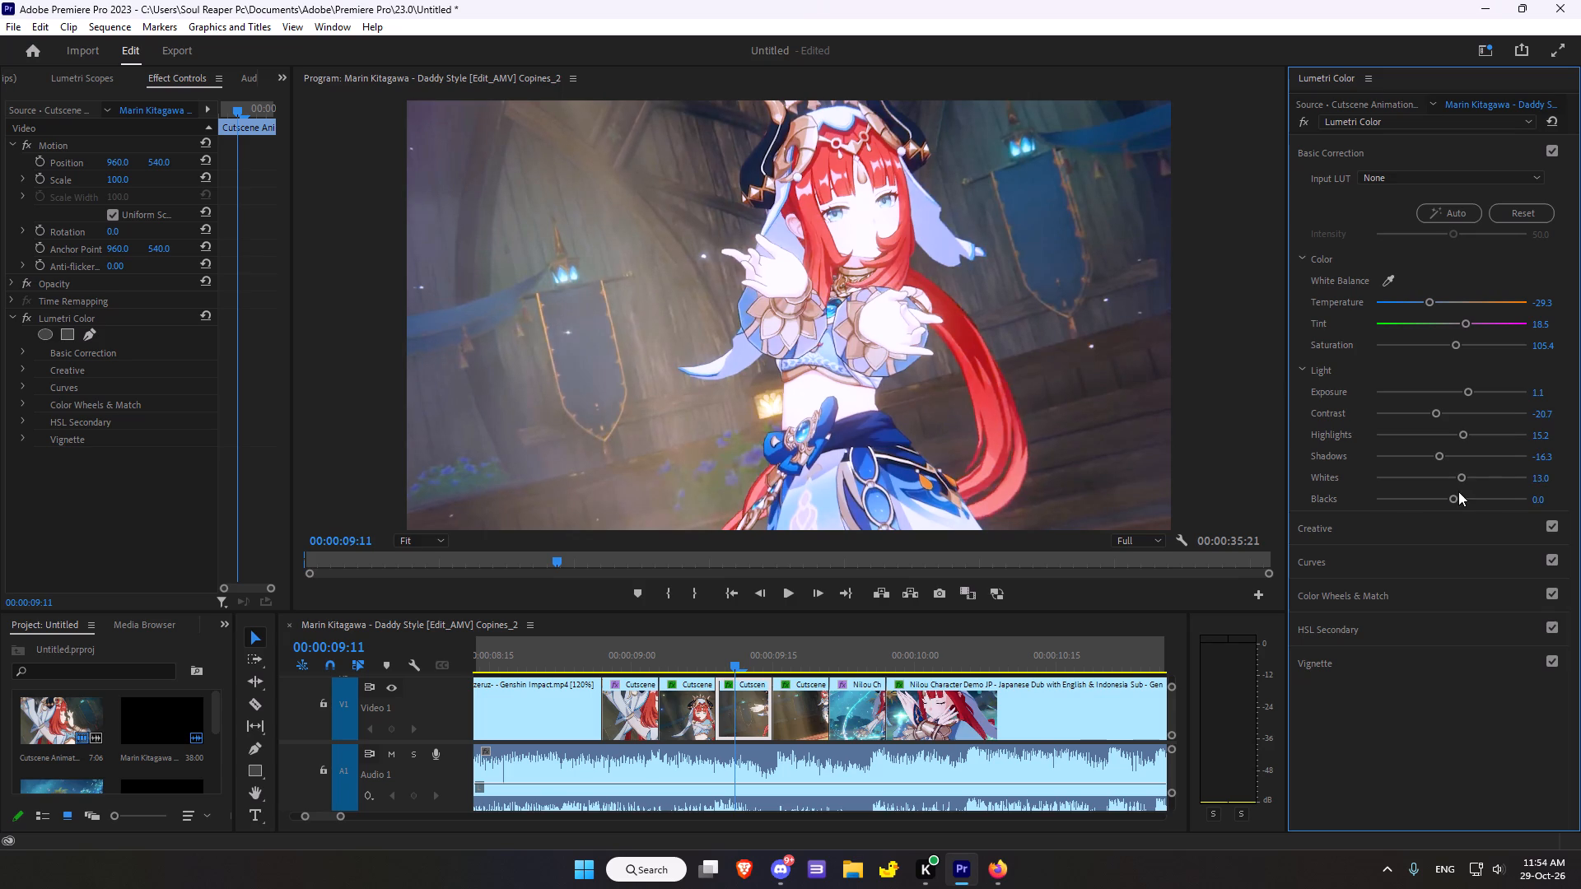
drag(1453, 496, 1438, 496)
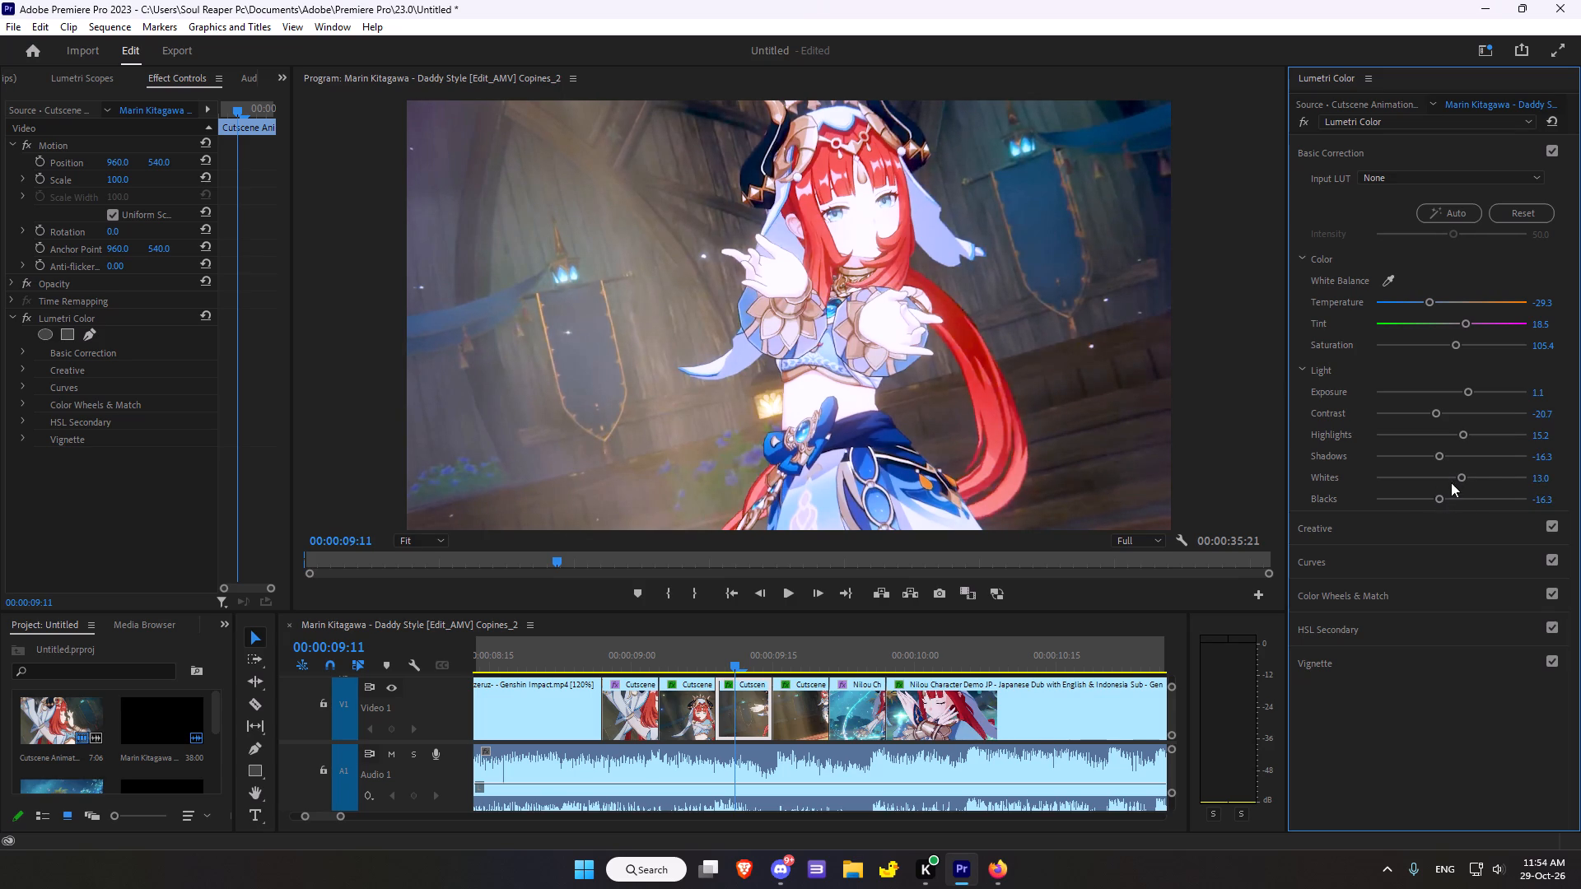
In the Creative adjustments, shift the clip's Shadow Tint and Highlight Tint slightly away from neutral.
click(1322, 526)
click(1373, 523)
right_click(1373, 523)
drag(1379, 535, 1383, 541)
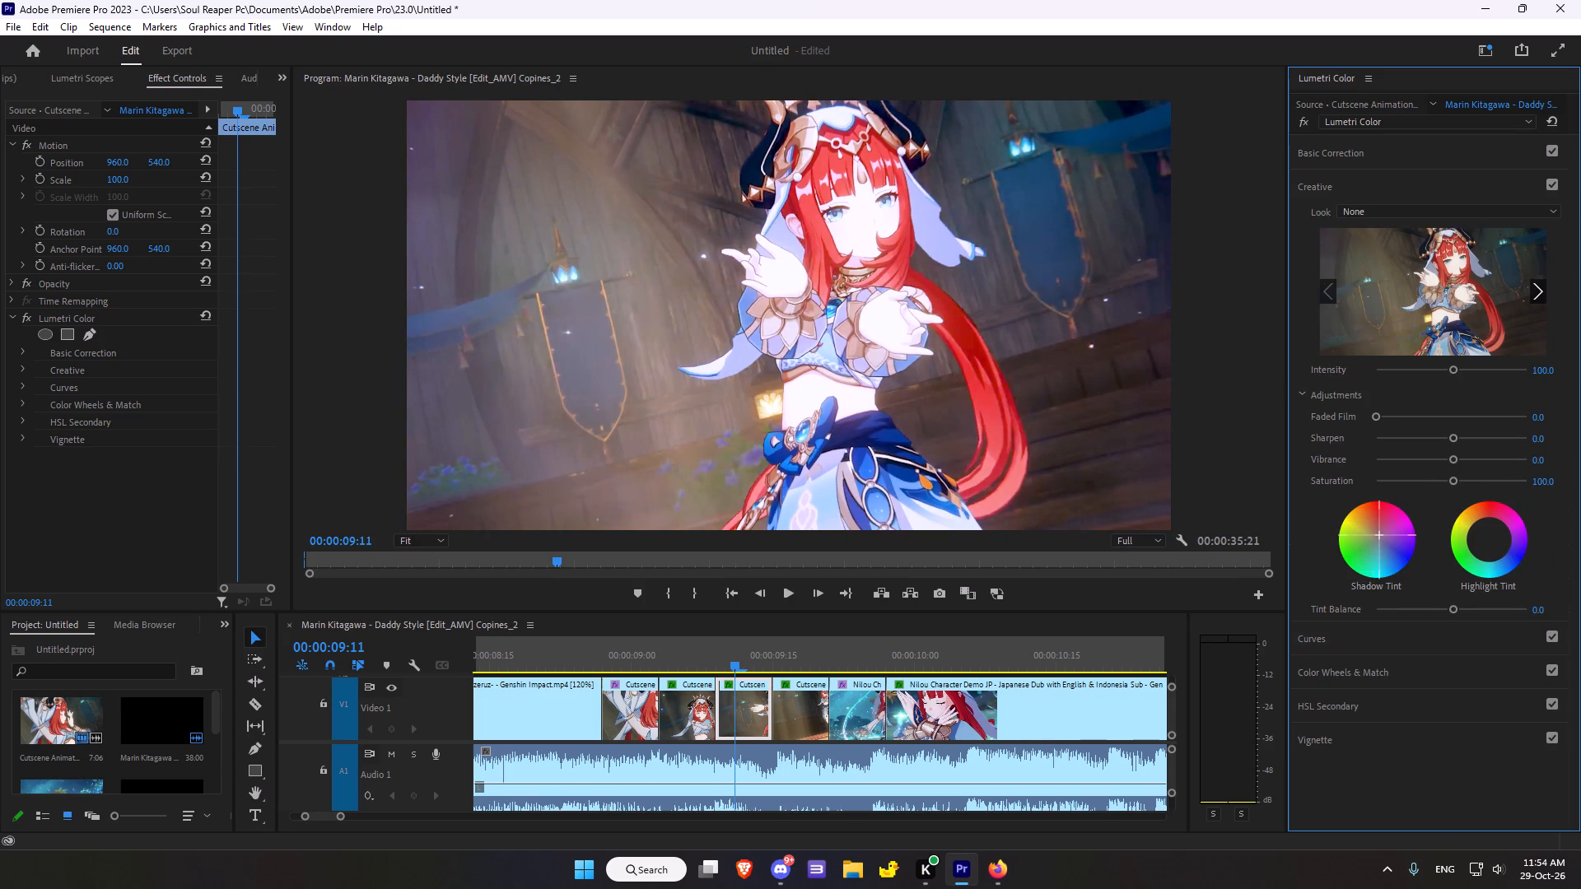
drag(1383, 541, 1173, 640)
drag(1488, 544, 1434, 527)
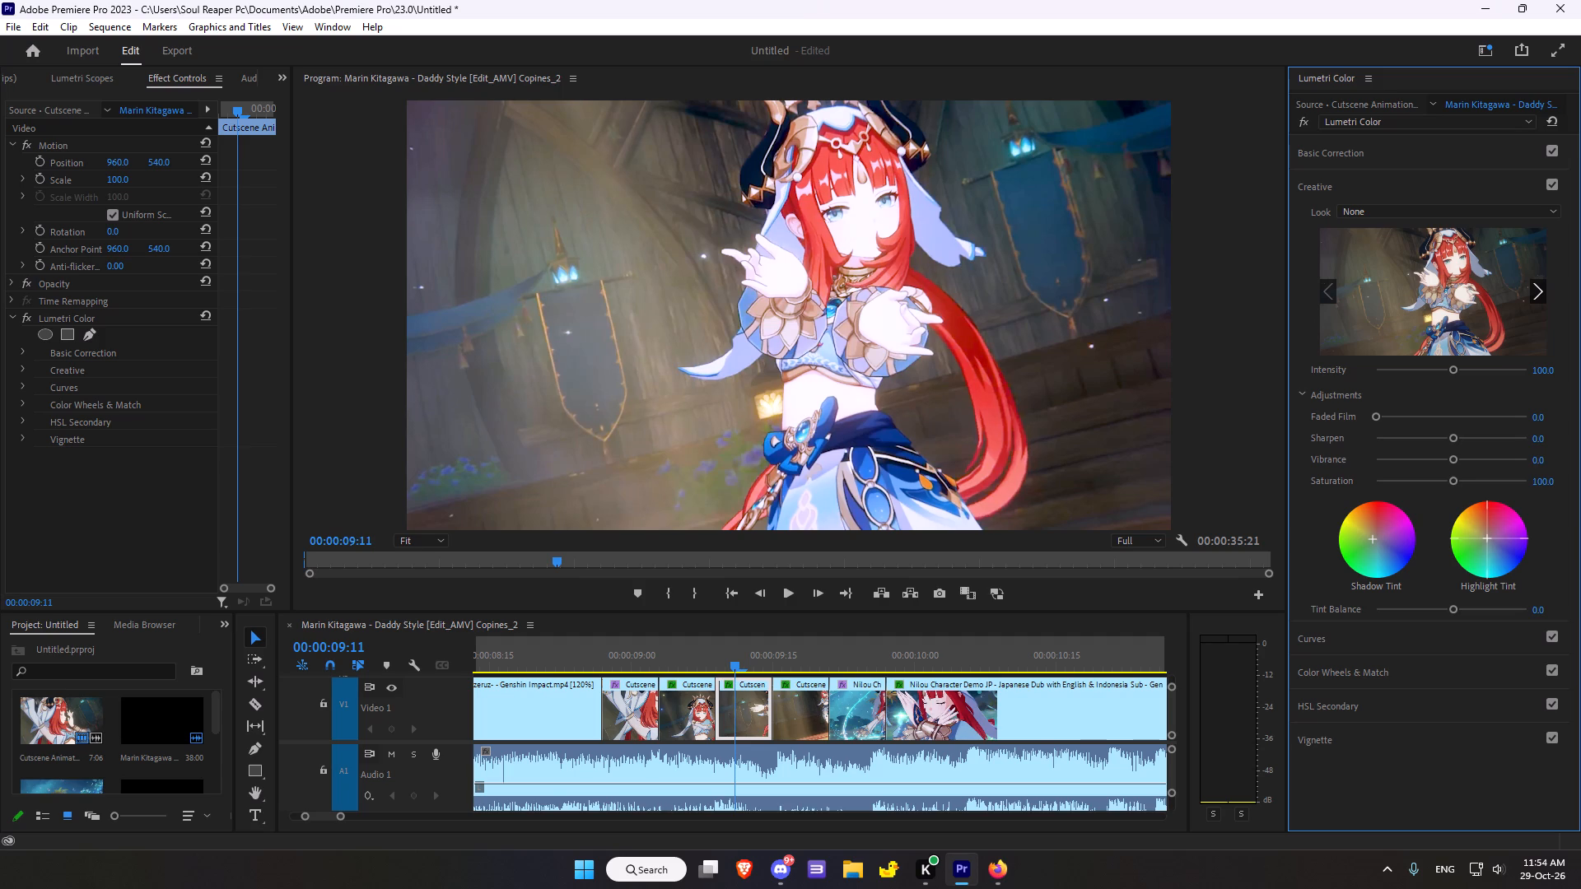
drag(1434, 527, 1467, 555)
Add five control points along the clip's white RGB curve, from highlights to shadows, and nudge the middle one slightly.
click(1322, 634)
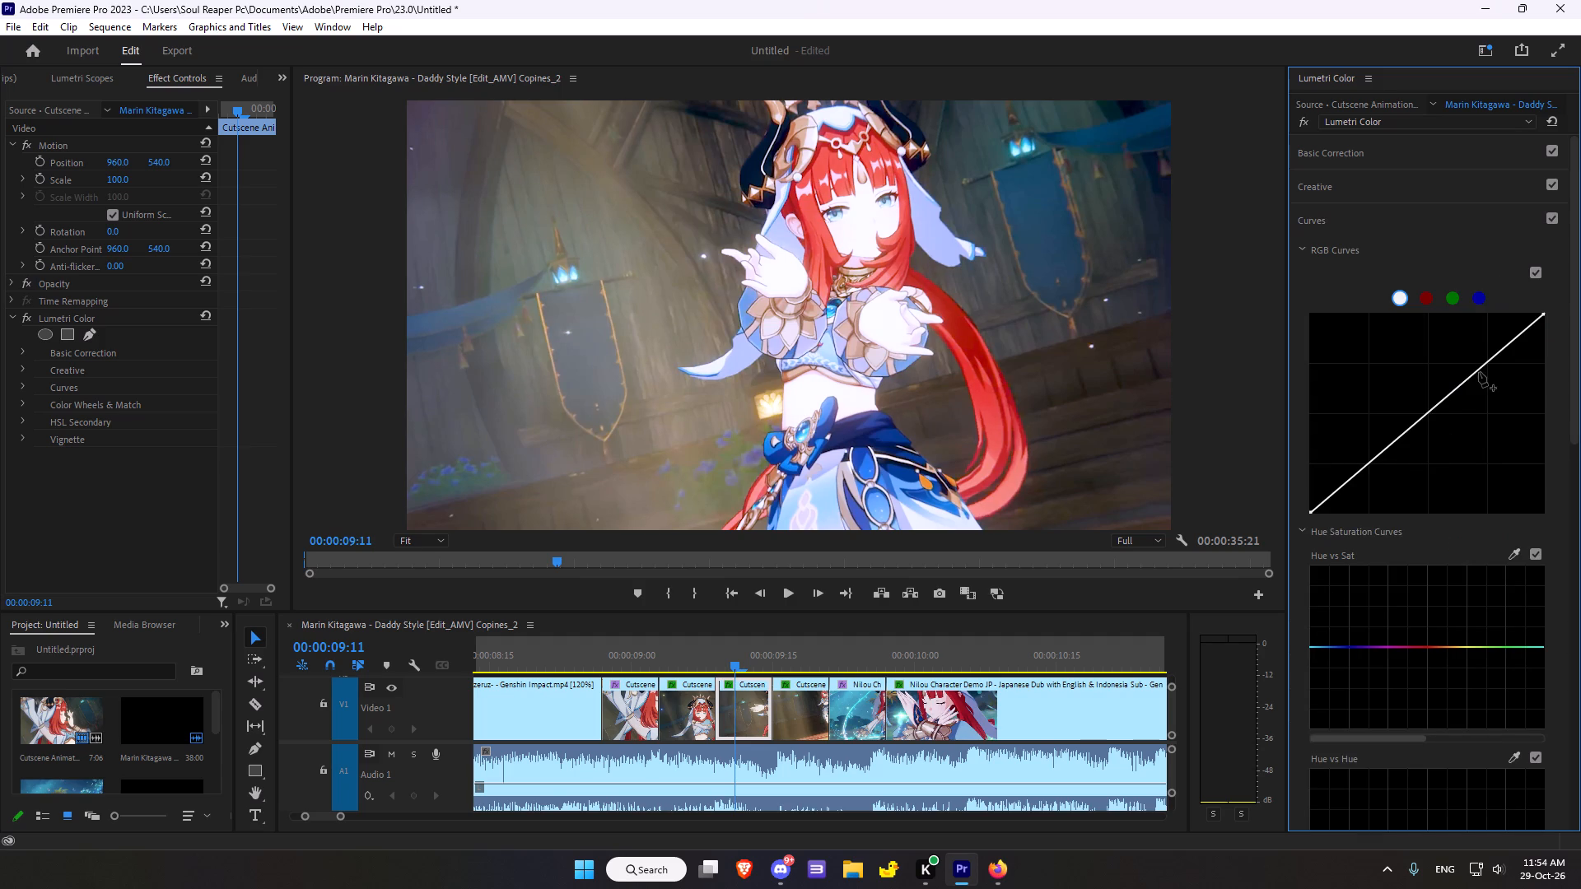
click(1479, 372)
click(1439, 404)
click(1408, 434)
click(1371, 468)
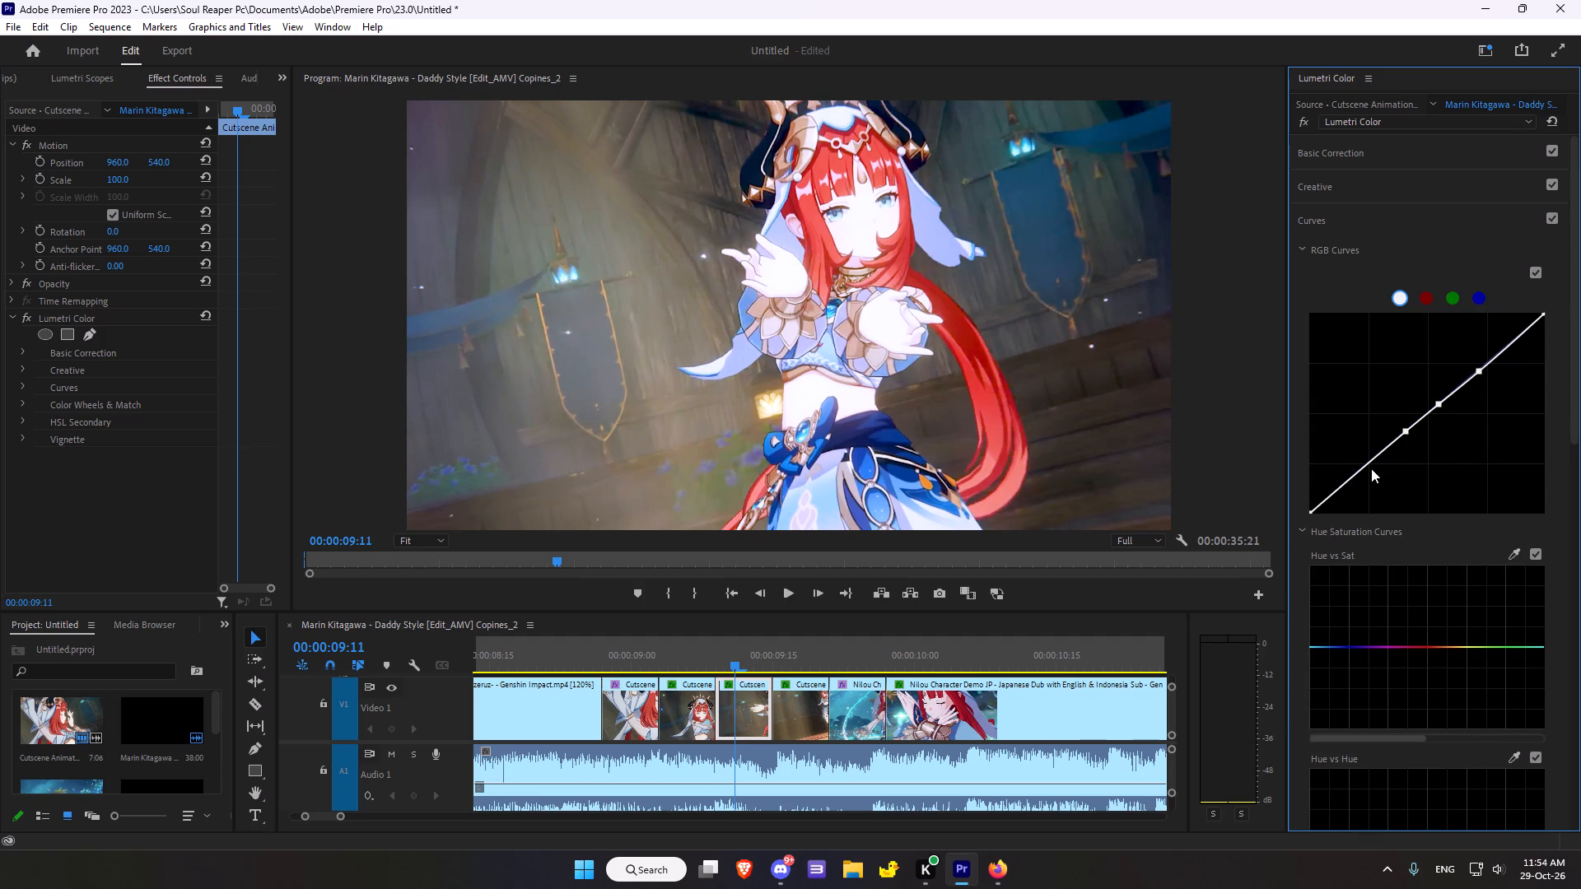
click(1365, 467)
click(1335, 490)
click(1407, 432)
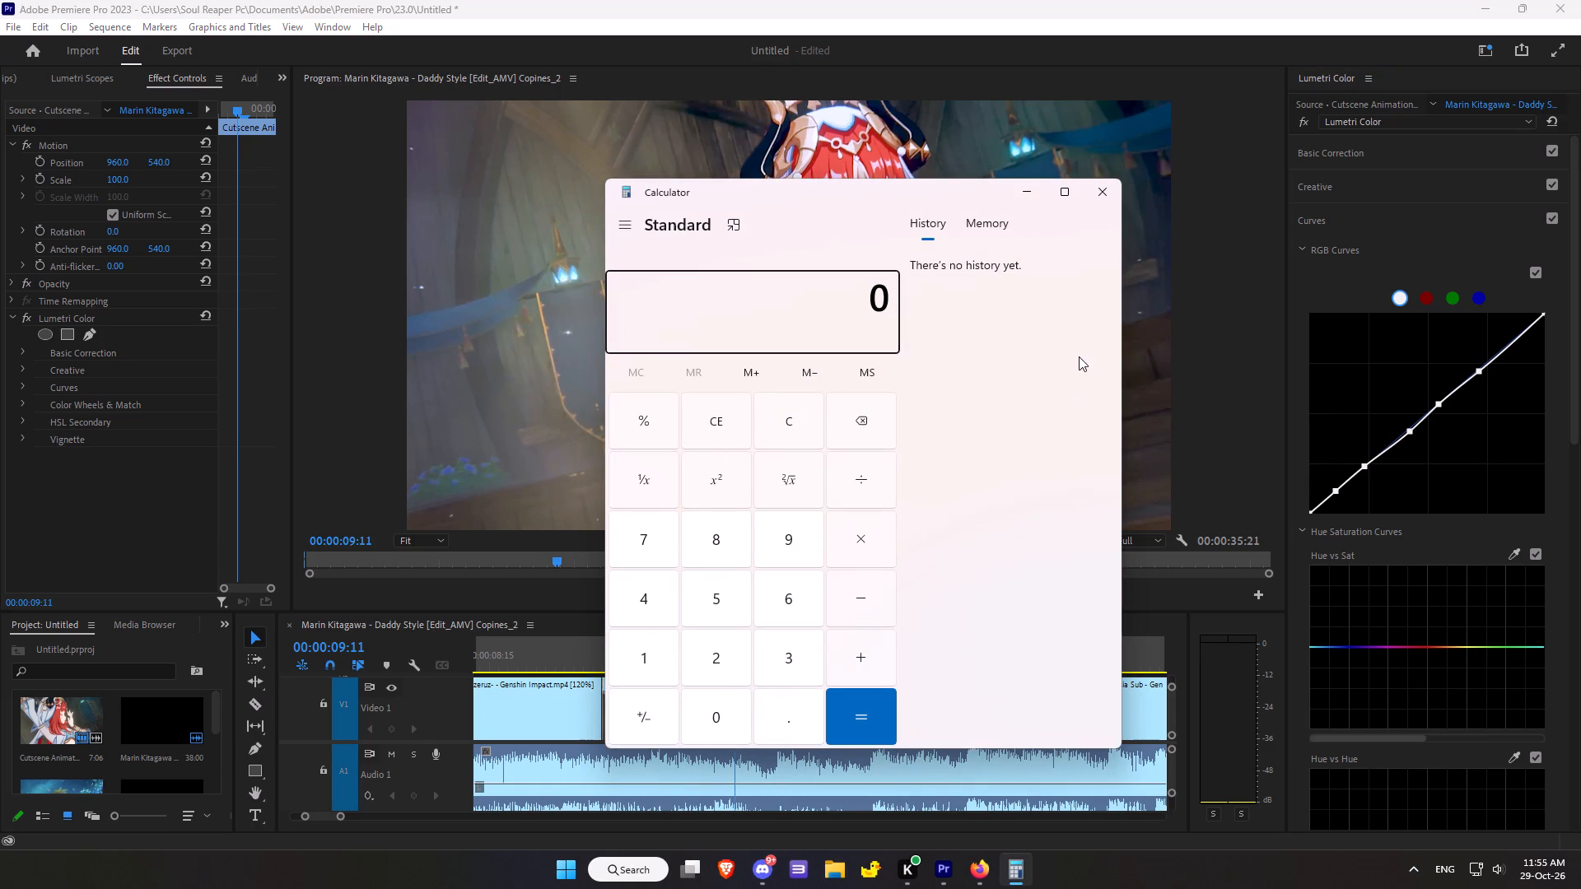
In Calculator, compute 10/60 multiplied by 100, and return to Premiere Pro.
text(10/60)
key(Return)
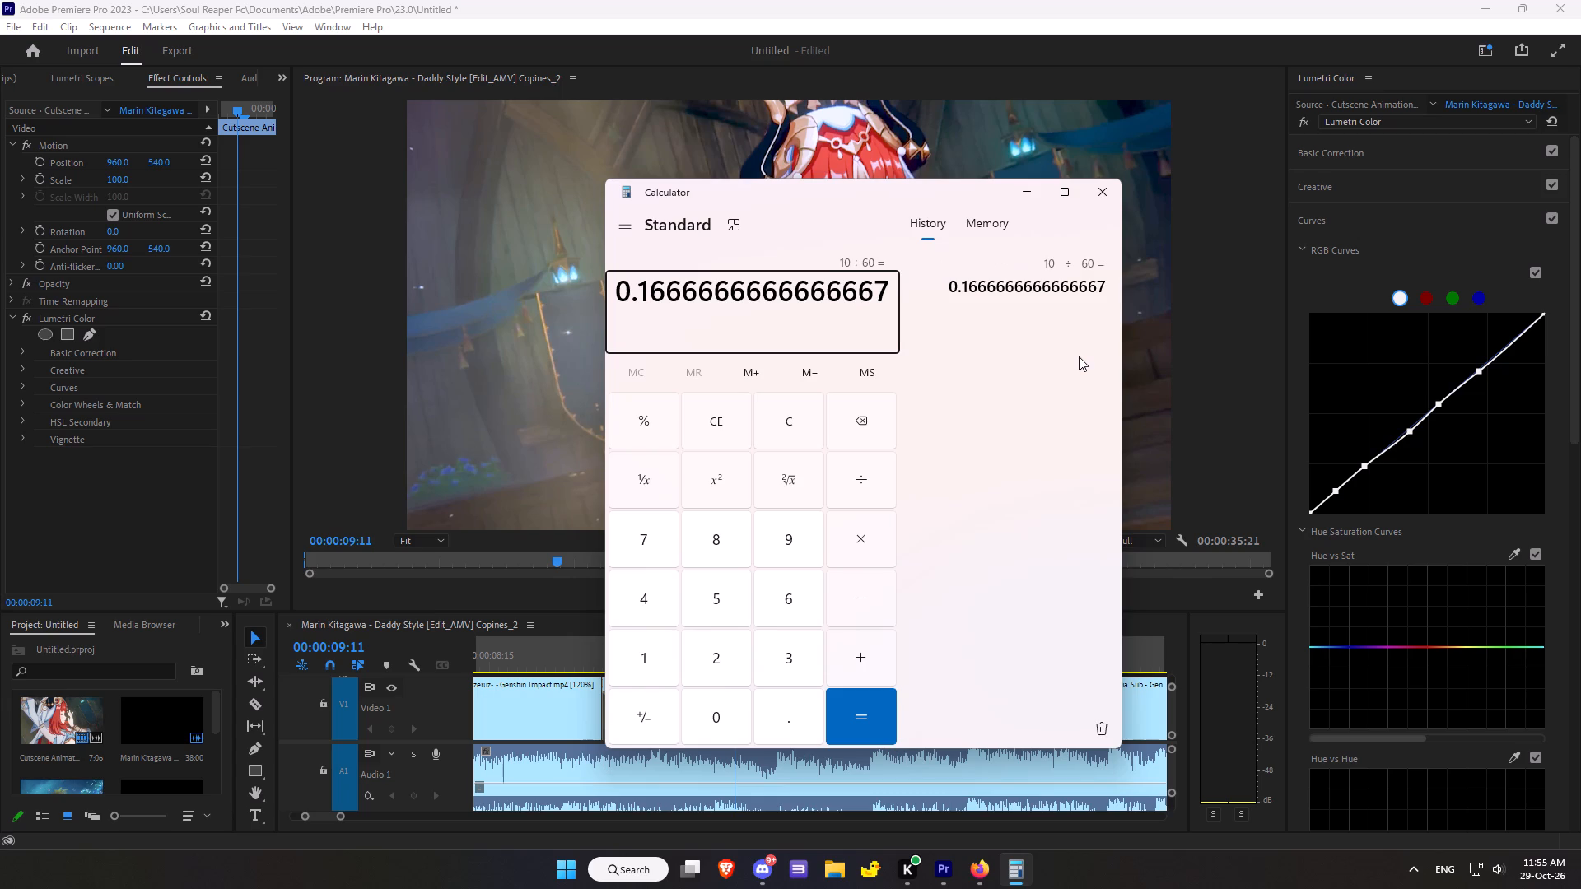
text(*100)
key(Return)
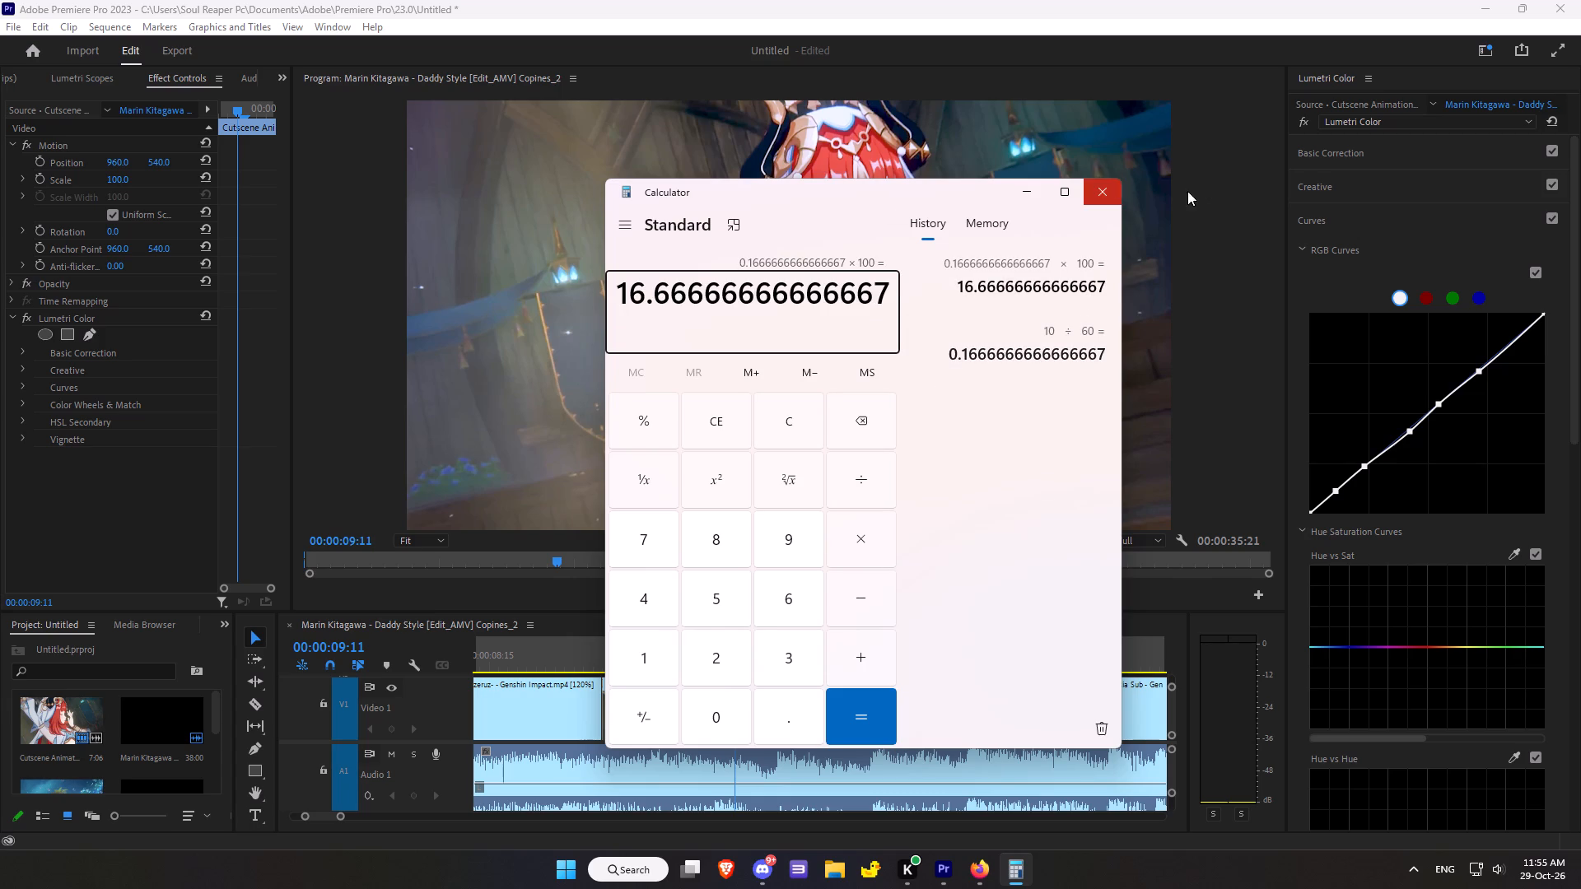
click(1112, 196)
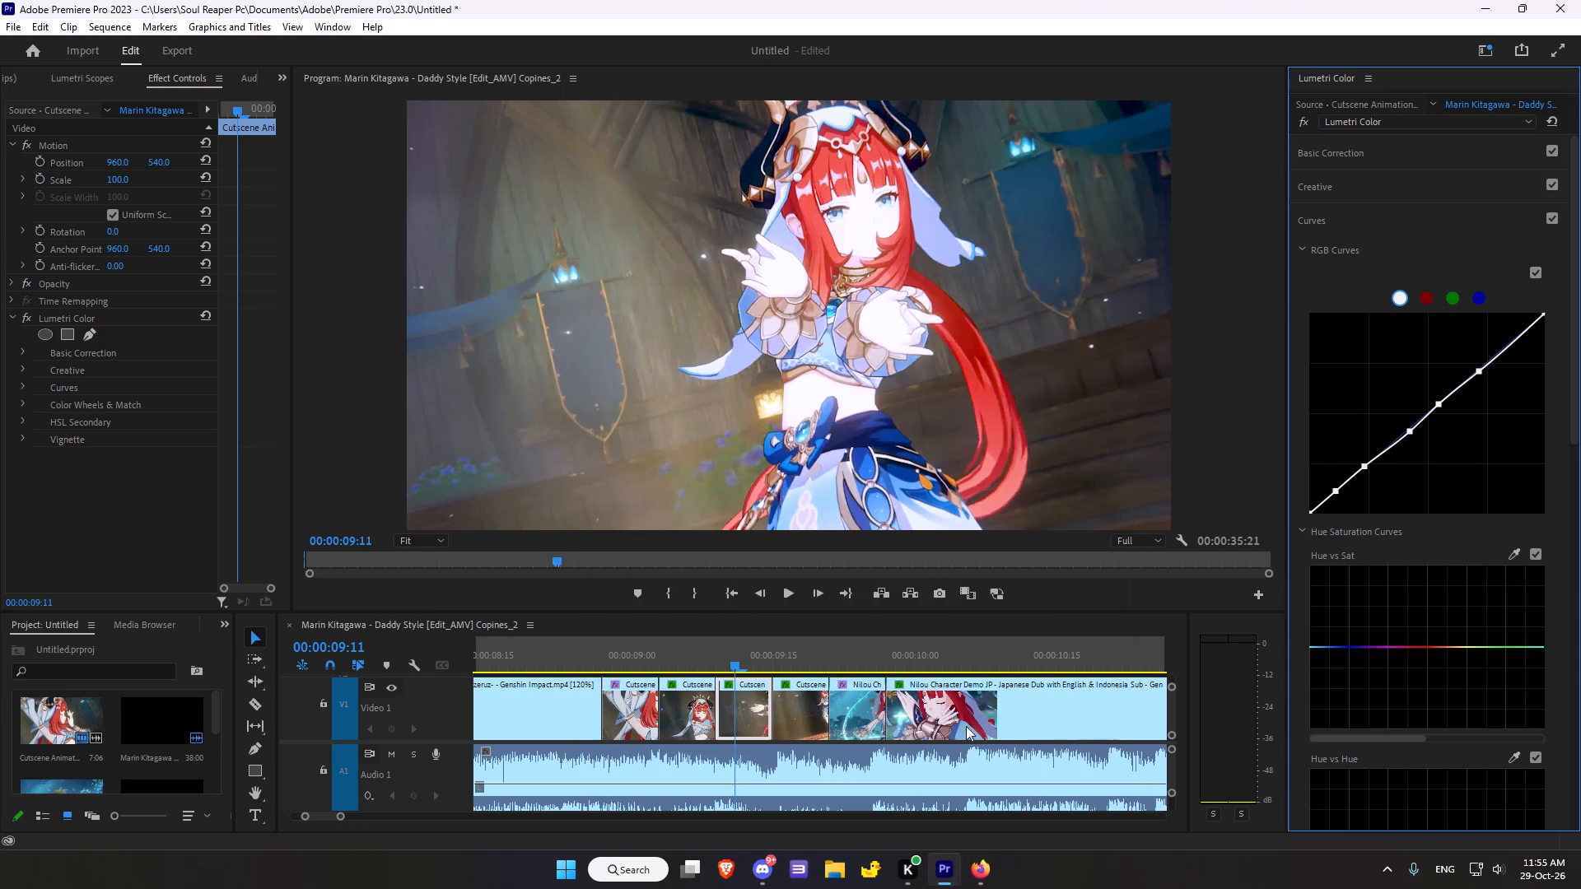
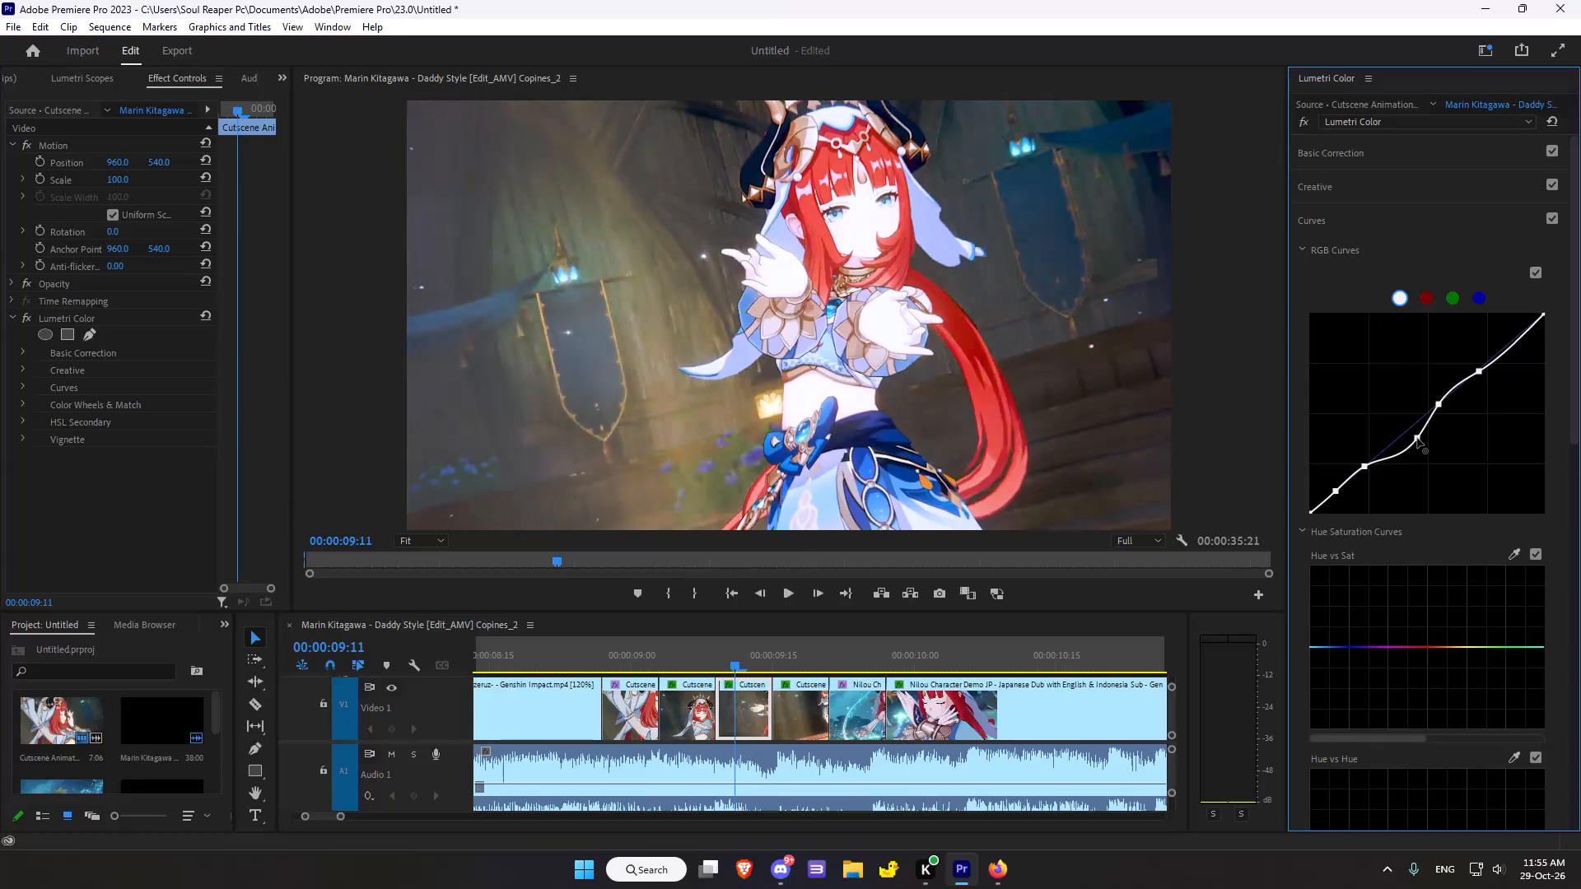
On the clip's Hue vs Sat curve, add control points, sample a colour from the character's face, and raise the blue point to maximum saturation.
scroll(1420, 660, down, 5)
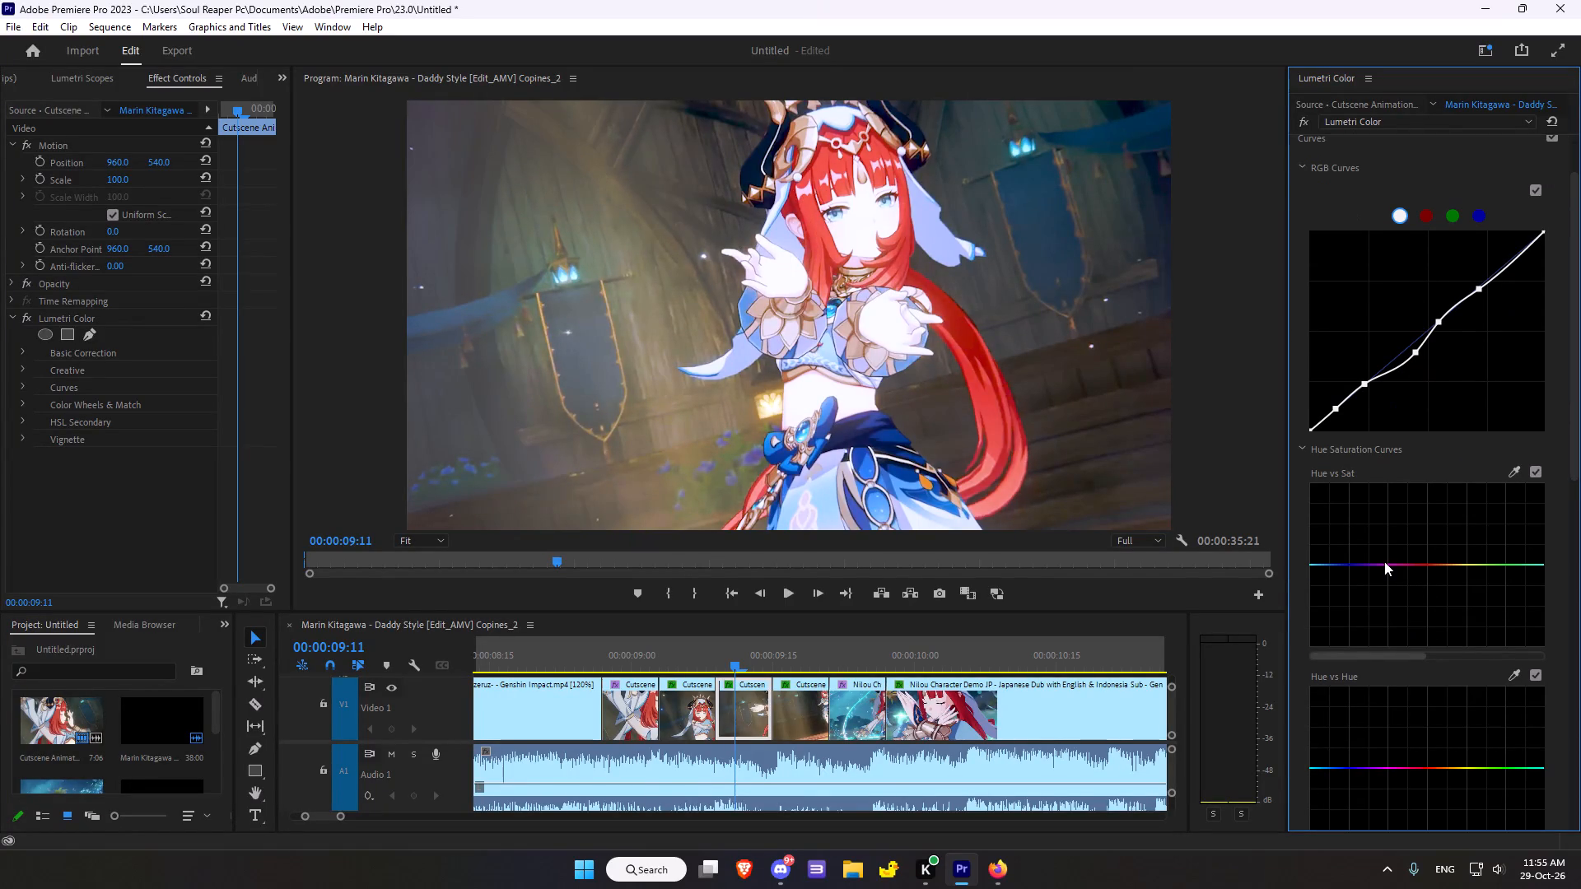
click(1384, 561)
double_click(1402, 570)
click(1378, 564)
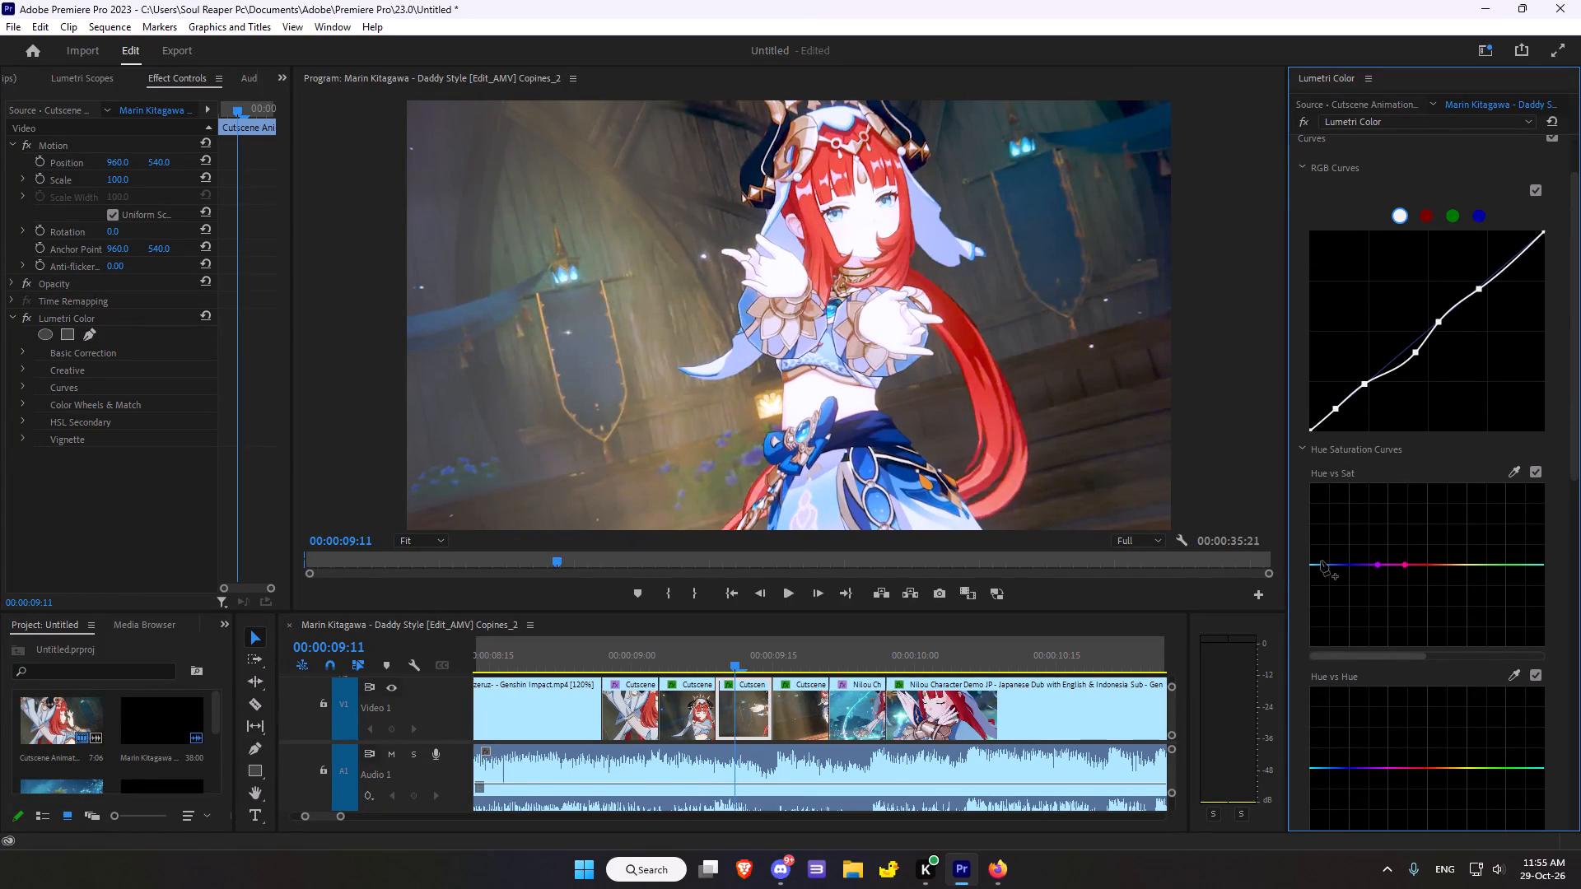
click(1321, 561)
click(1514, 468)
click(871, 235)
drag(1336, 566, 1336, 582)
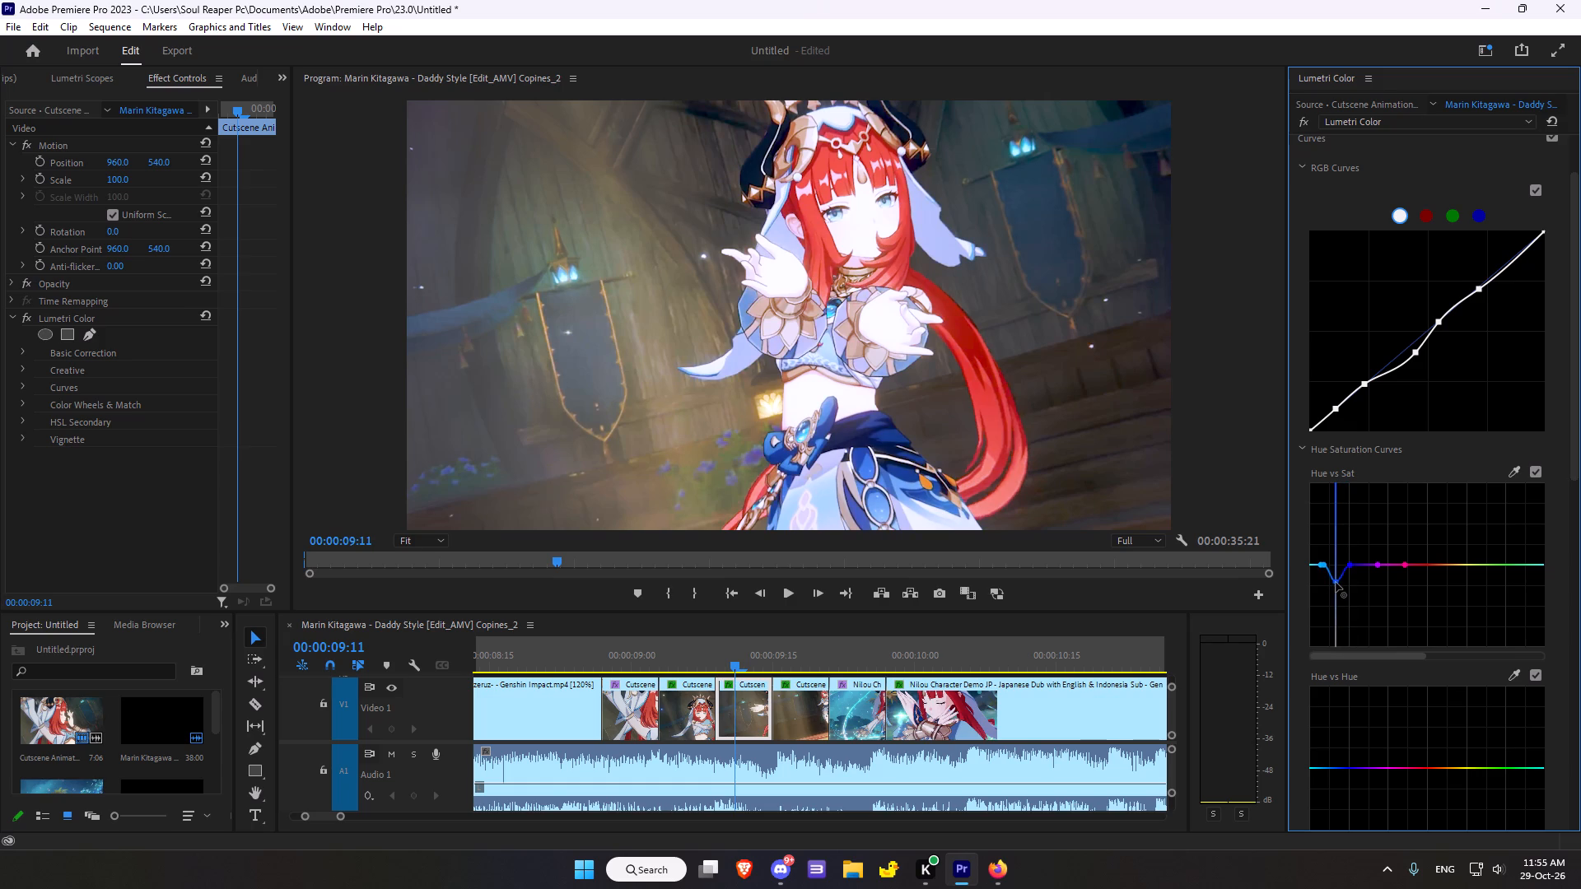
drag(1336, 582, 1485, 609)
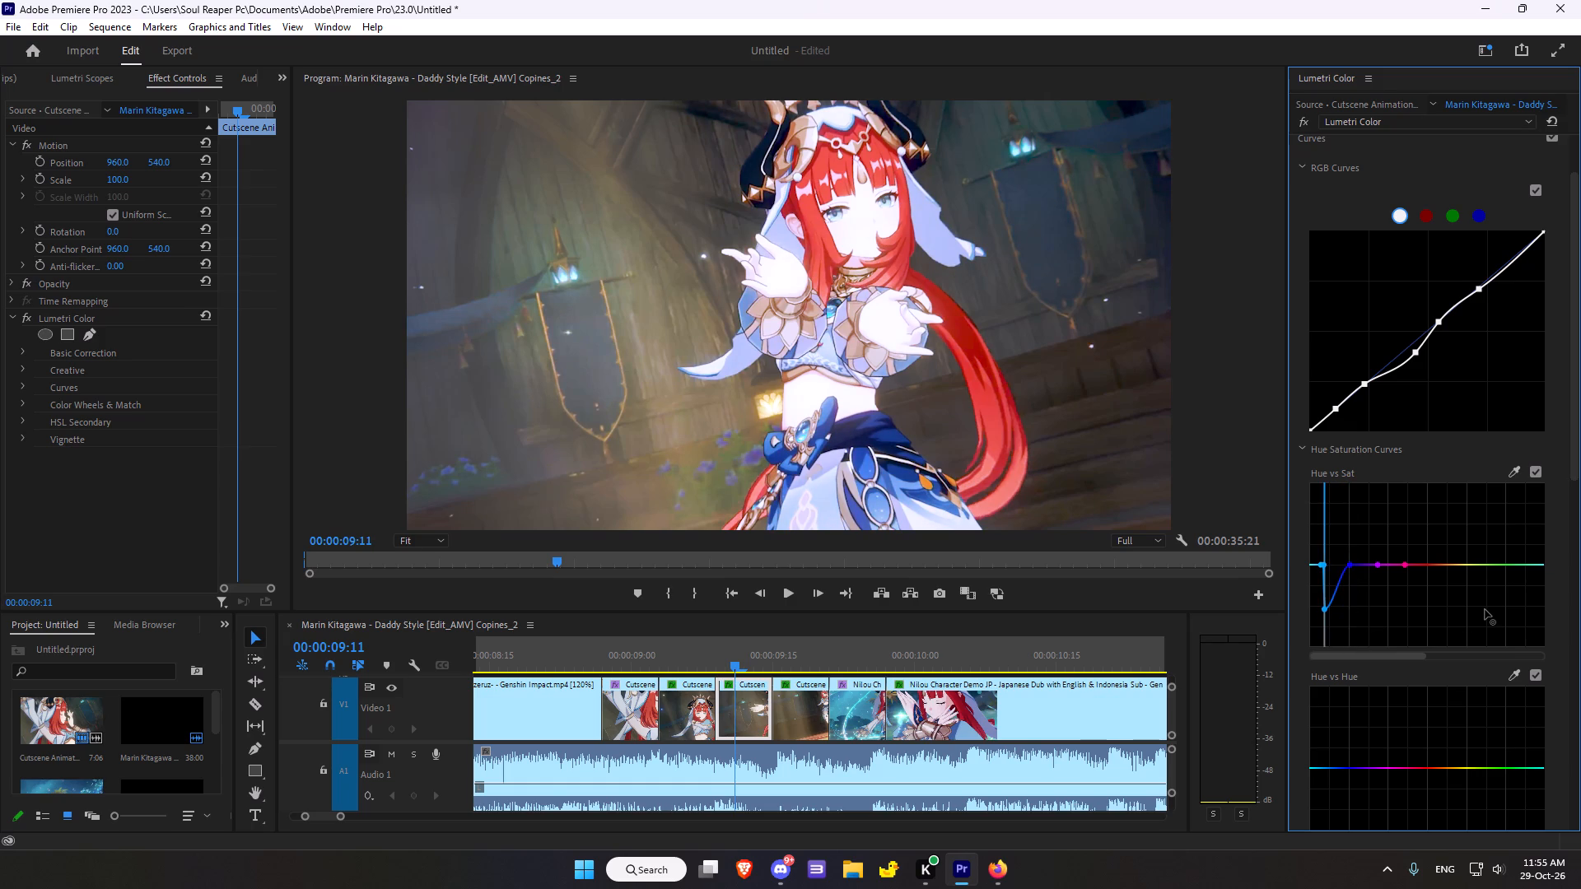
drag(1485, 609, 1340, 615)
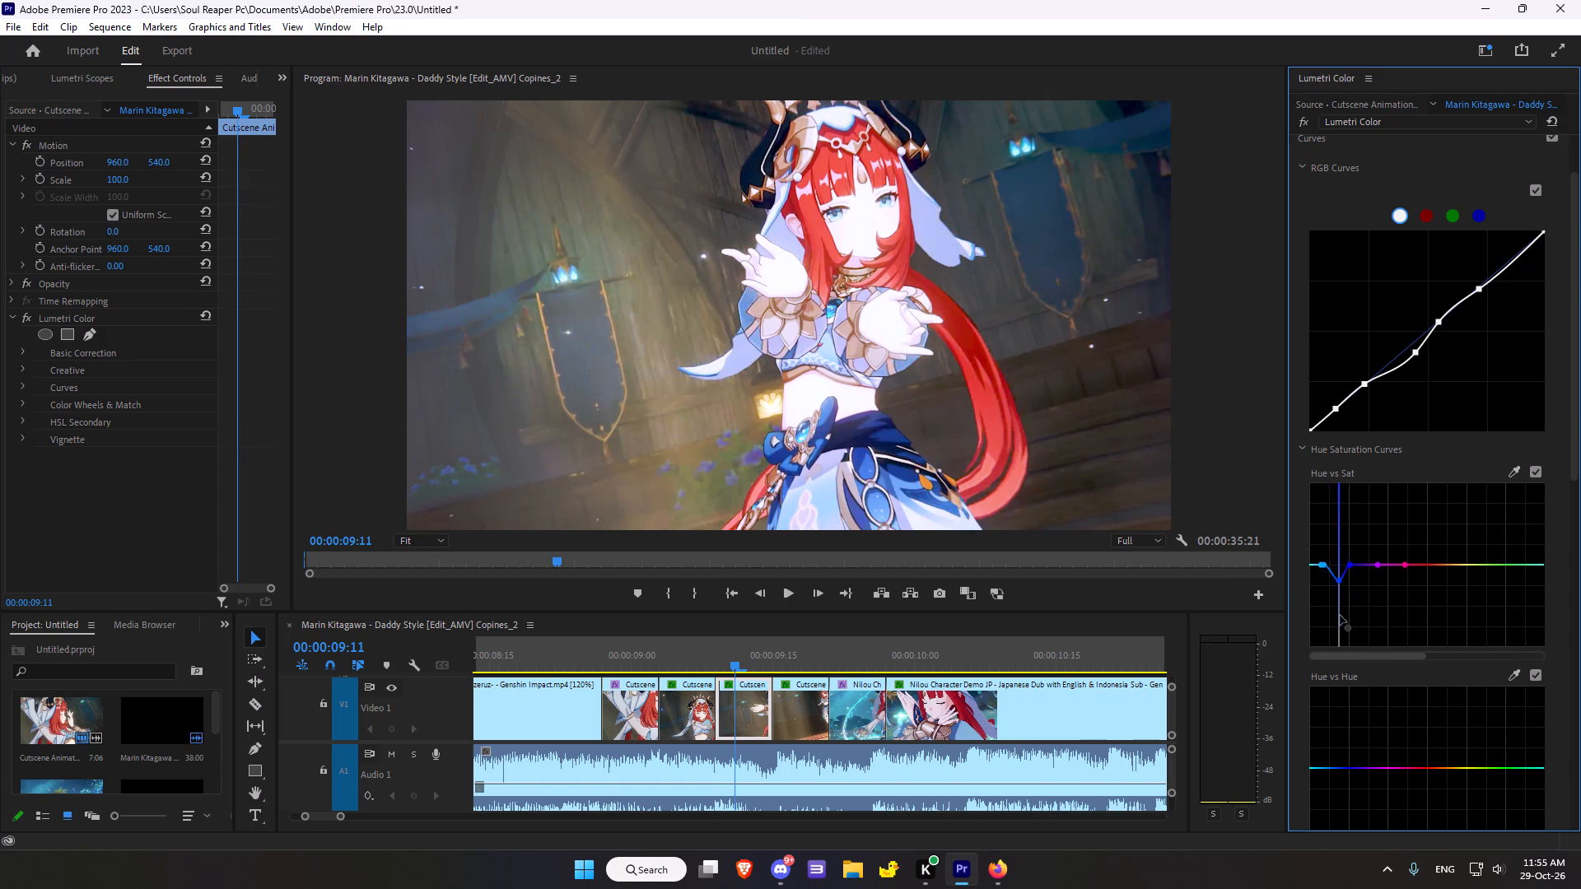
drag(1340, 615, 1338, 422)
Give the clip a subtle vignette with Amount -0.5 and Midpoint 55.4, and slightly adjust its Roundness and Feather.
scroll(1479, 551, down, 8)
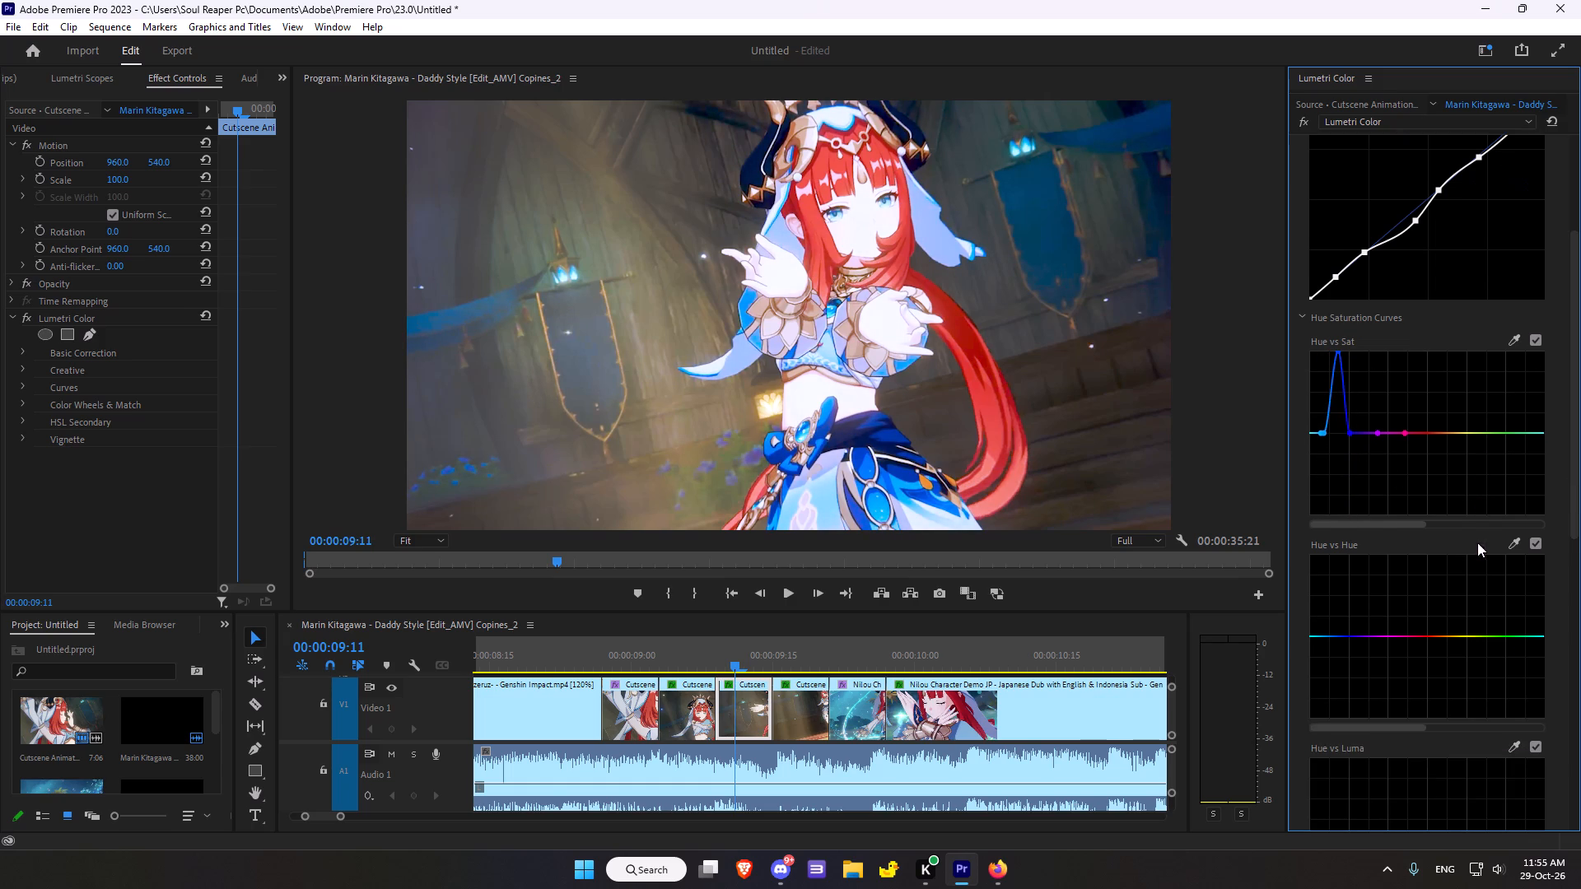
scroll(1451, 553, down, 10)
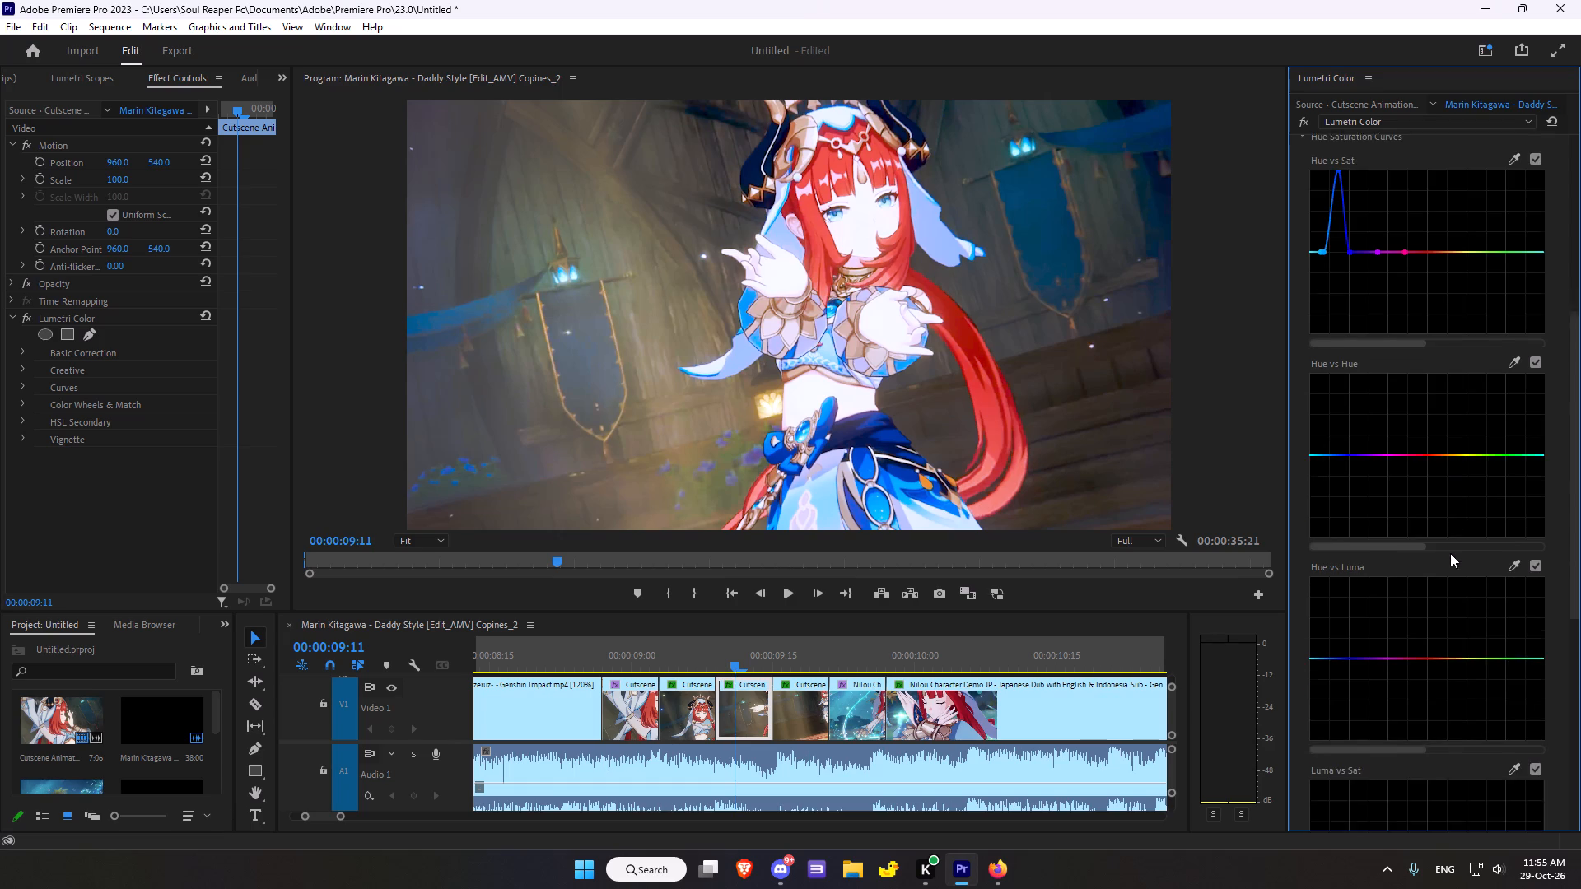
scroll(1450, 553, down, 20)
scroll(1450, 553, down, 20)
scroll(1450, 553, down, 1)
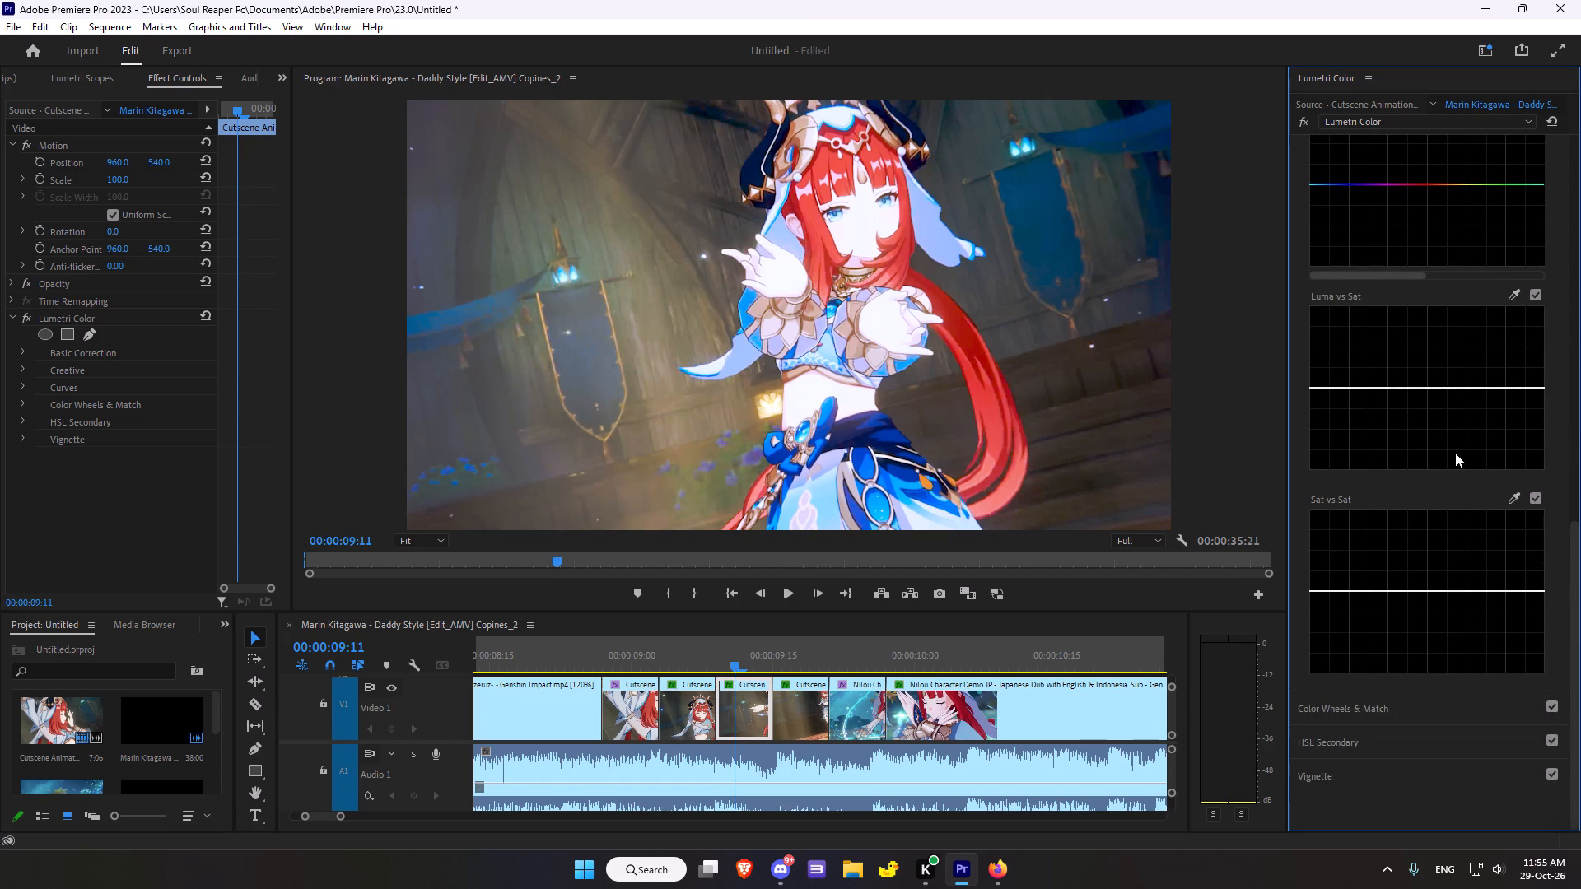
click(1384, 768)
drag(1450, 344, 1439, 345)
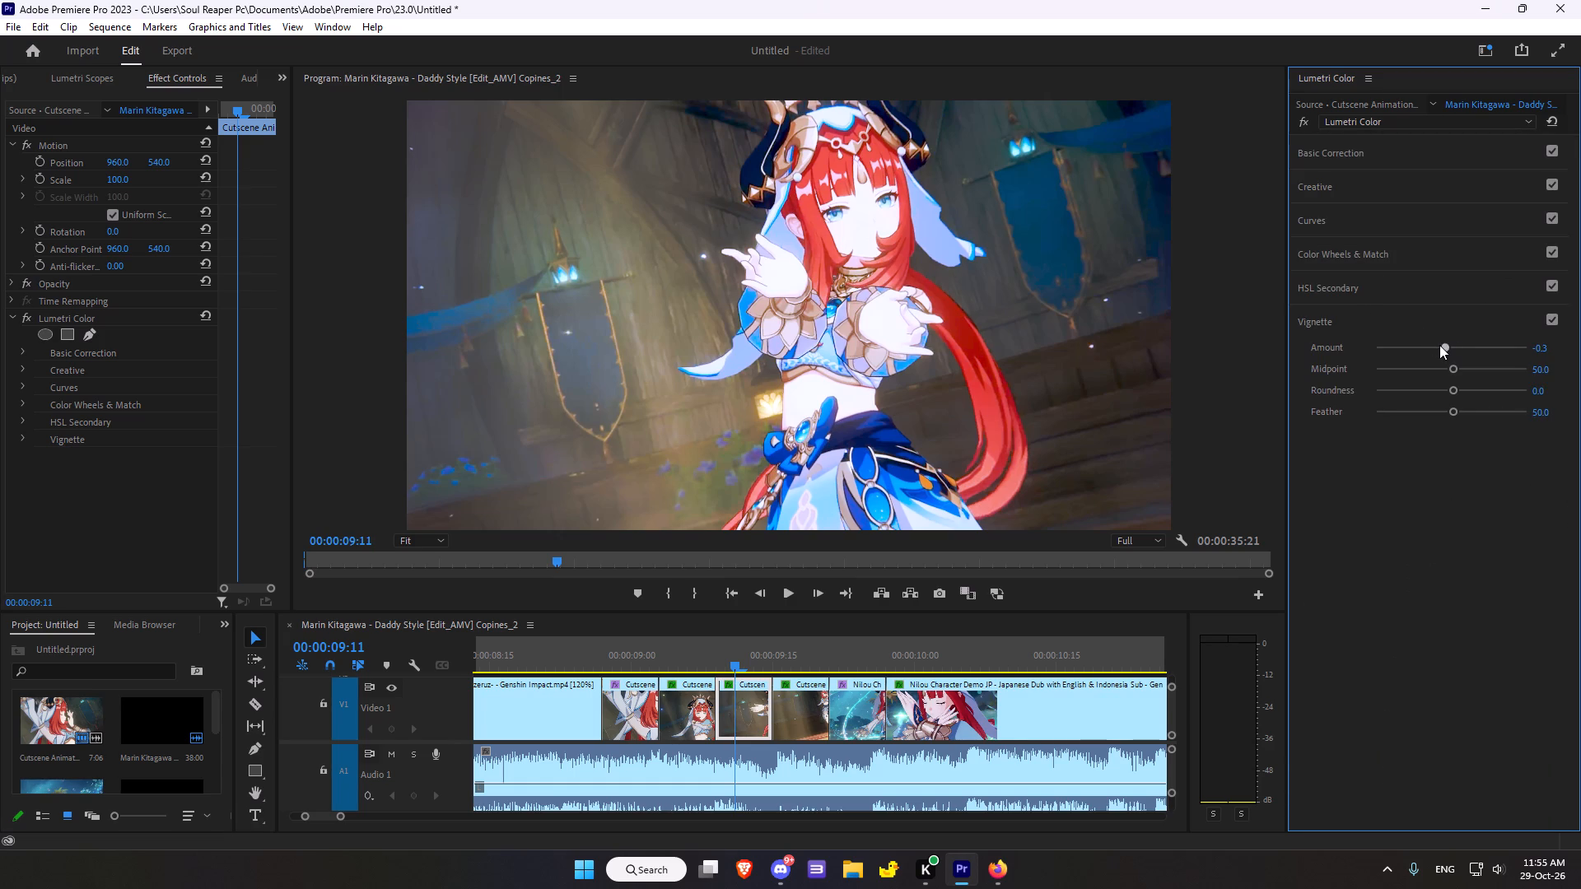
drag(1439, 345, 1438, 345)
drag(1451, 372, 1458, 370)
drag(1453, 393, 1451, 394)
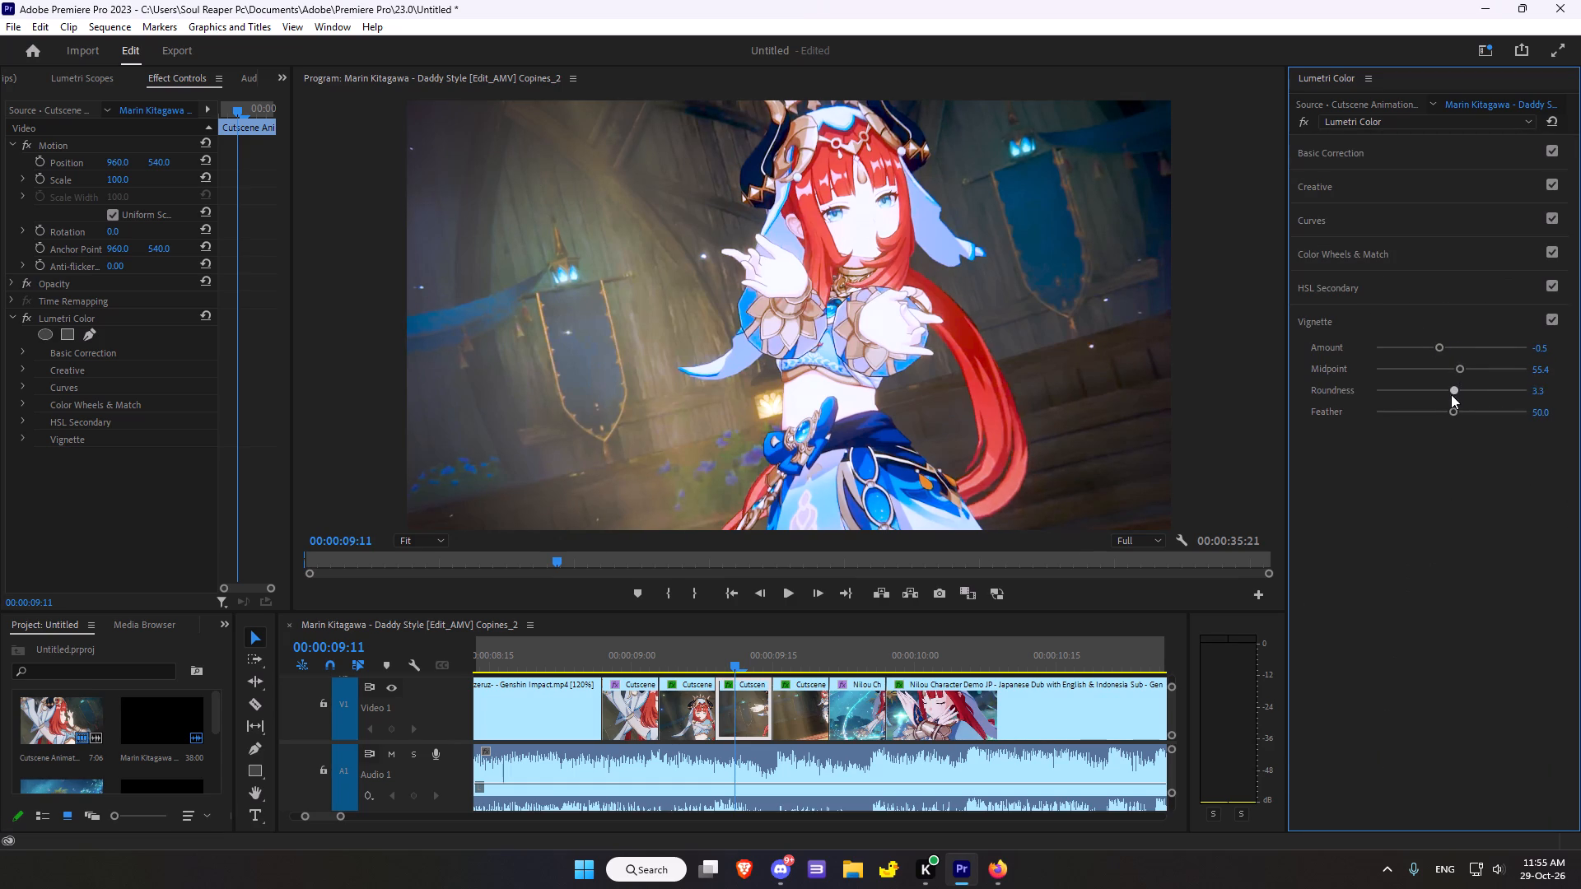
drag(1451, 394, 1443, 396)
click(1454, 413)
On the Cutscene clip at 00:00:09:18, compare the picture with and without Lumetri Color, and reset the effect to its defaults.
click(804, 654)
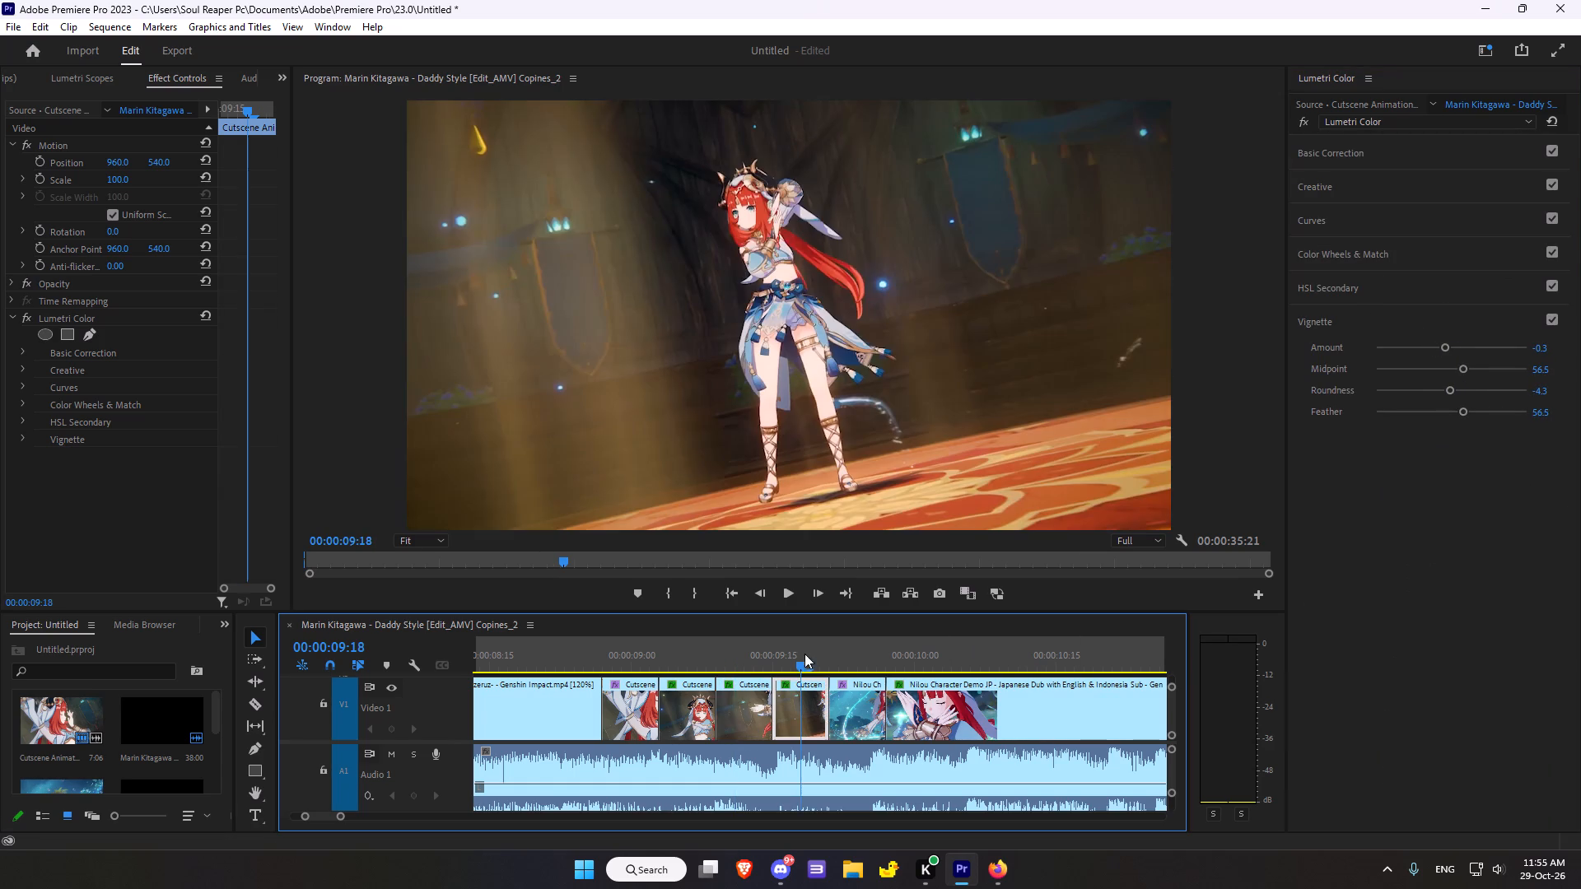
click(28, 315)
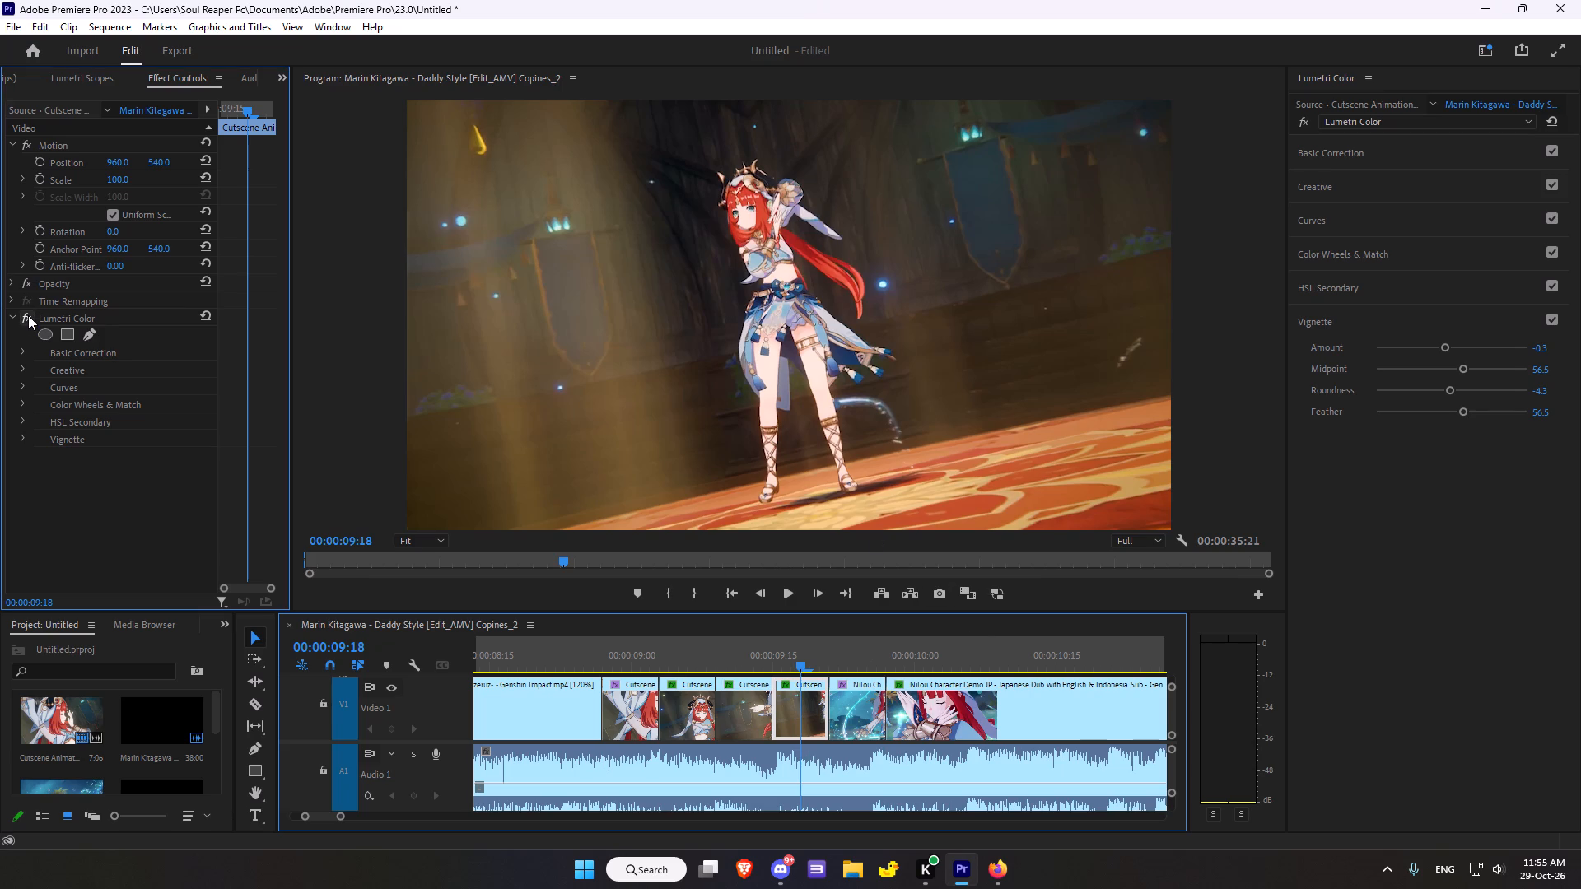
click(28, 315)
click(28, 315)
click(28, 315)
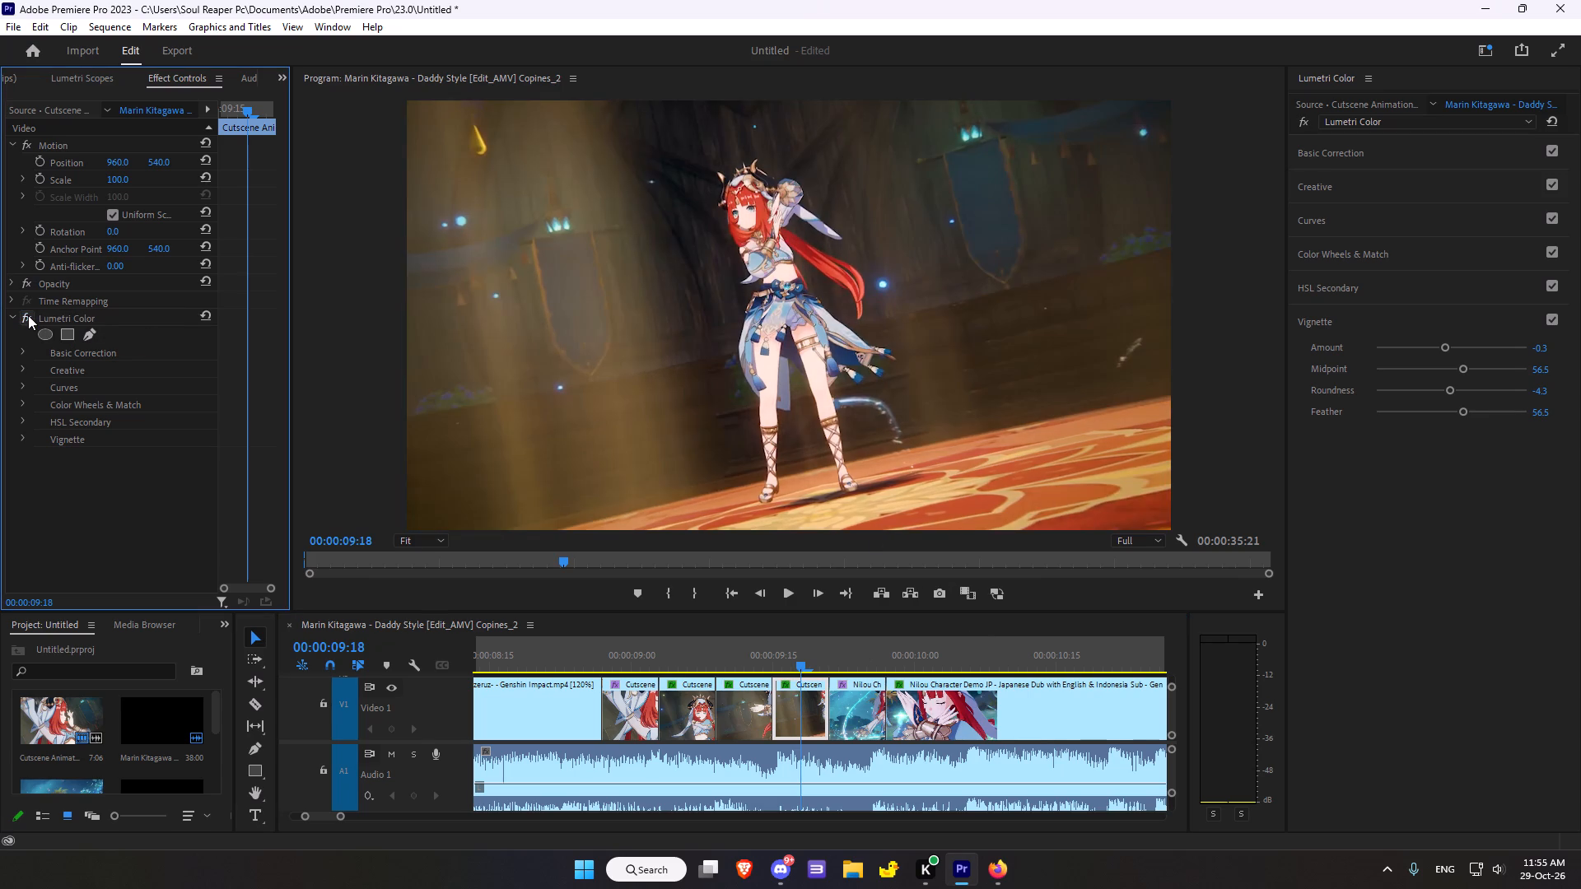
click(28, 315)
click(28, 315)
click(205, 319)
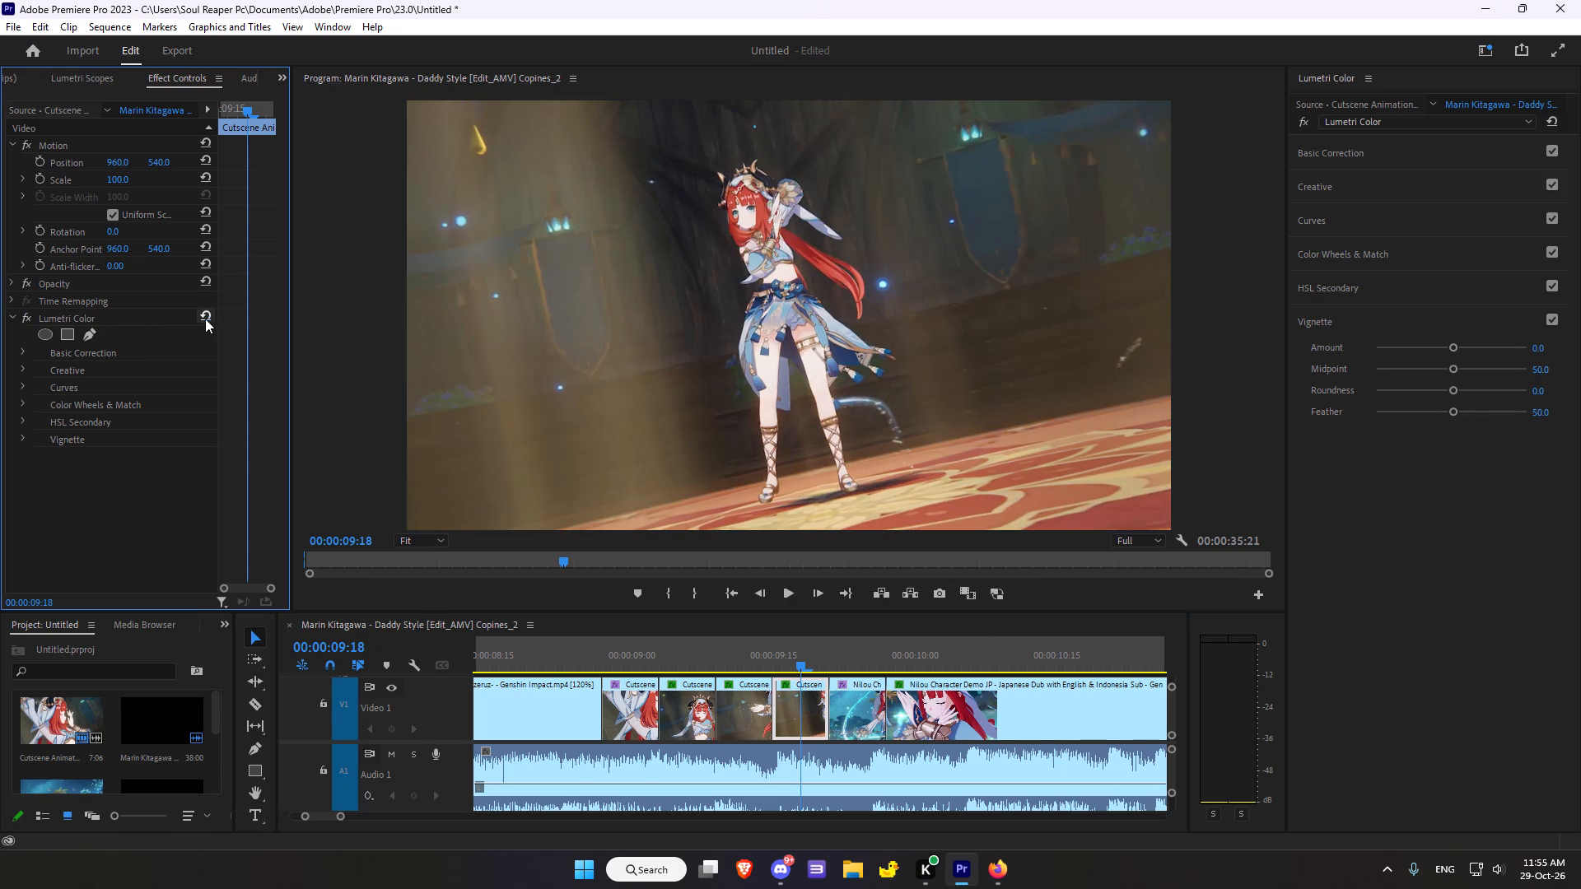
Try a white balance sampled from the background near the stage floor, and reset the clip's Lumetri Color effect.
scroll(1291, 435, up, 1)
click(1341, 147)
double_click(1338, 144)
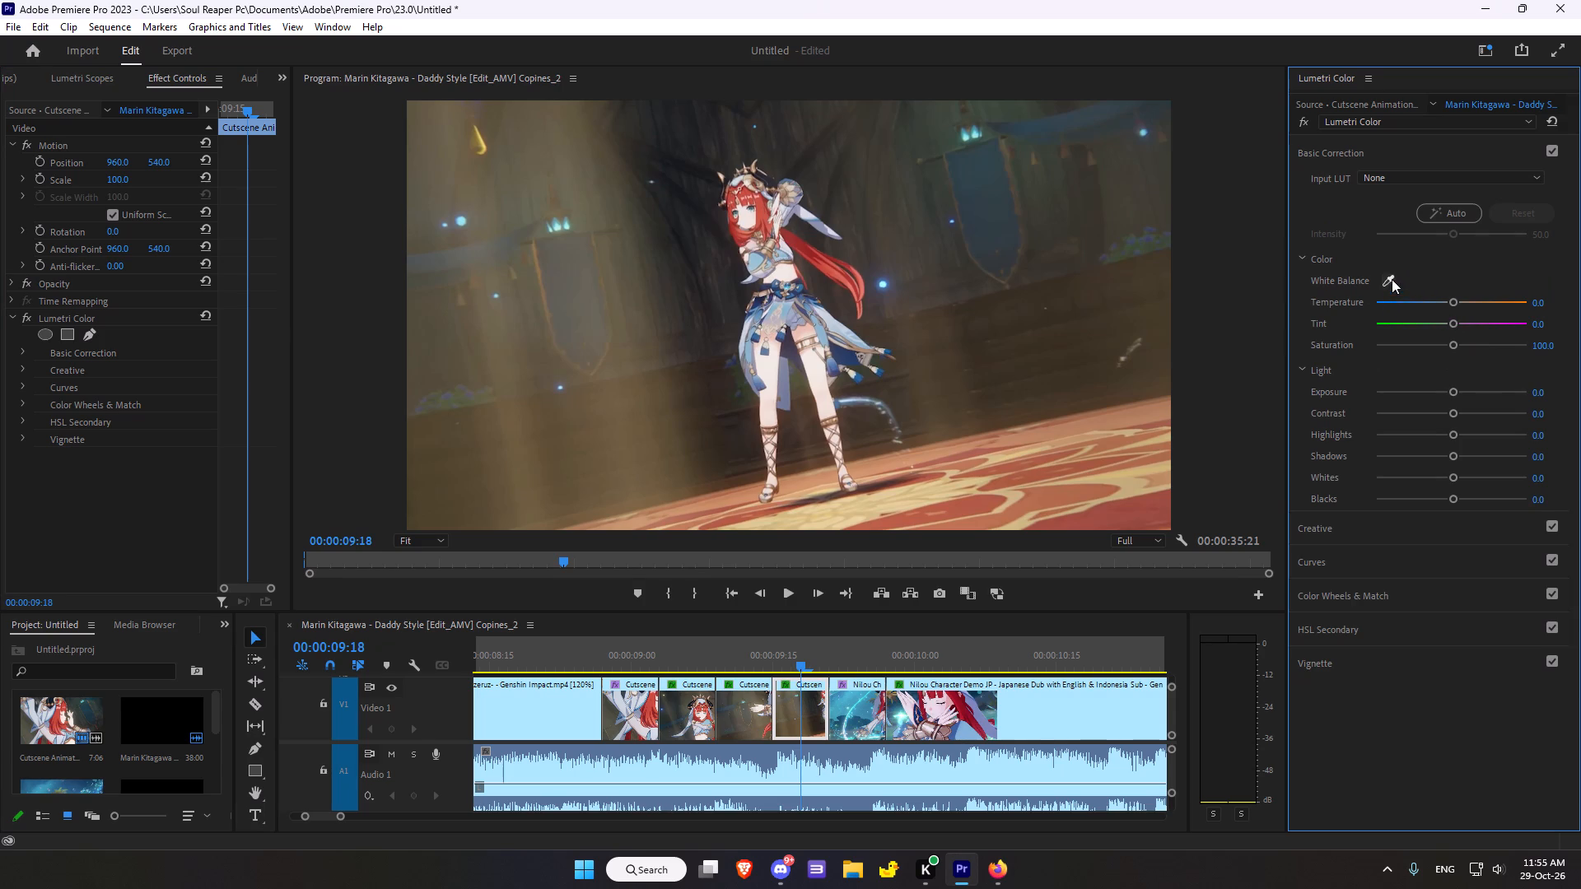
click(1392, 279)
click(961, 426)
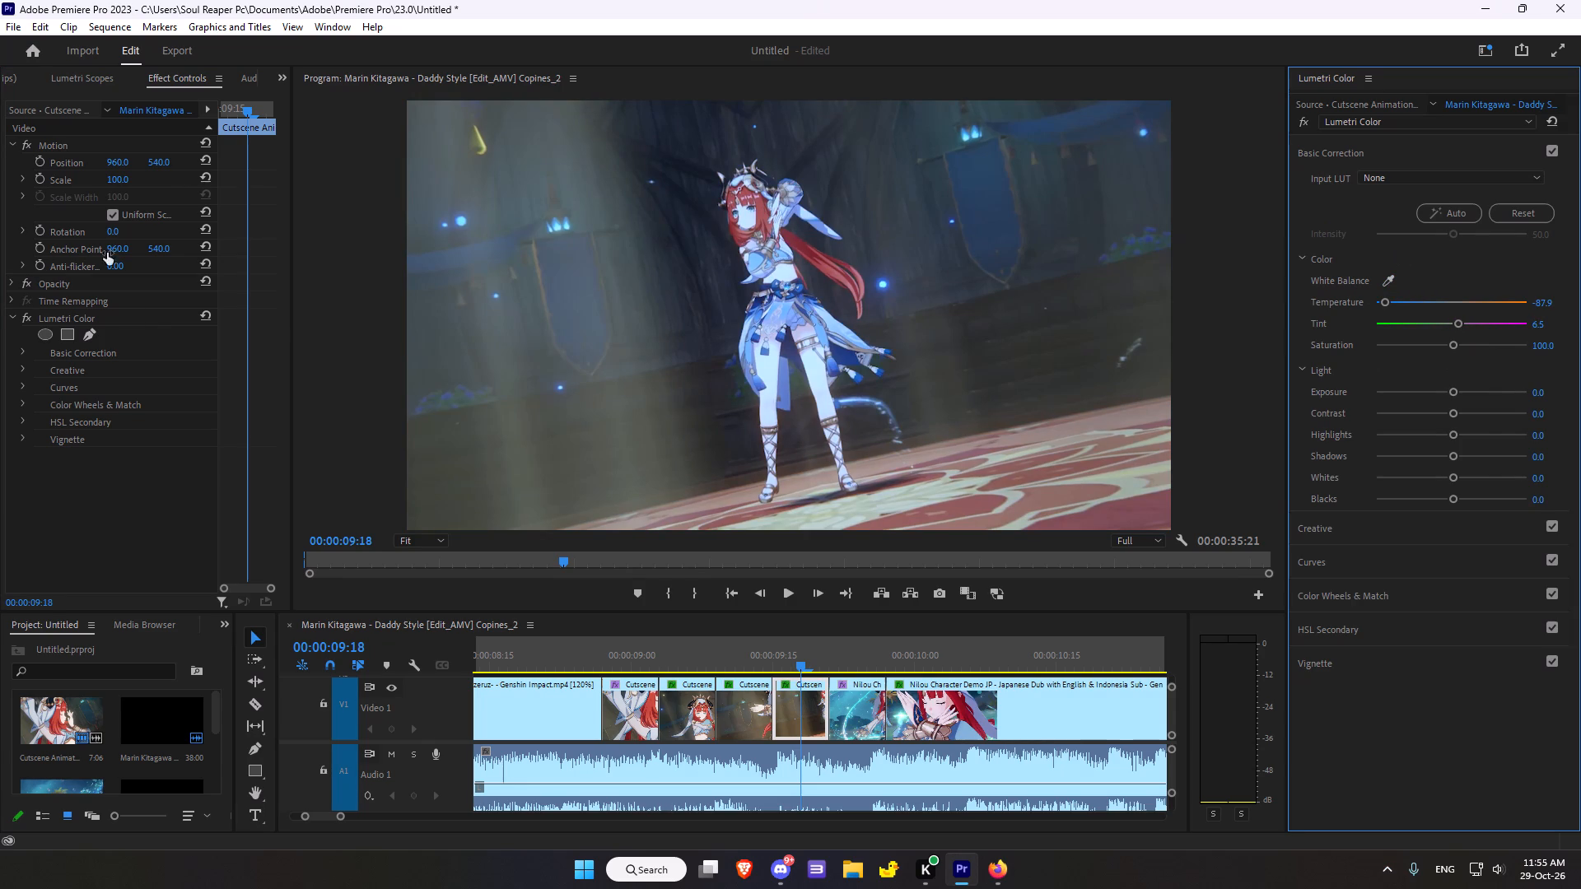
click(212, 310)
Sample the clip's white balance from the character's outfit, and set Temperature to 12.0, Tint to 2.2 and Saturation to 110.9.
click(1391, 277)
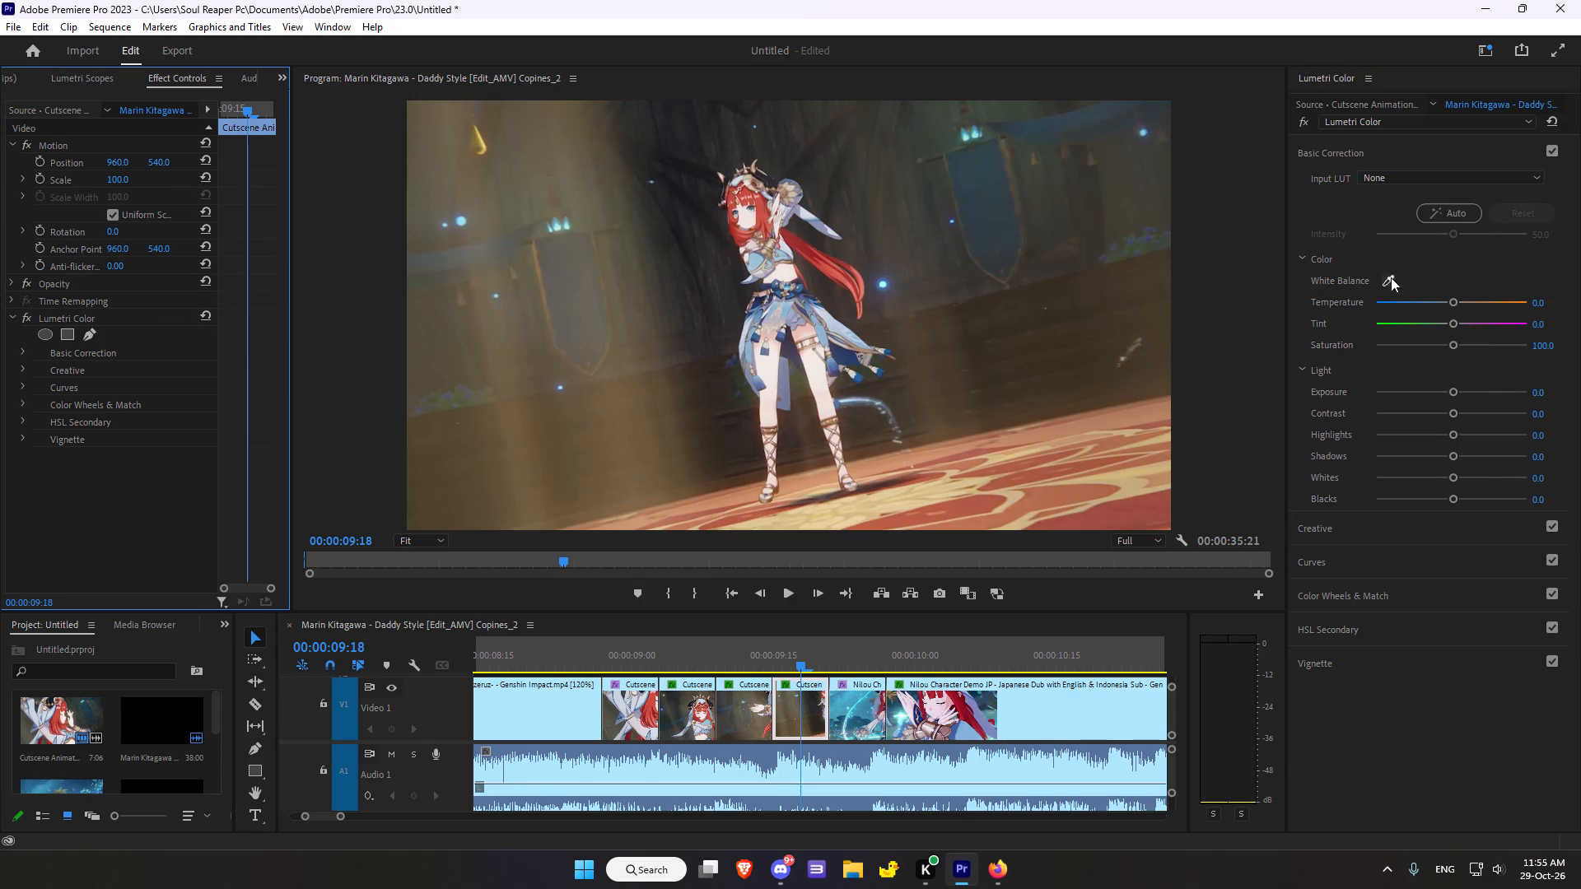
click(837, 359)
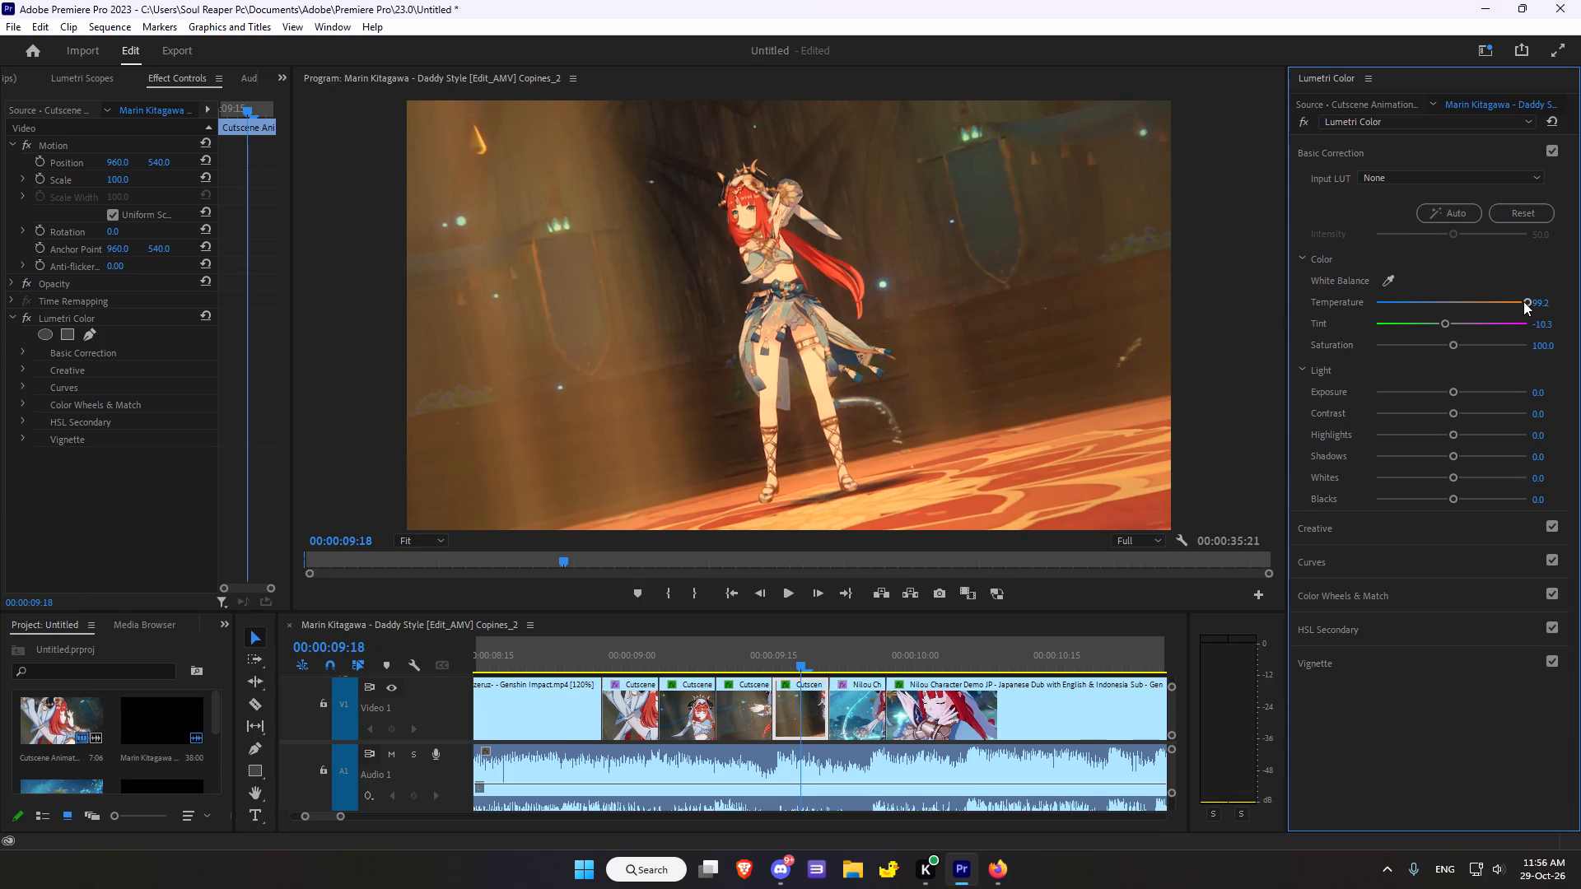
drag(1523, 301, 1450, 305)
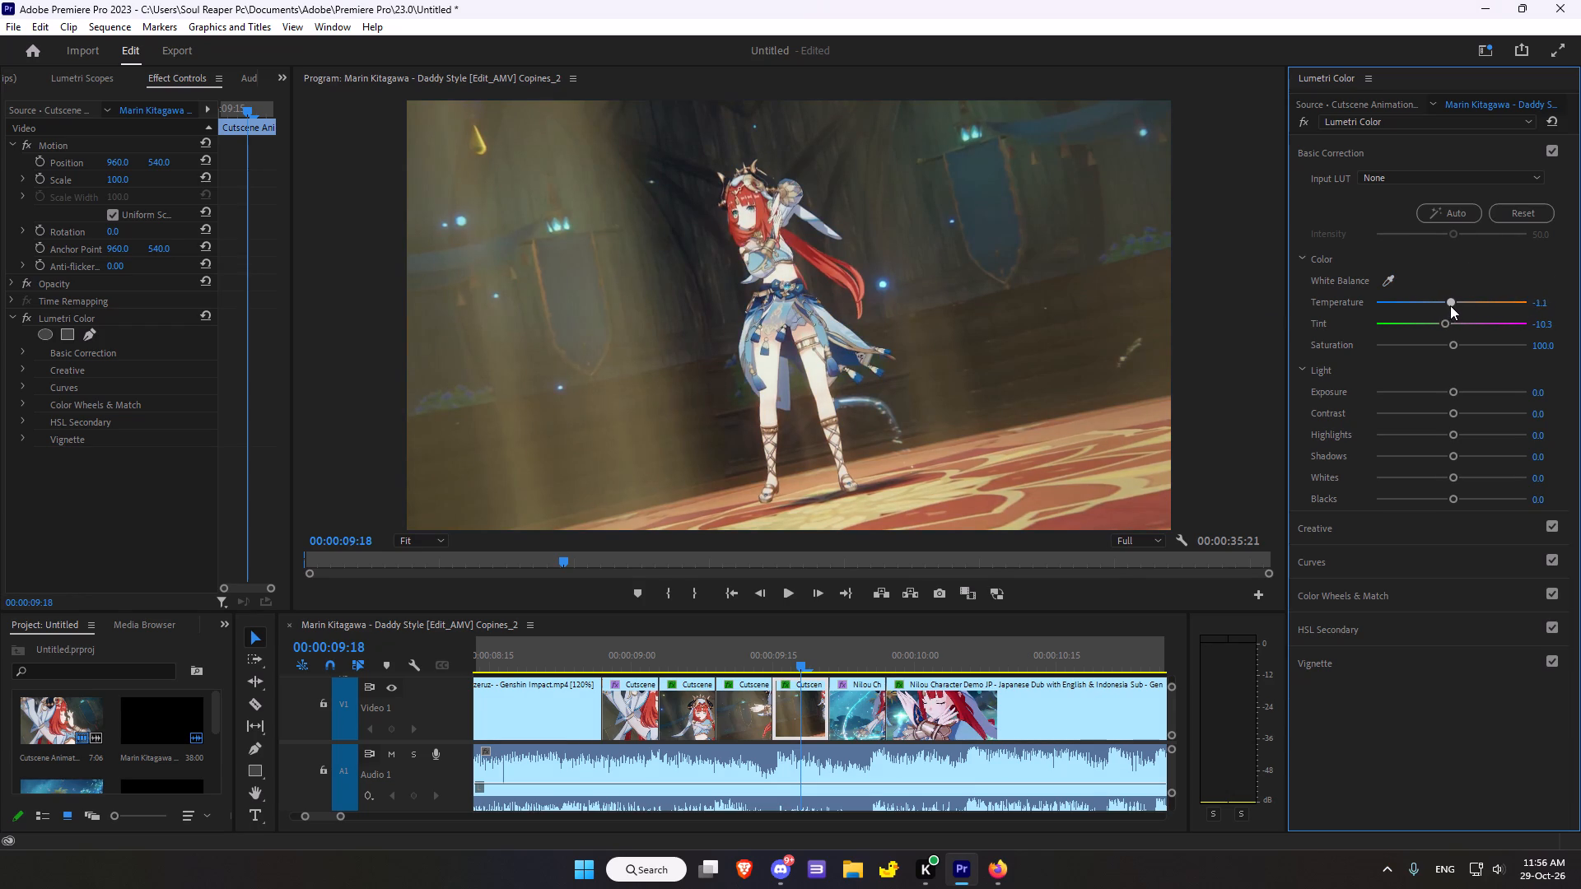
drag(1450, 305, 1459, 302)
click(29, 314)
click(30, 314)
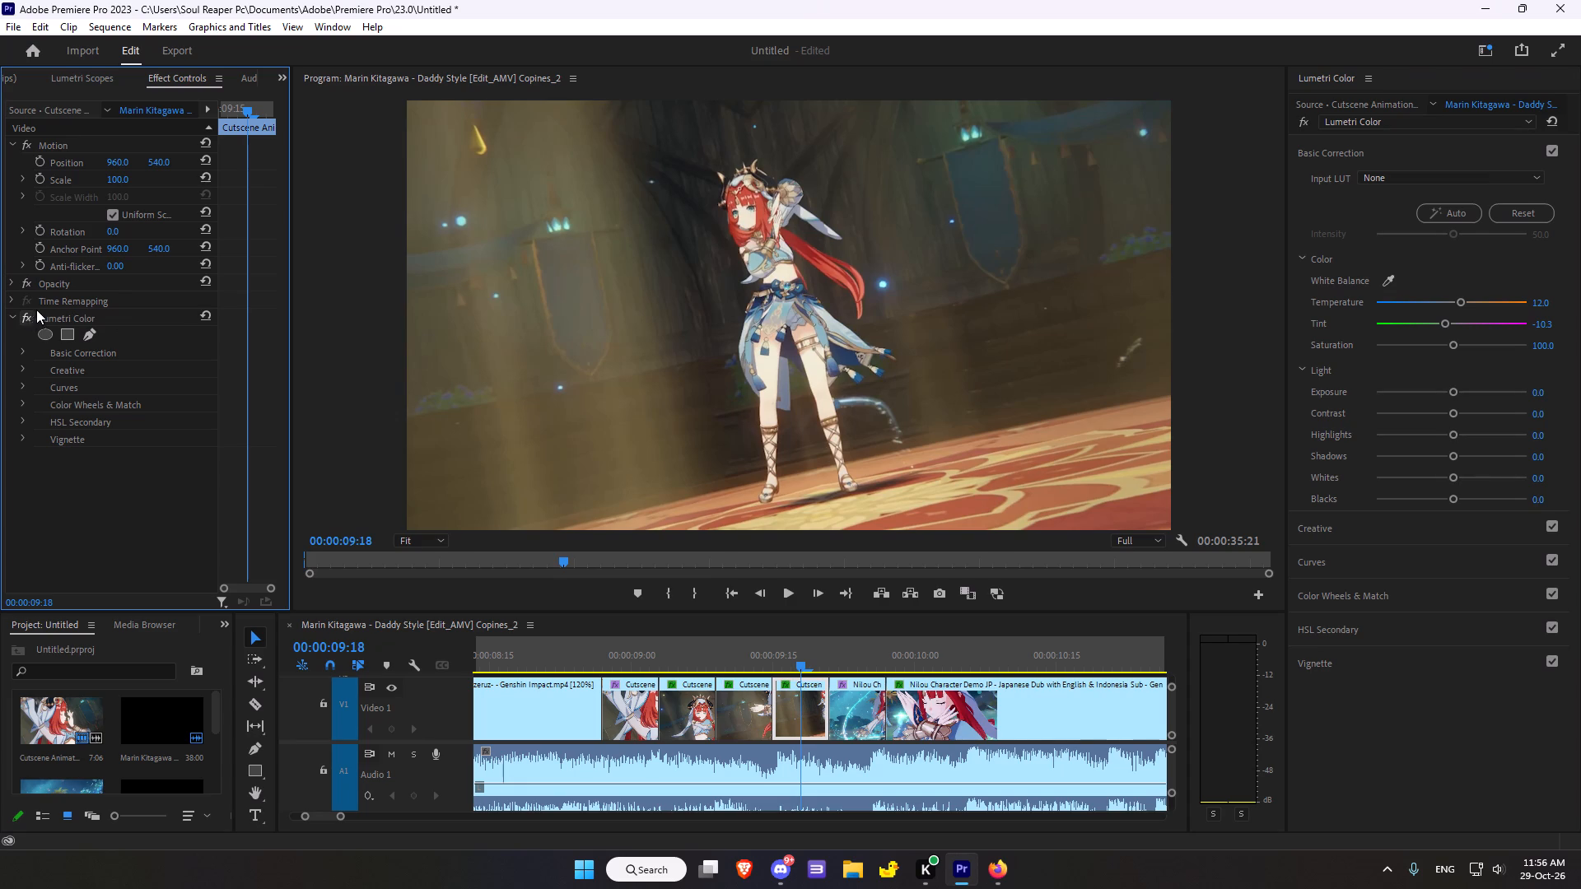
double_click(1450, 323)
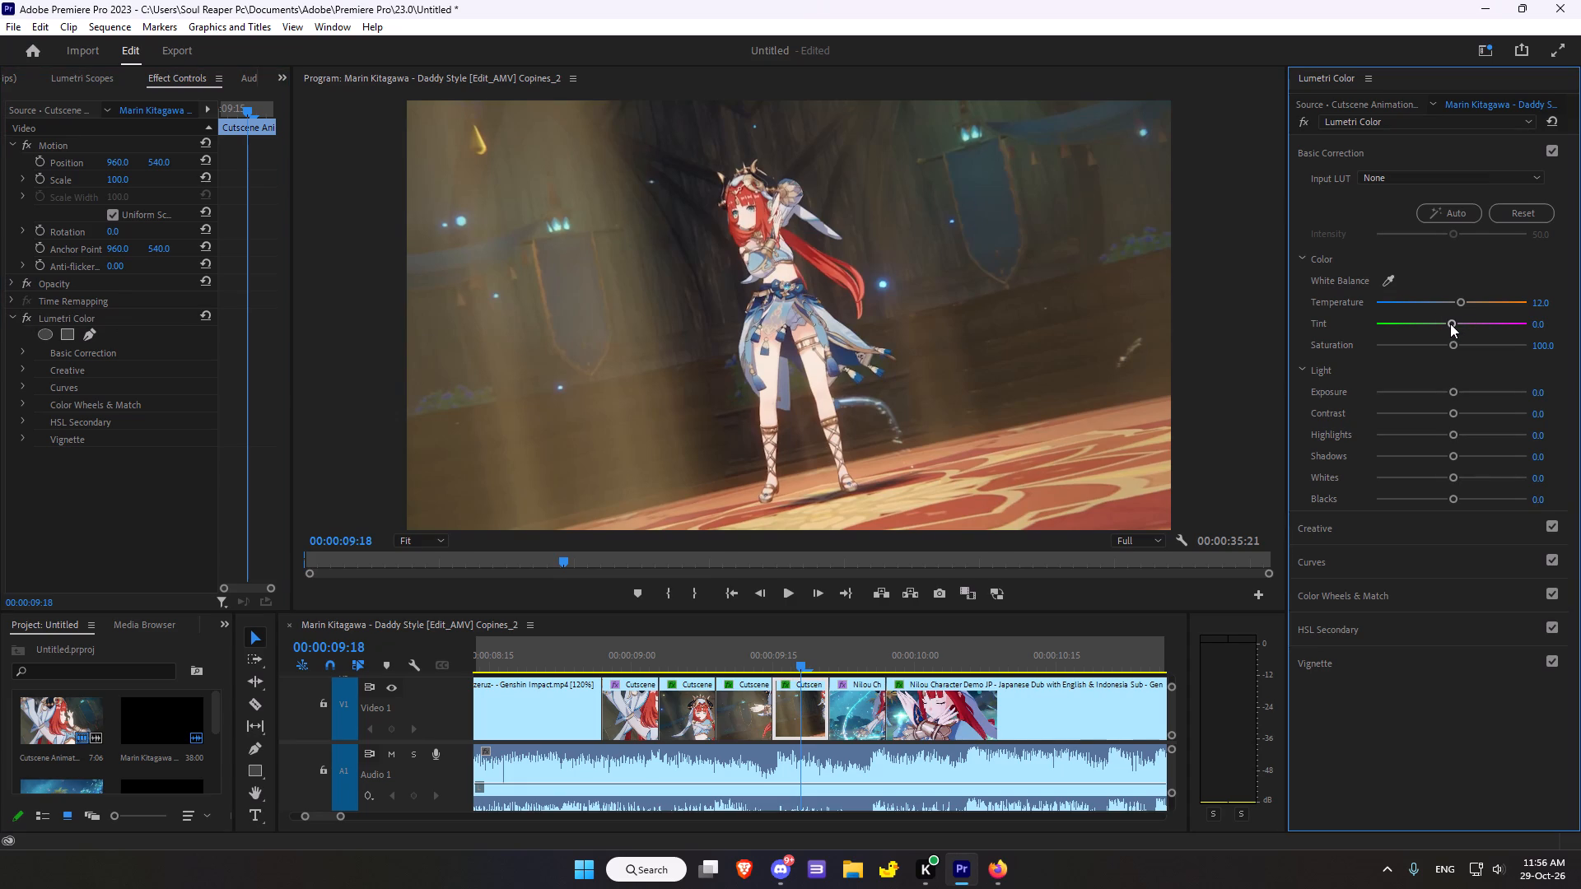
drag(1450, 323, 1429, 321)
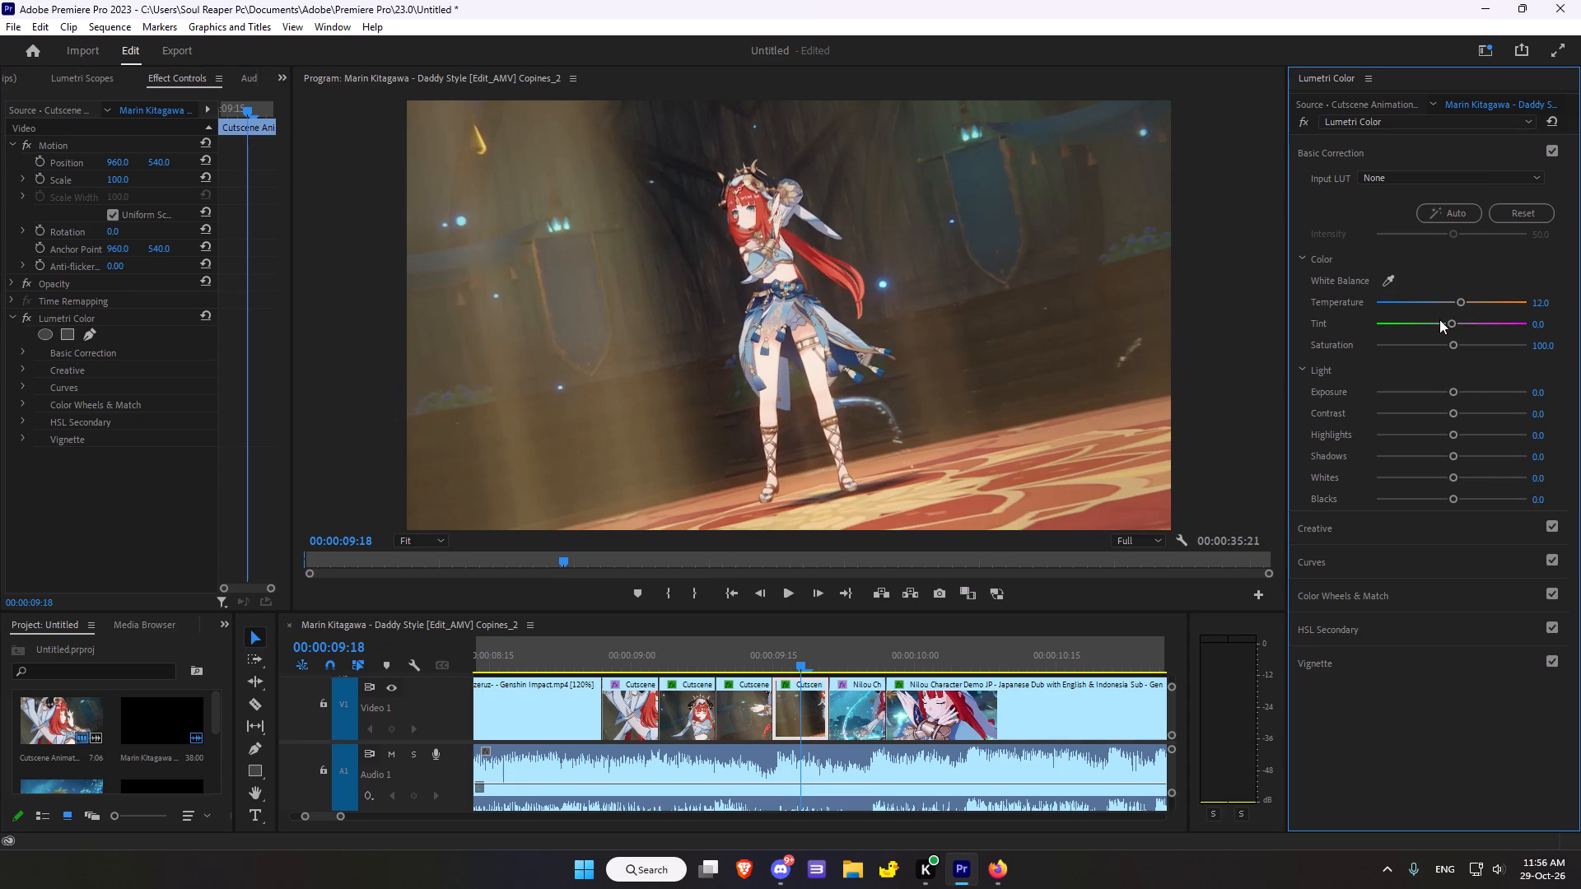
click(1453, 323)
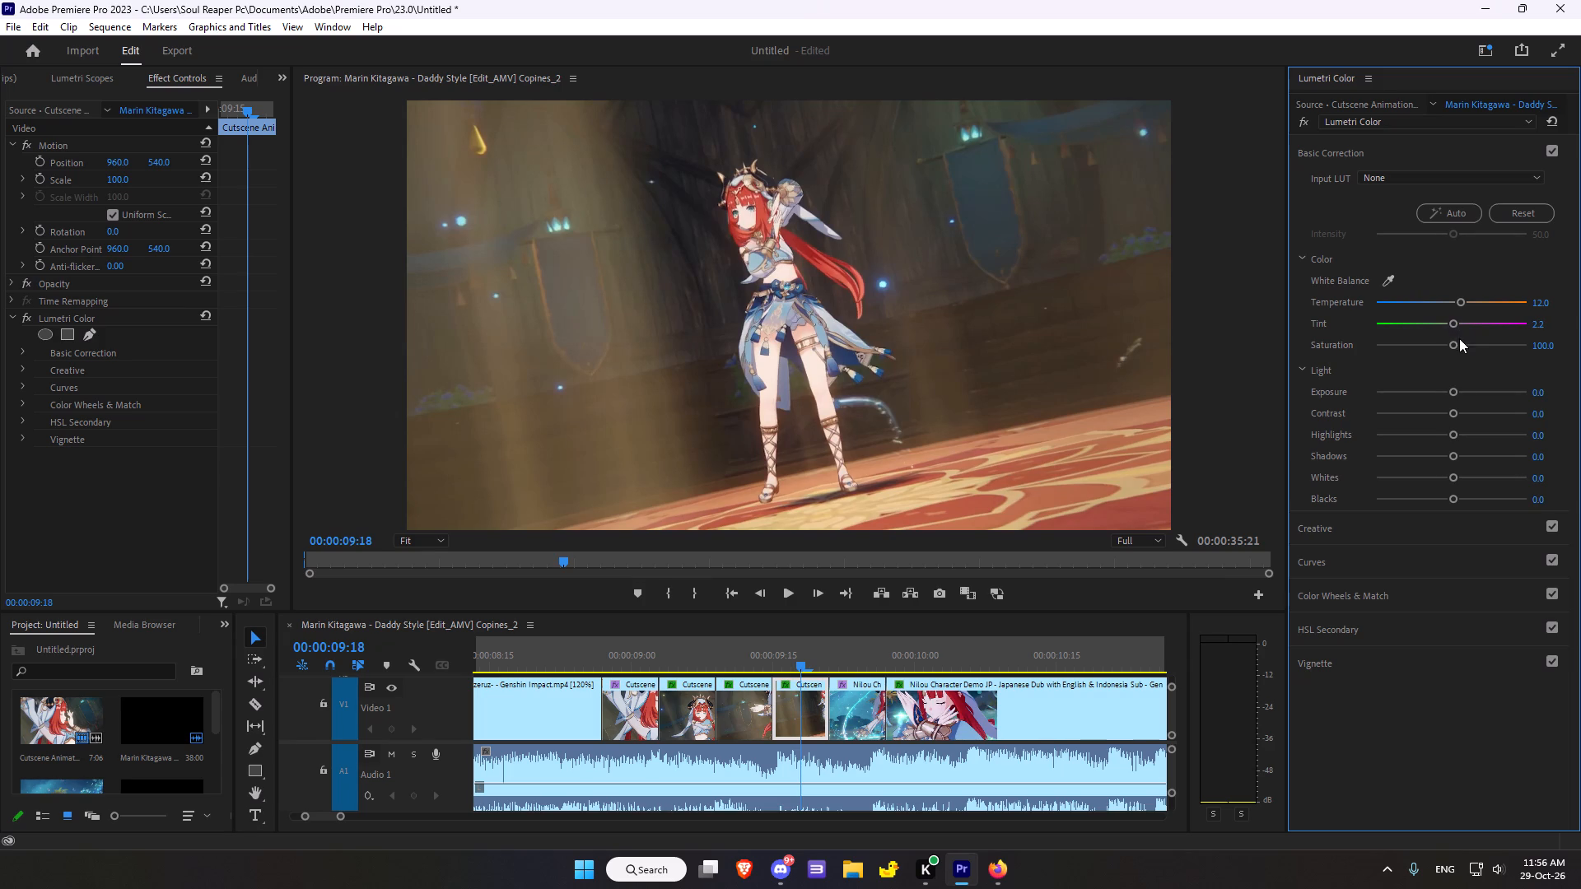
click(1456, 343)
Set Exposure -0.2, Contrast 45.7, Highlights 12.0, Shadows -5.4, Whites 23.9 and Blacks -22.8, and compare the clip with and without the grade.
click(1451, 384)
click(1453, 387)
drag(1456, 407, 1467, 406)
drag(1467, 406, 1485, 400)
drag(1453, 433, 1459, 424)
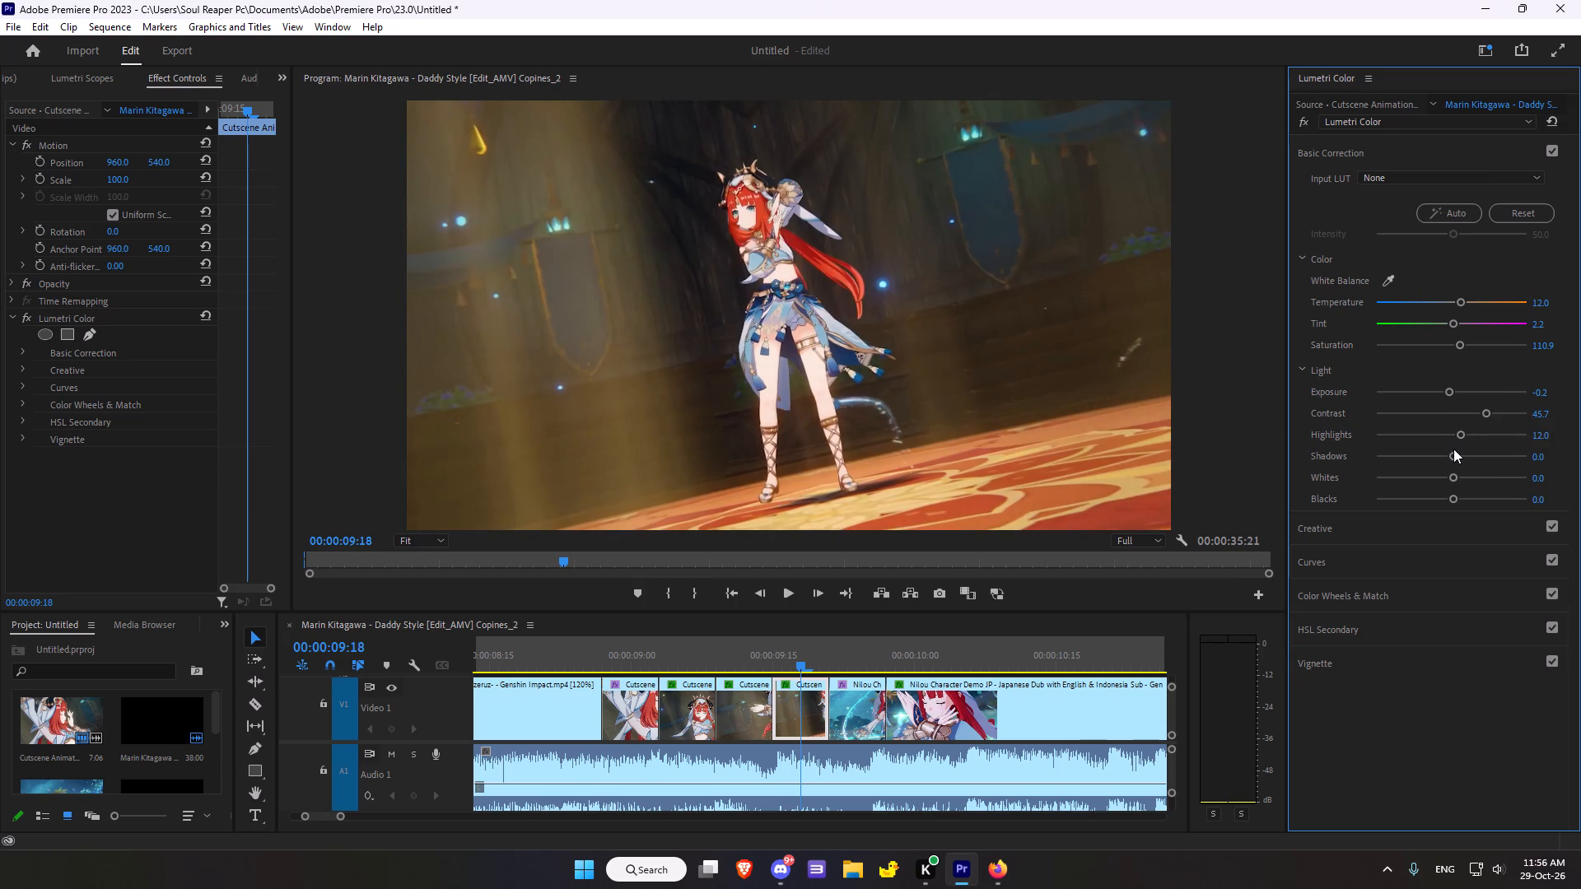
click(1452, 452)
drag(1452, 474, 1468, 467)
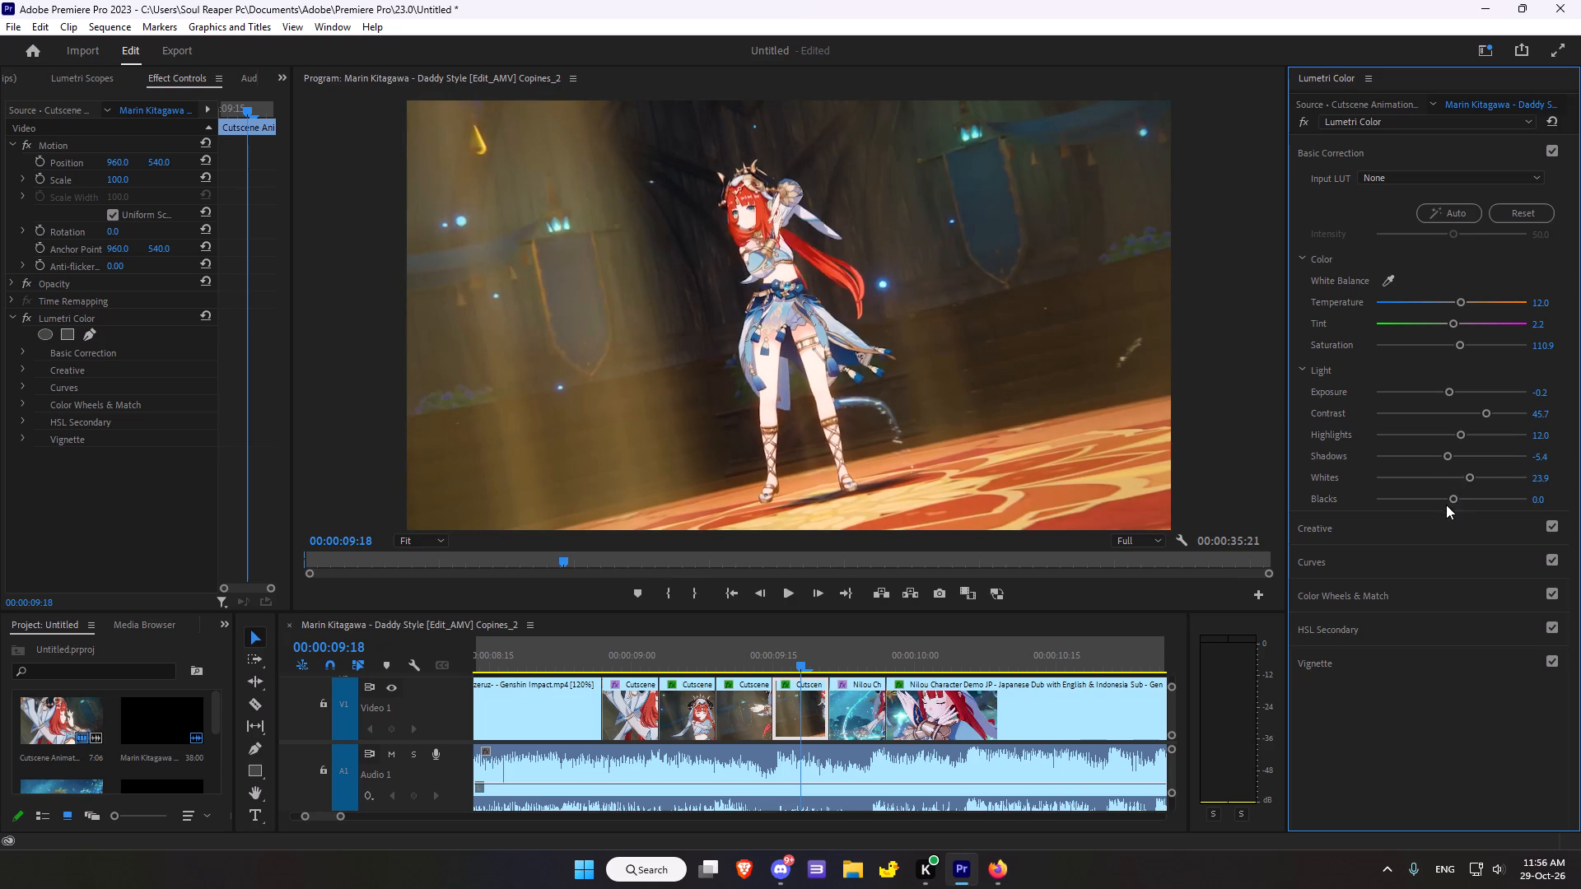
click(1446, 505)
drag(1448, 496, 1439, 491)
drag(1439, 491, 1433, 492)
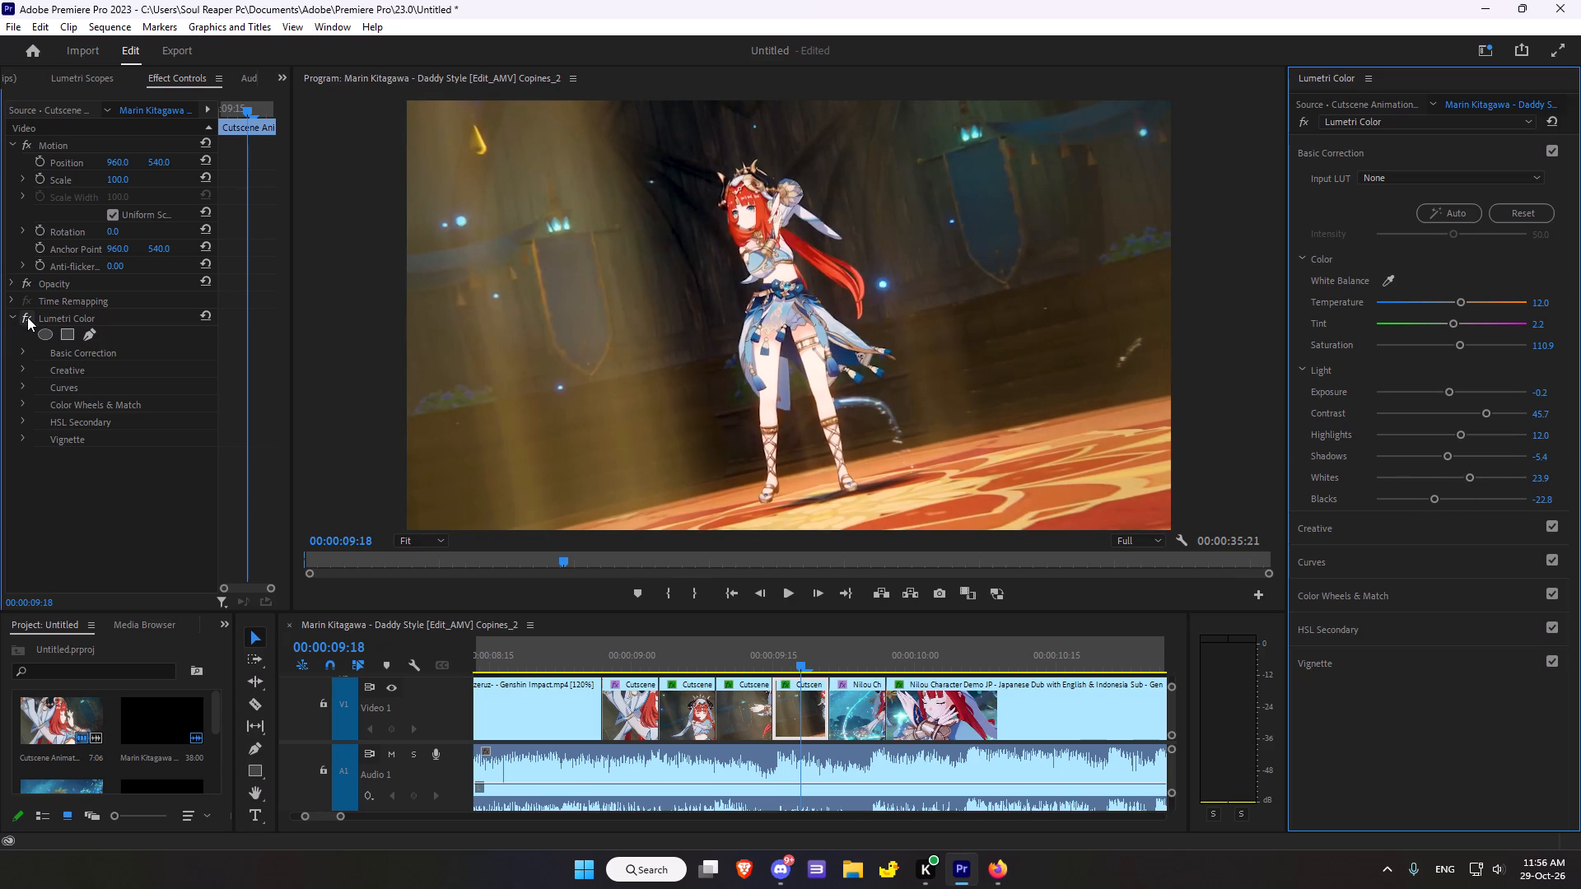
click(27, 317)
click(27, 317)
click(27, 317)
click(27, 317)
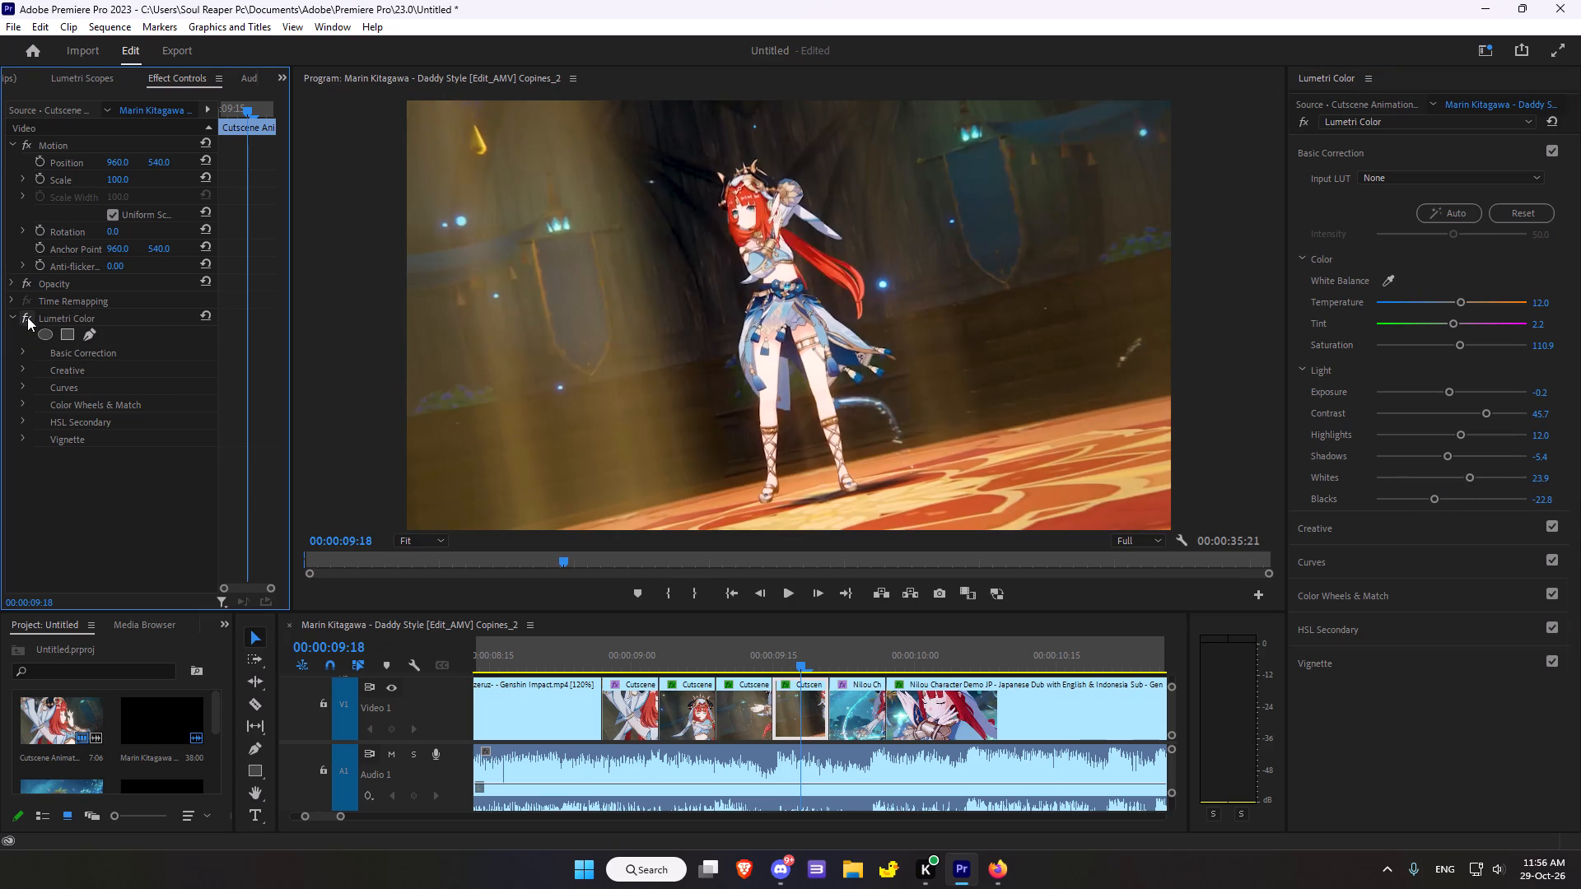
Compare the Cutscene clip with and without its grade, set Creative Tint Balance to 100.0, and try a highlight tint before resetting that wheel.
triple_click(27, 317)
click(27, 317)
scroll(1573, 365, down, 5)
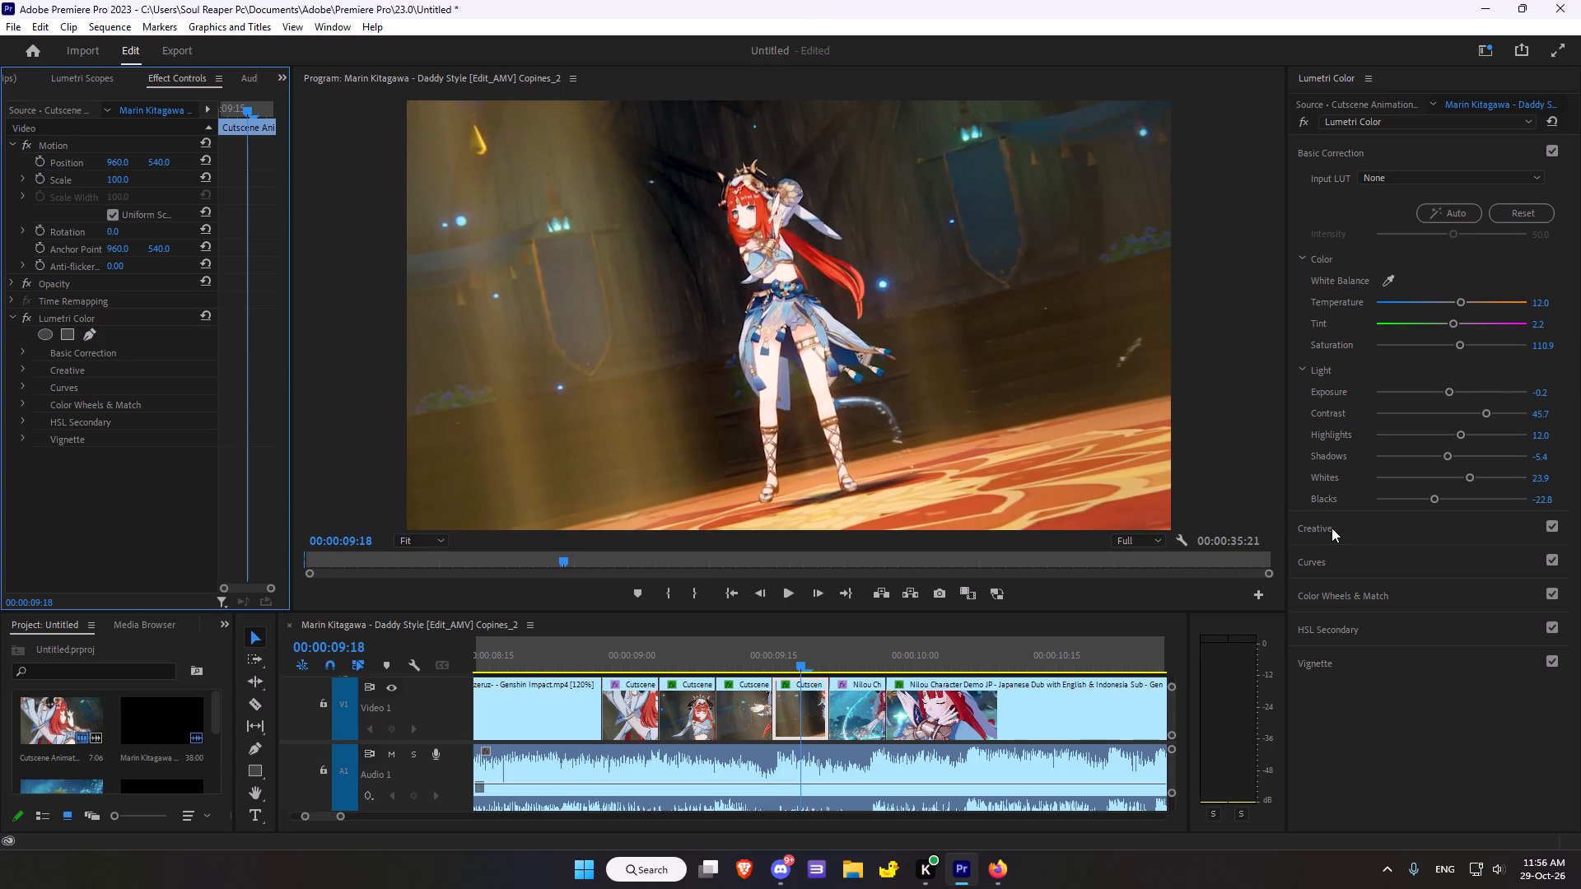
click(1331, 528)
scroll(1383, 486, down, 5)
drag(1457, 609, 1580, 611)
drag(1482, 545, 1286, 505)
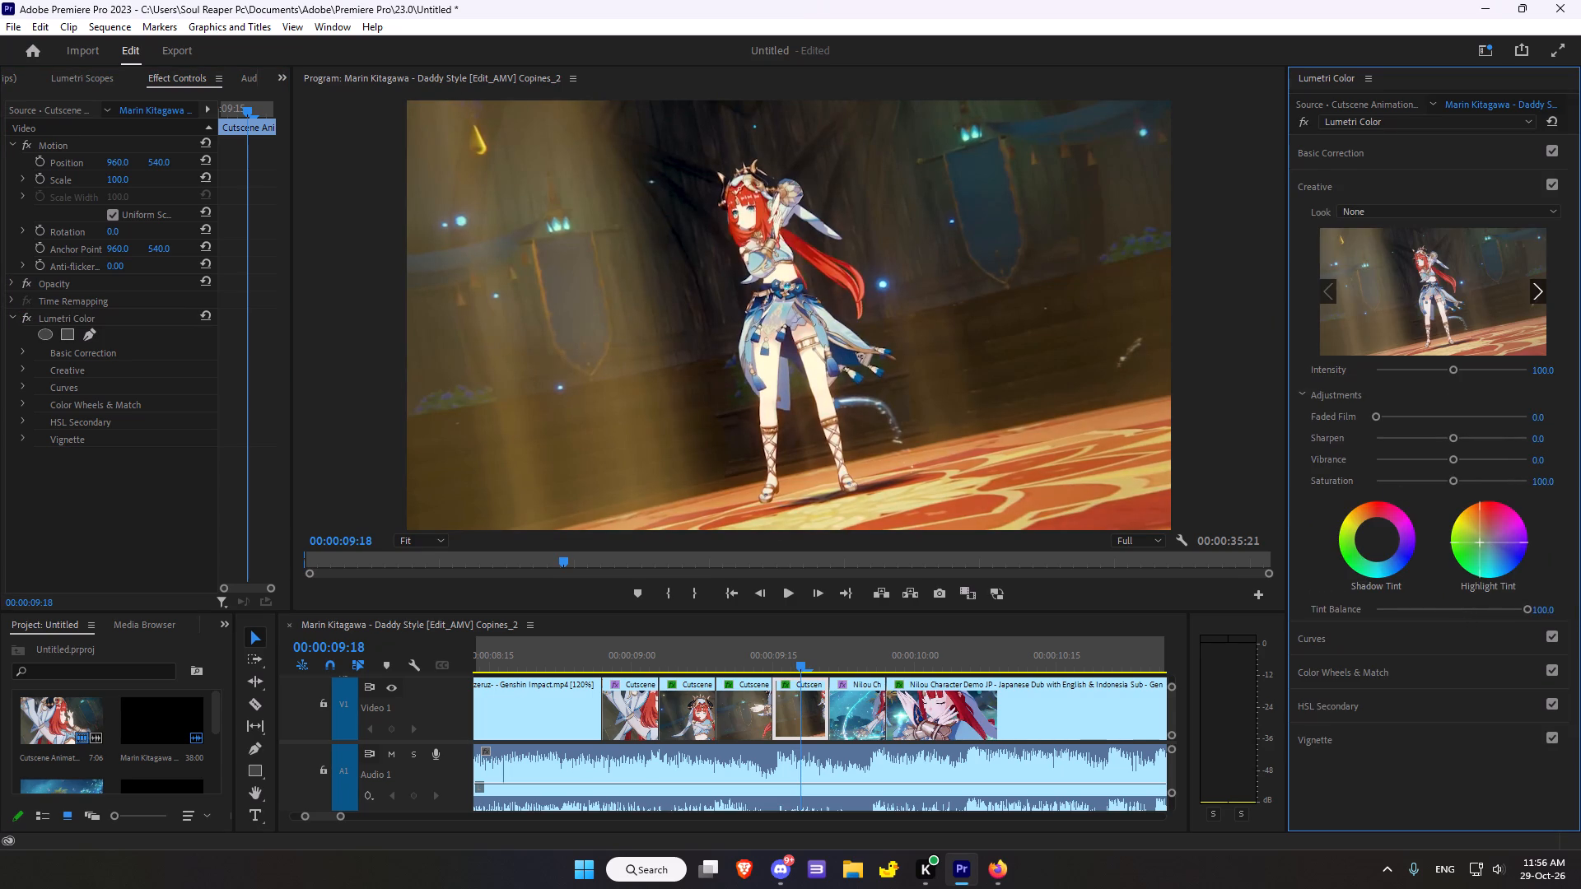
drag(1286, 505, 1312, 519)
double_click(1495, 538)
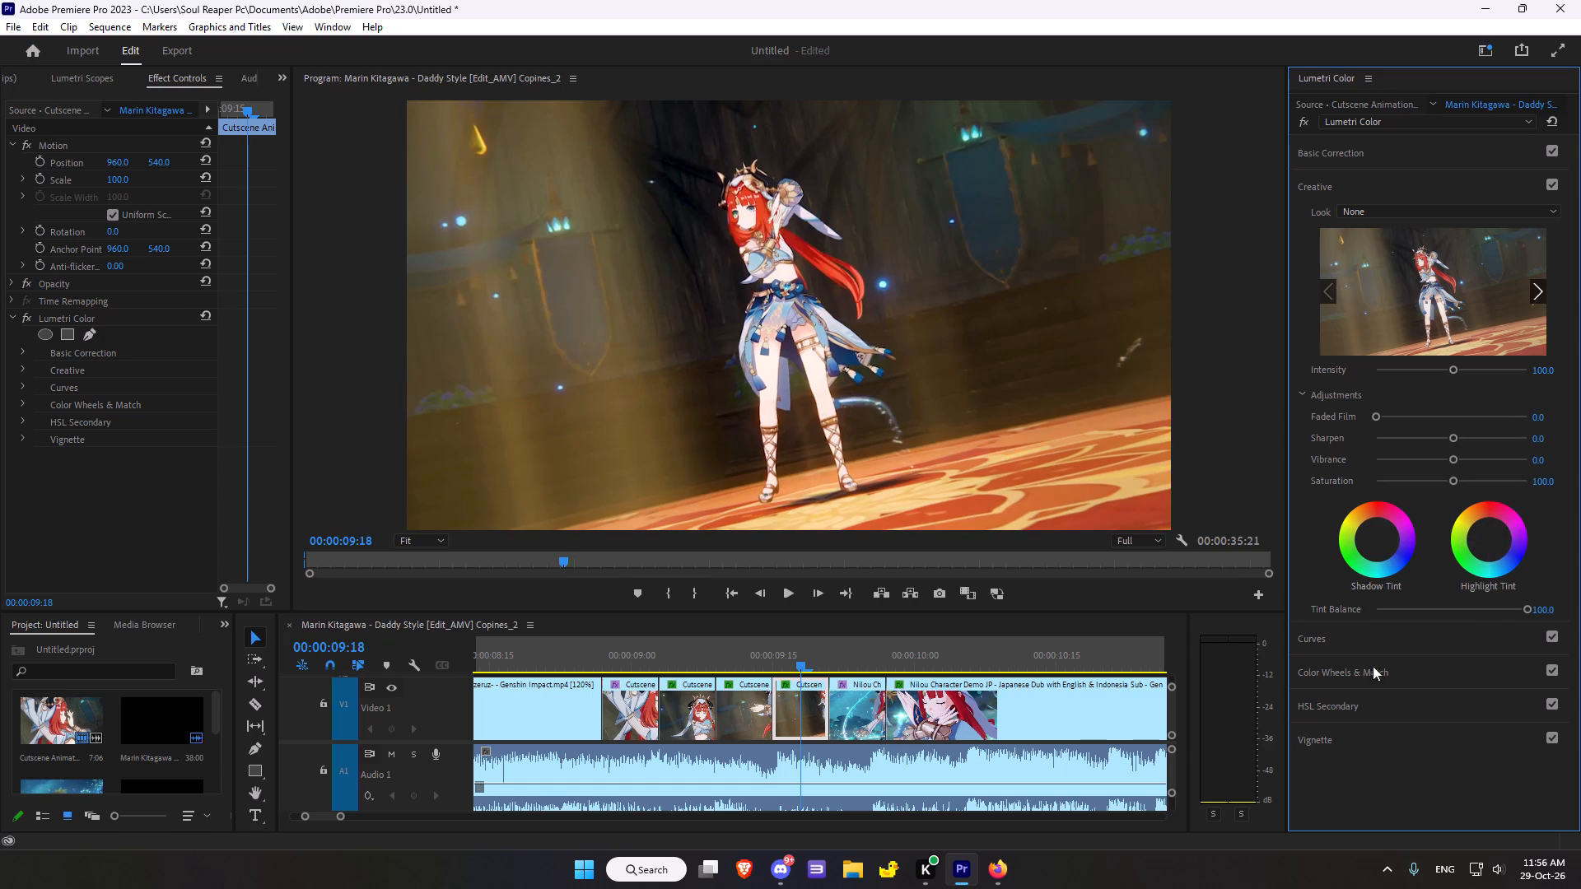
Set Sharpen to 100.0 in the Cutscene clip's Creative adjustments.
click(1309, 641)
click(1330, 210)
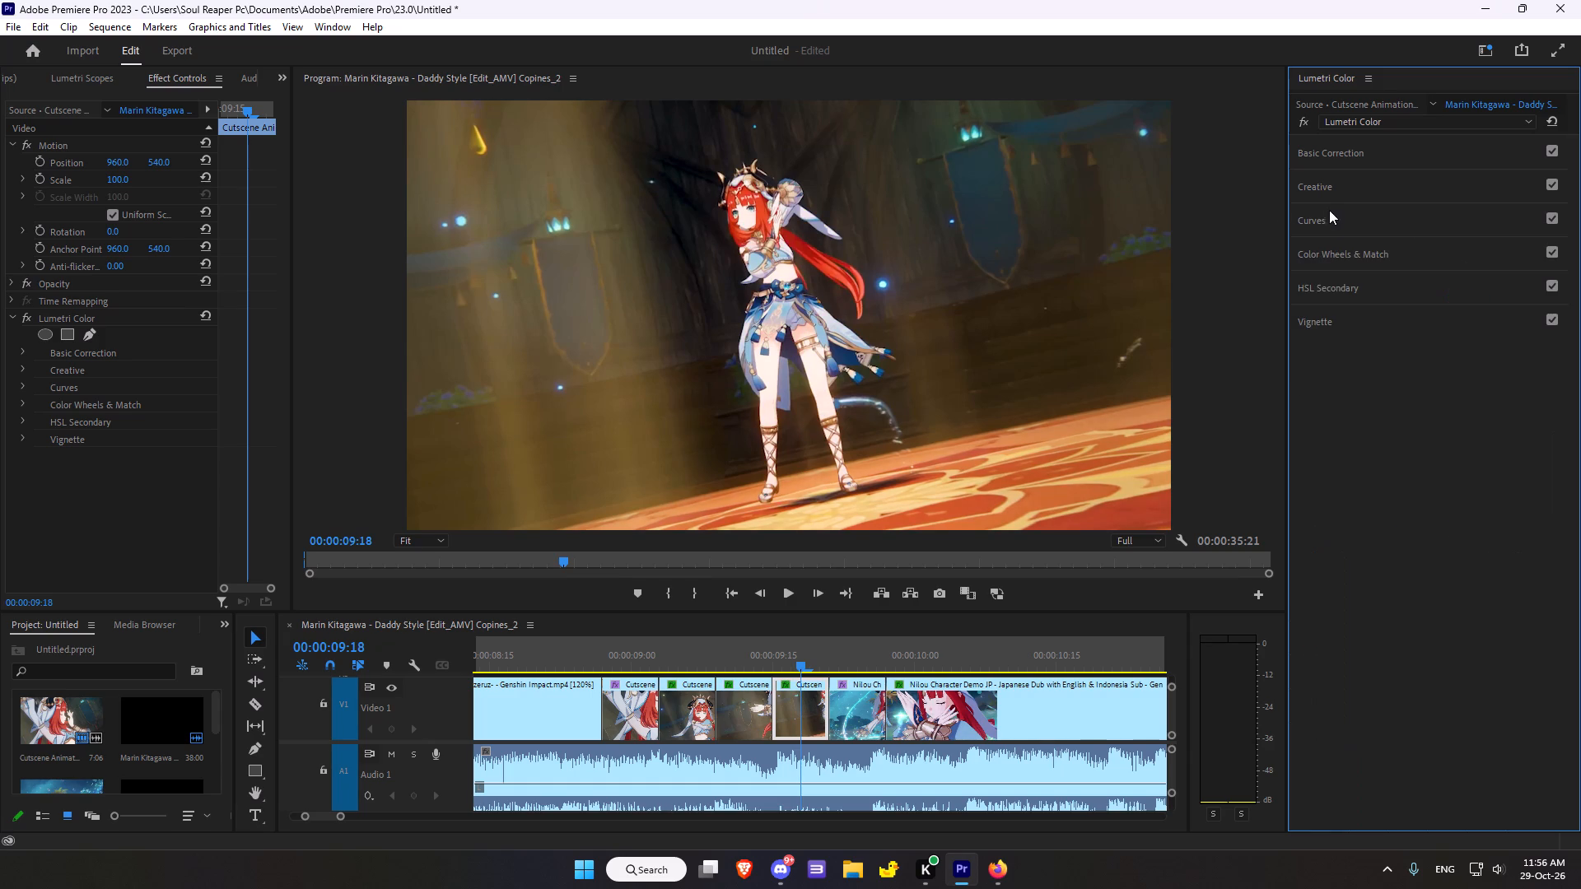
double_click(1313, 191)
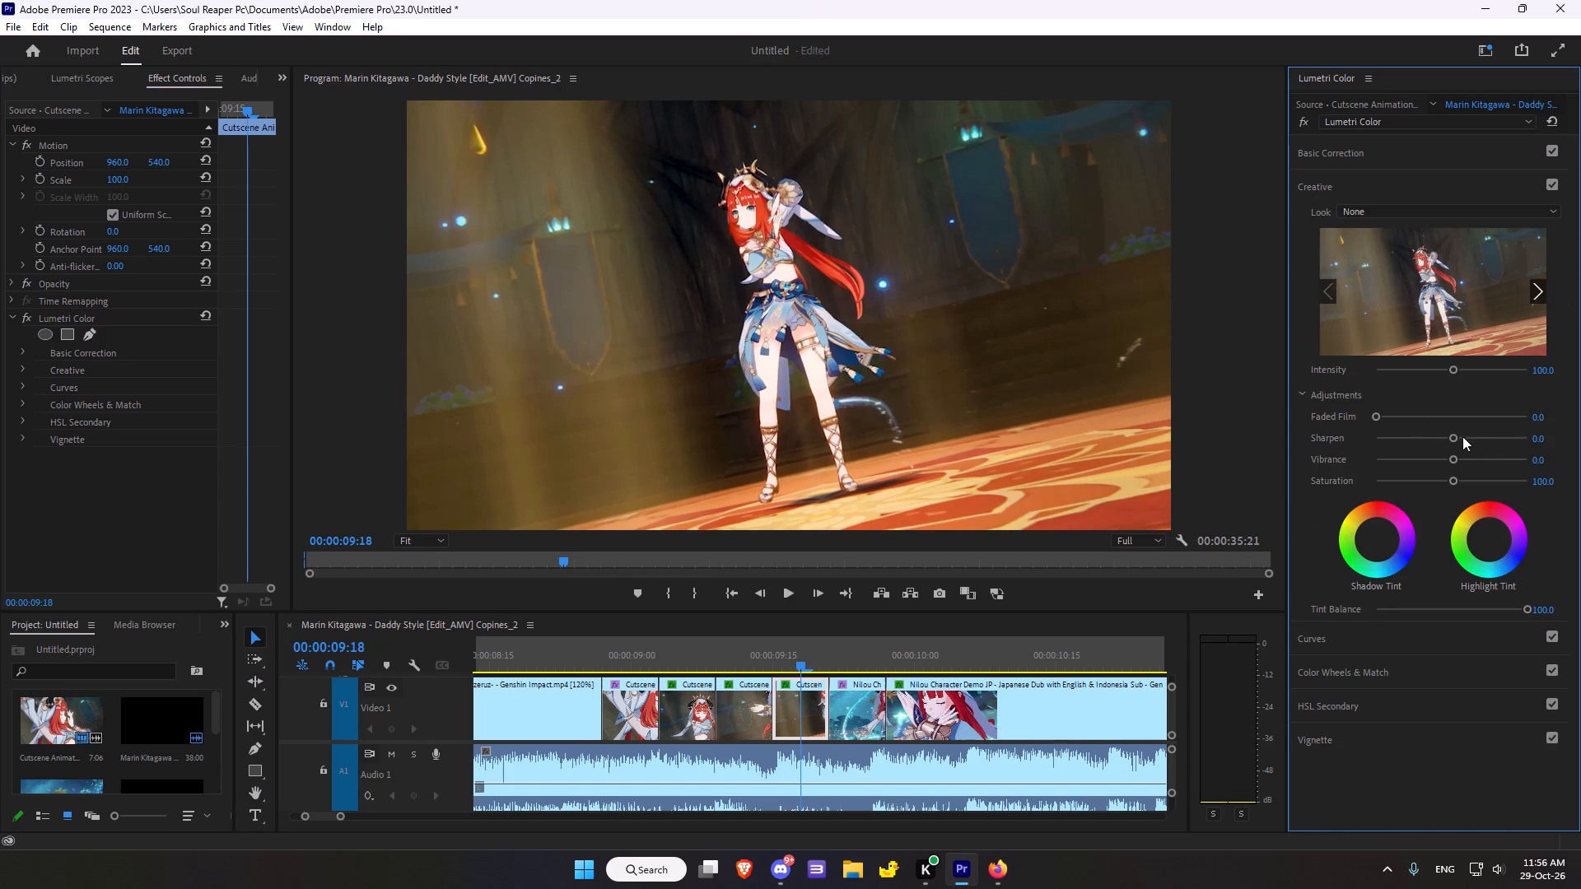
drag(1458, 434, 1580, 429)
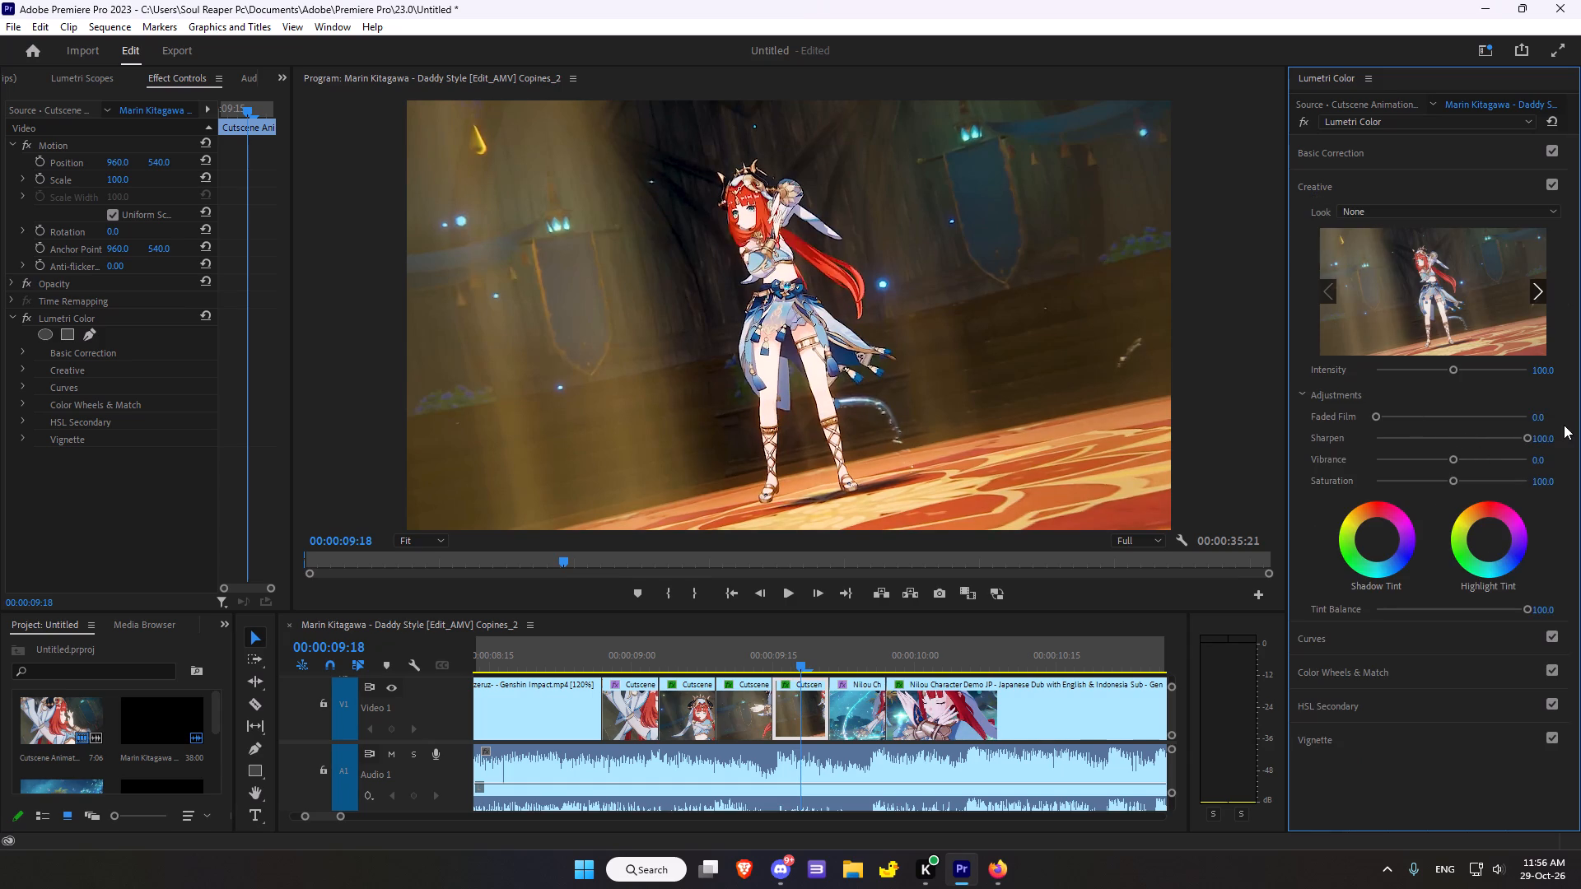
Add six points along the clip's white RGB curve and pull the midtone, highlight and shadow points slightly below the diagonal.
scroll(1427, 593, down, 2)
click(1306, 648)
click(1491, 356)
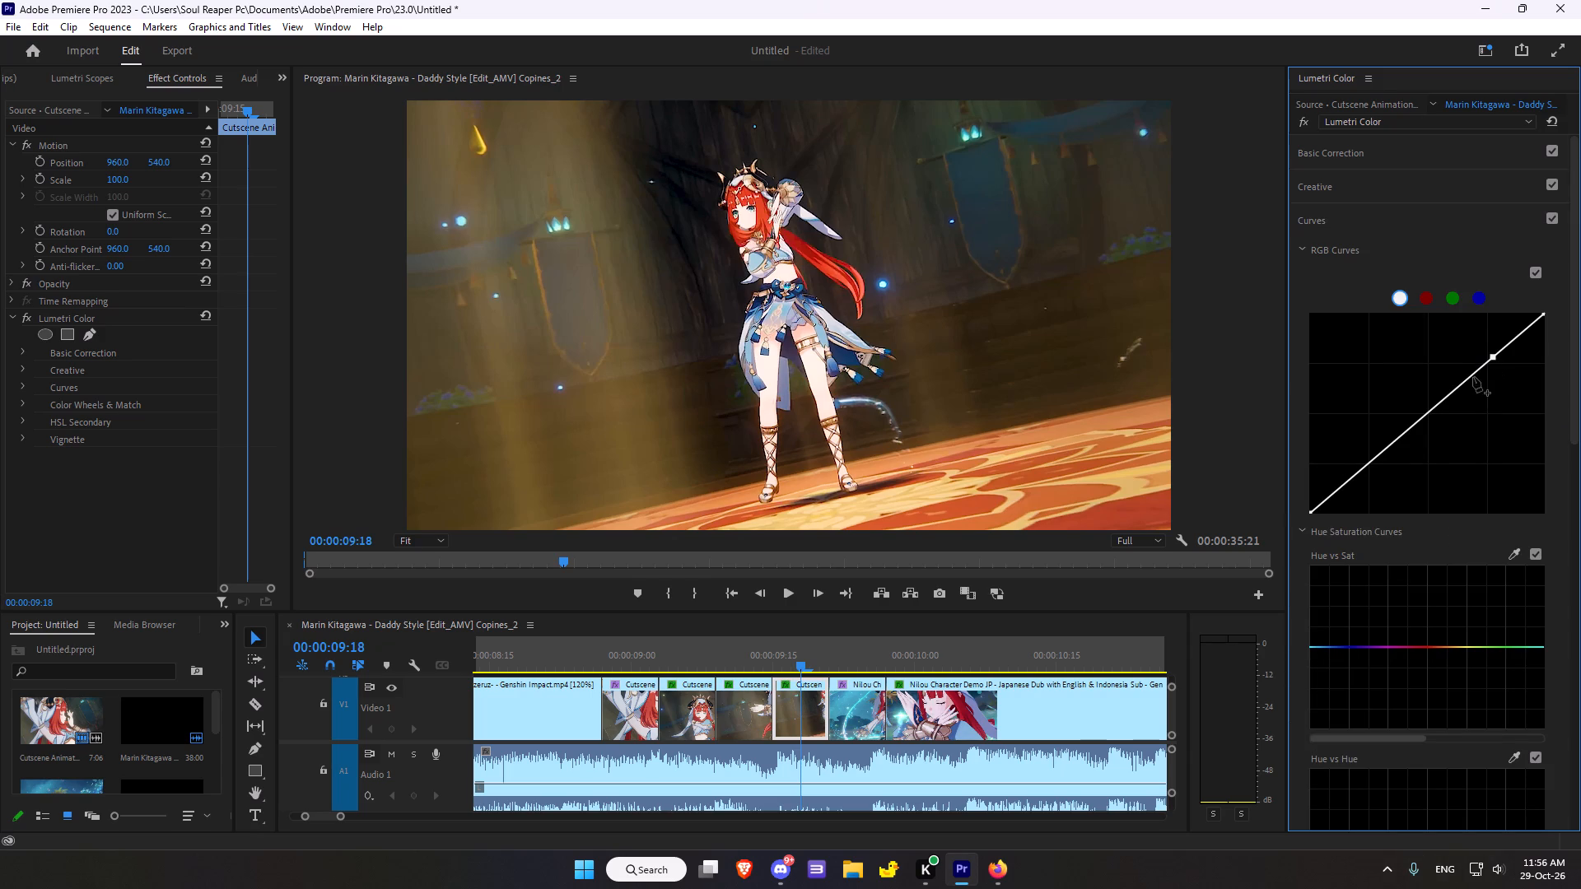
click(1471, 381)
click(1456, 388)
click(1425, 416)
click(1393, 444)
click(1359, 478)
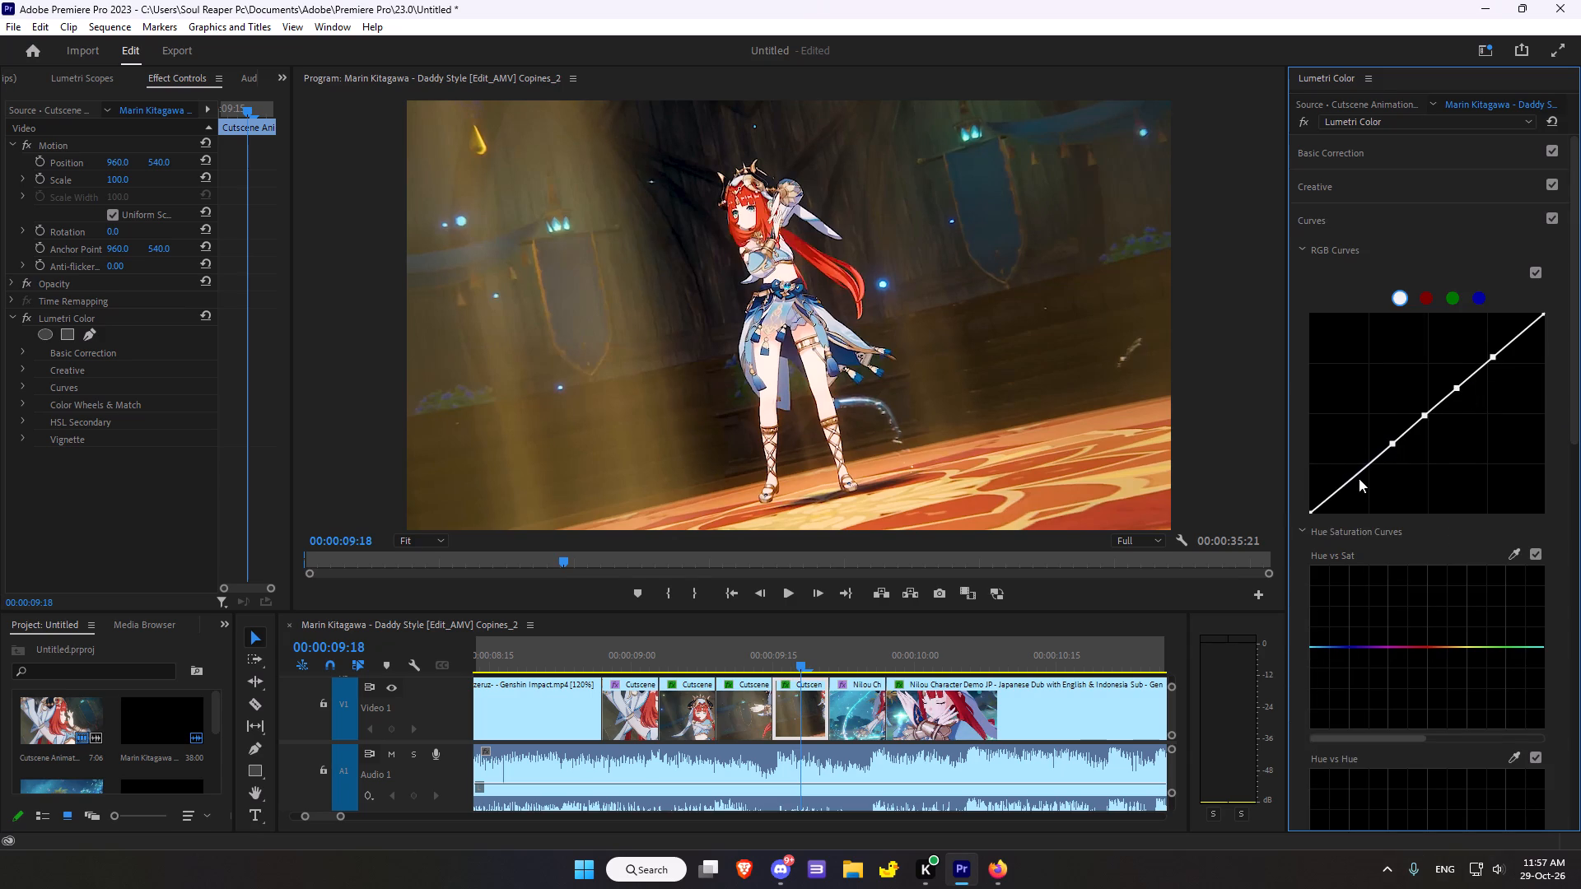
click(1359, 474)
click(1328, 502)
drag(1428, 418, 1429, 421)
drag(1429, 421, 1429, 427)
drag(1494, 358, 1504, 361)
click(1360, 477)
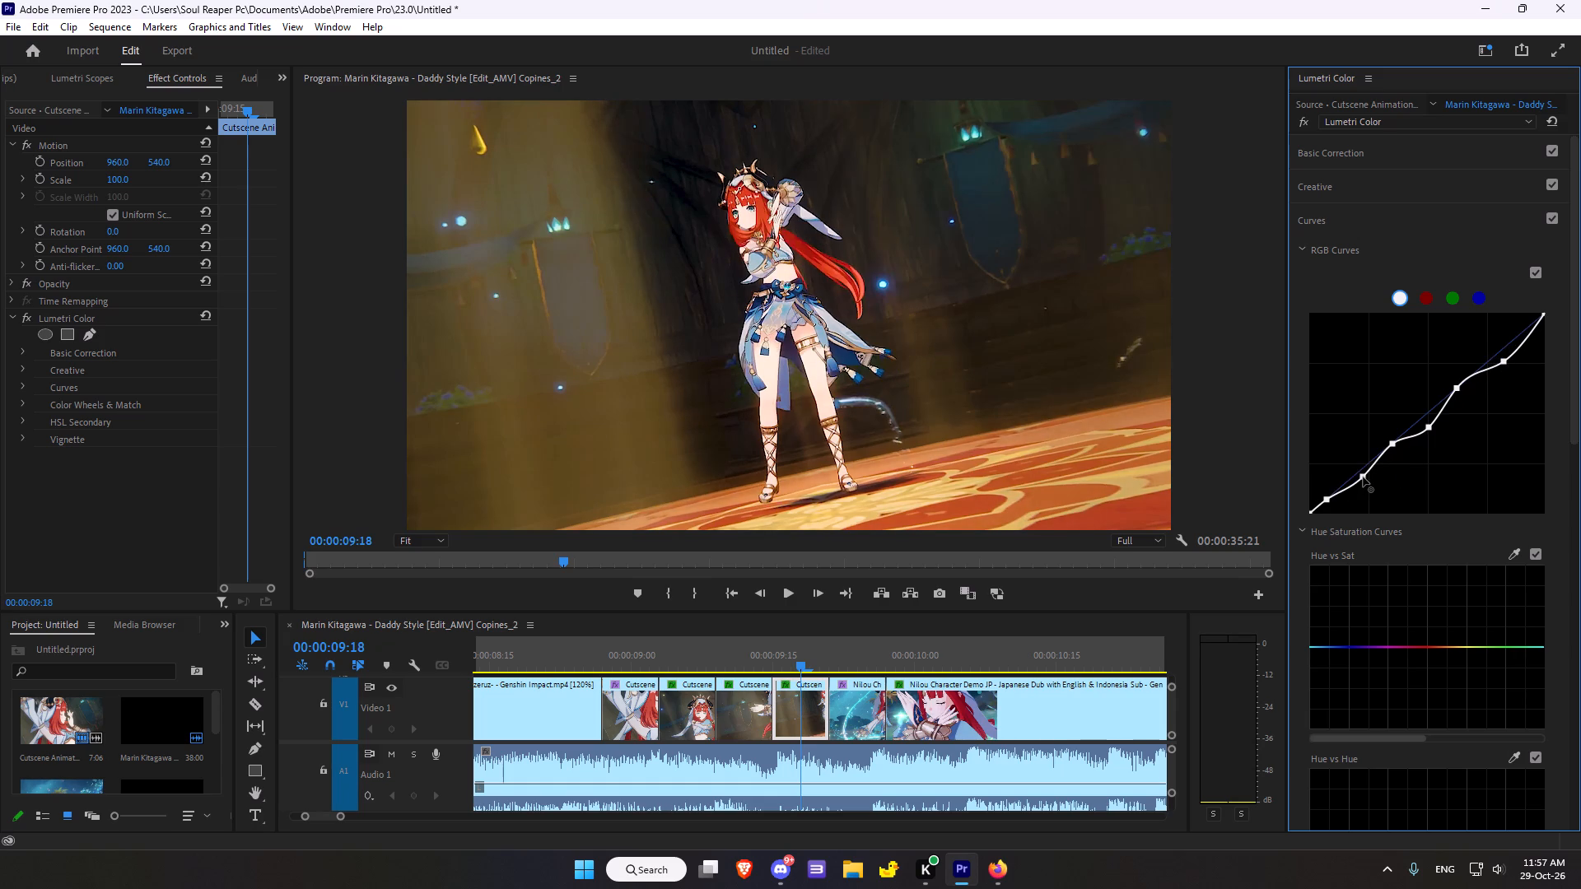
Add a vignette to the Cutscene clip with Amount -1.1, Midpoint 48.4, Roundness 16.3 and Feather 38.6.
scroll(1444, 534, down, 9)
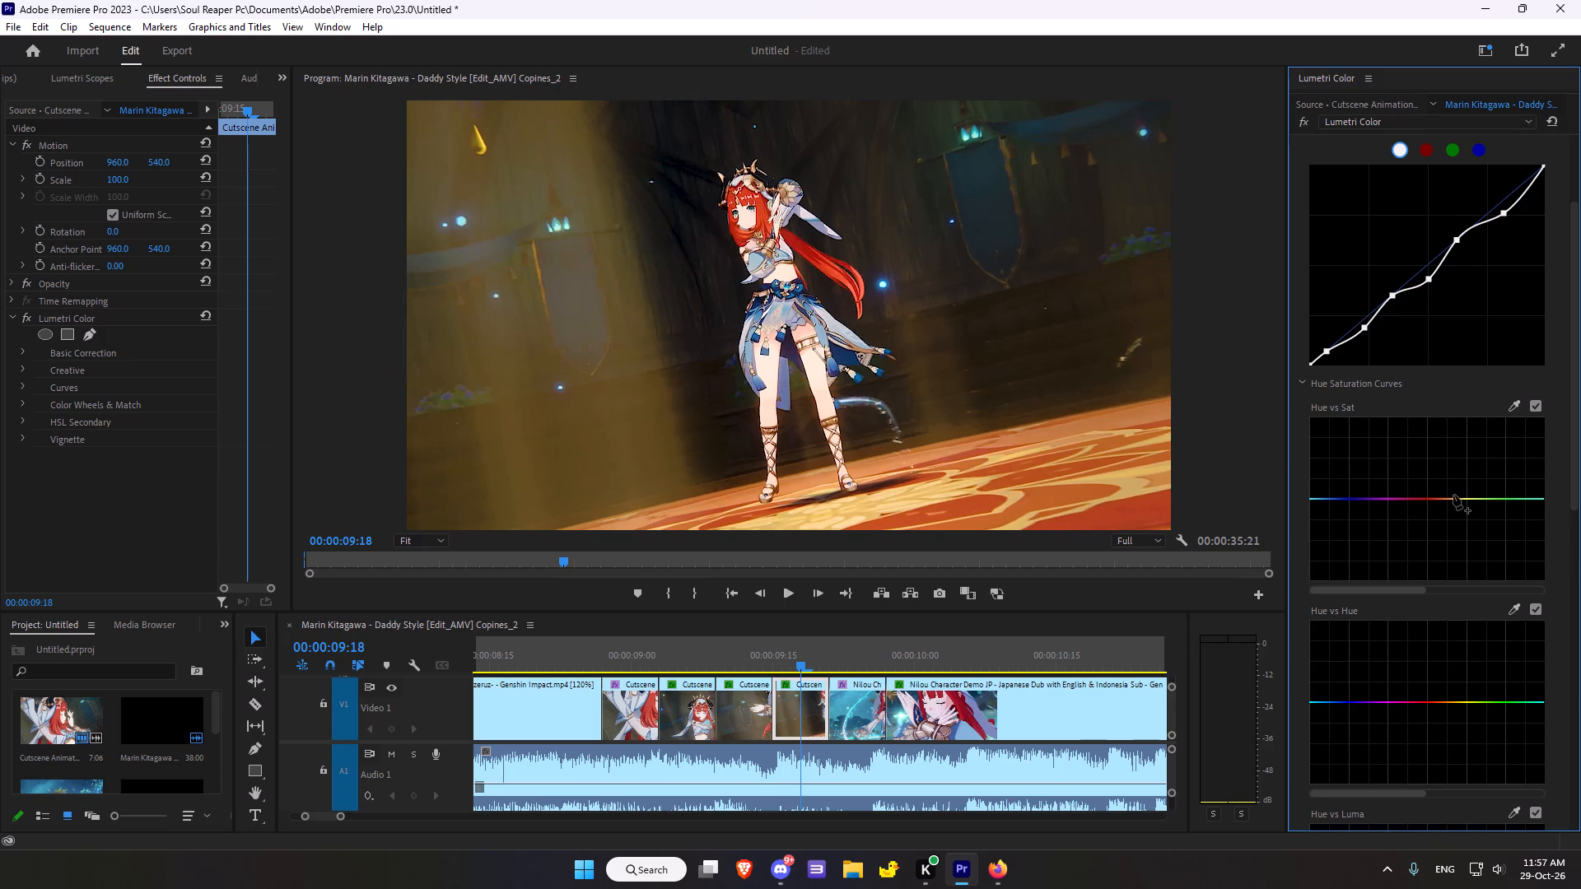
scroll(1379, 497, down, 1)
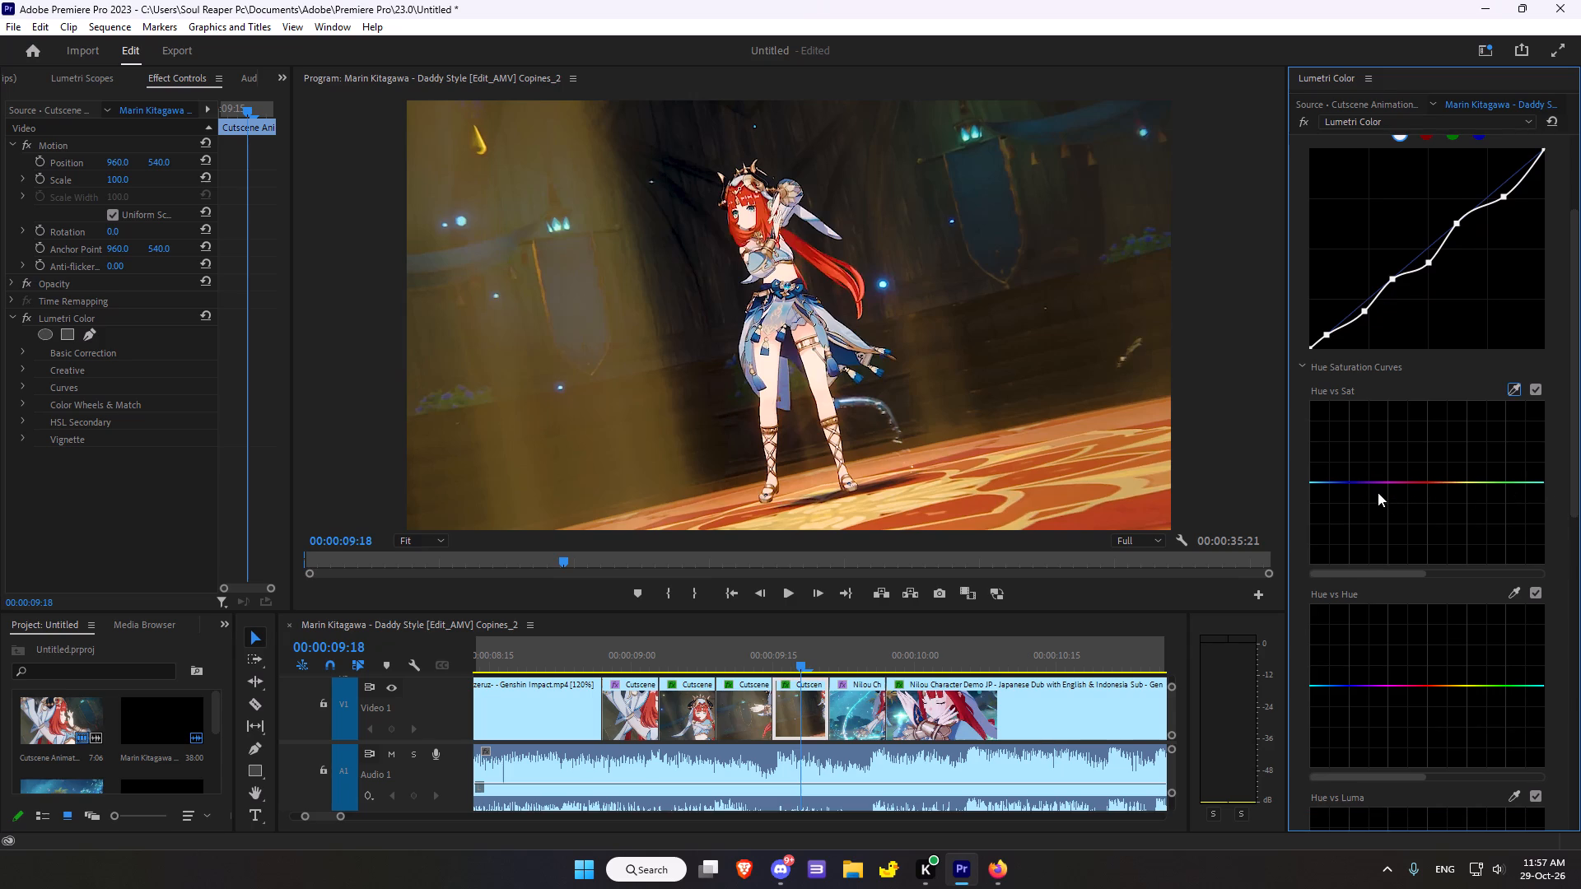
scroll(1378, 492, down, 20)
scroll(1378, 492, down, 20)
scroll(1378, 492, down, 8)
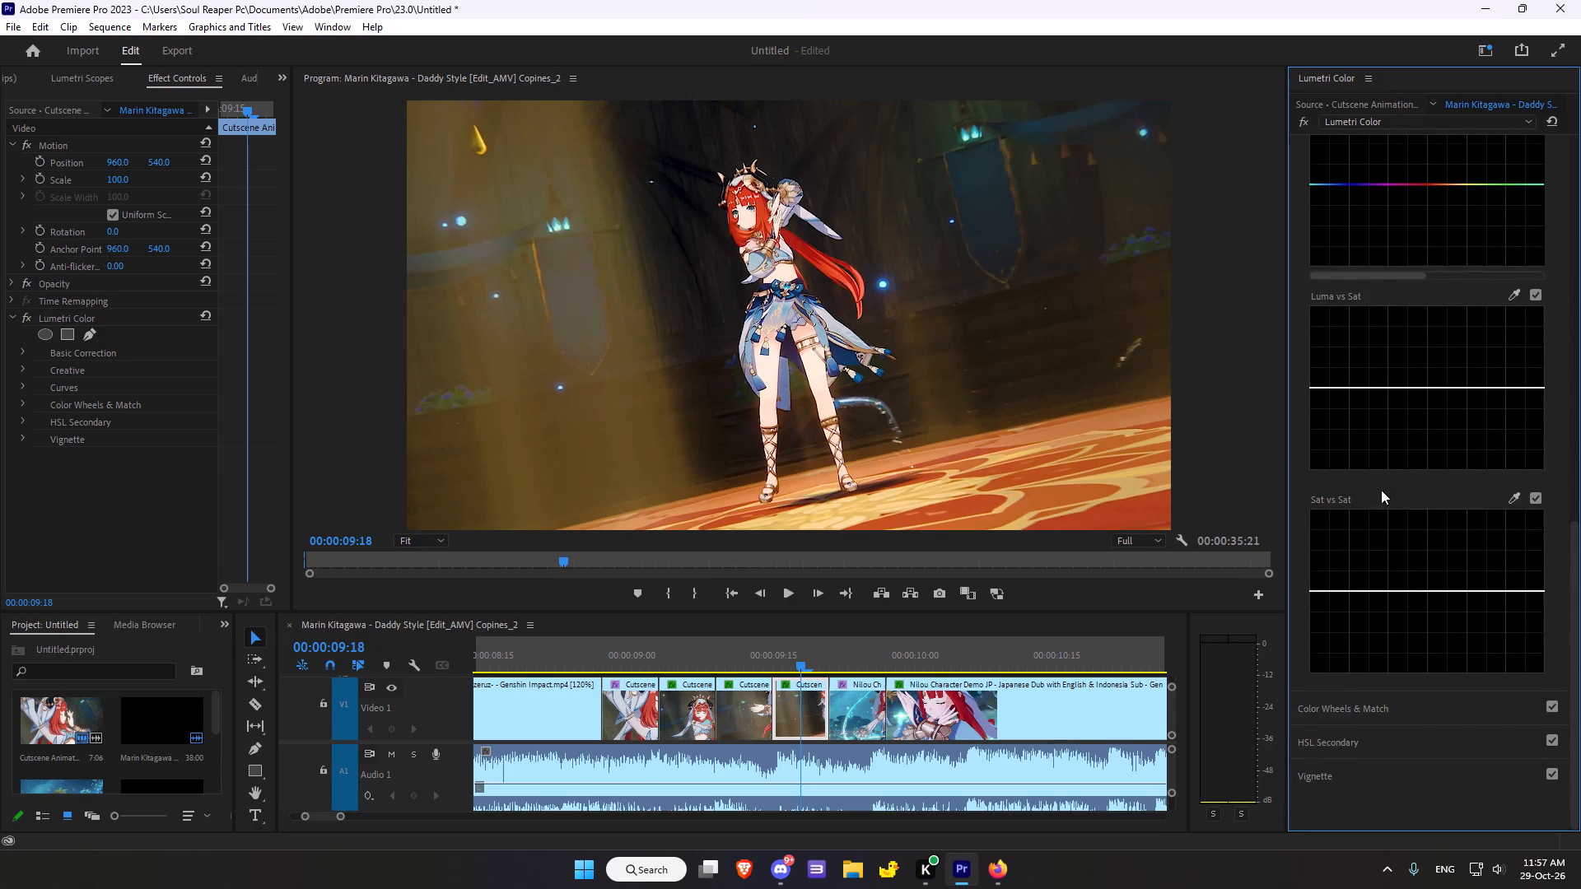
scroll(1381, 490, down, 6)
click(1348, 782)
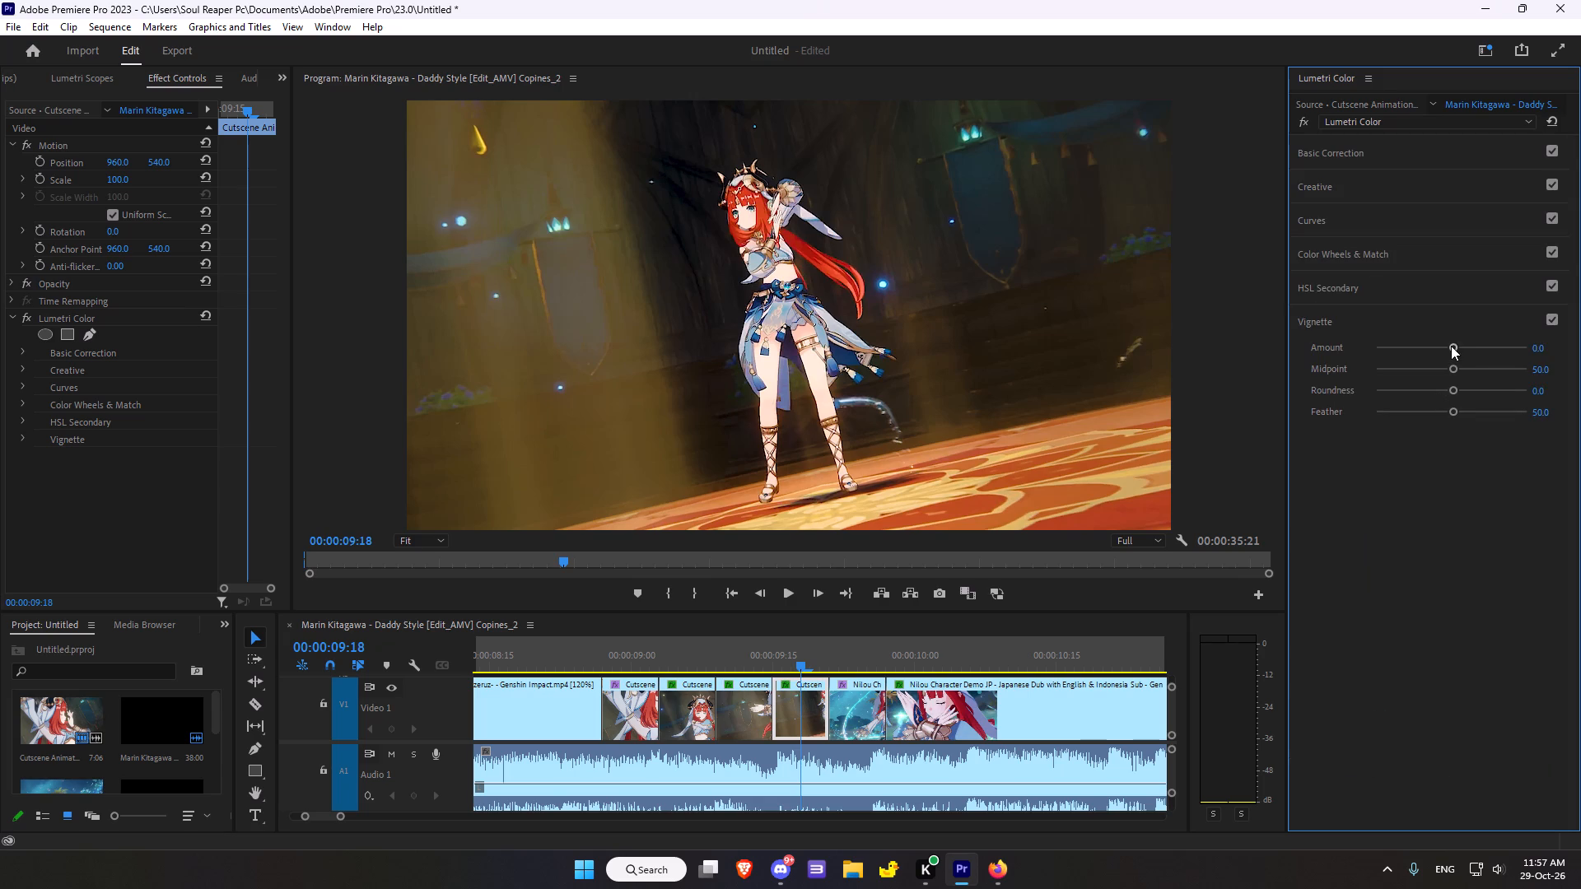
drag(1451, 346, 1421, 348)
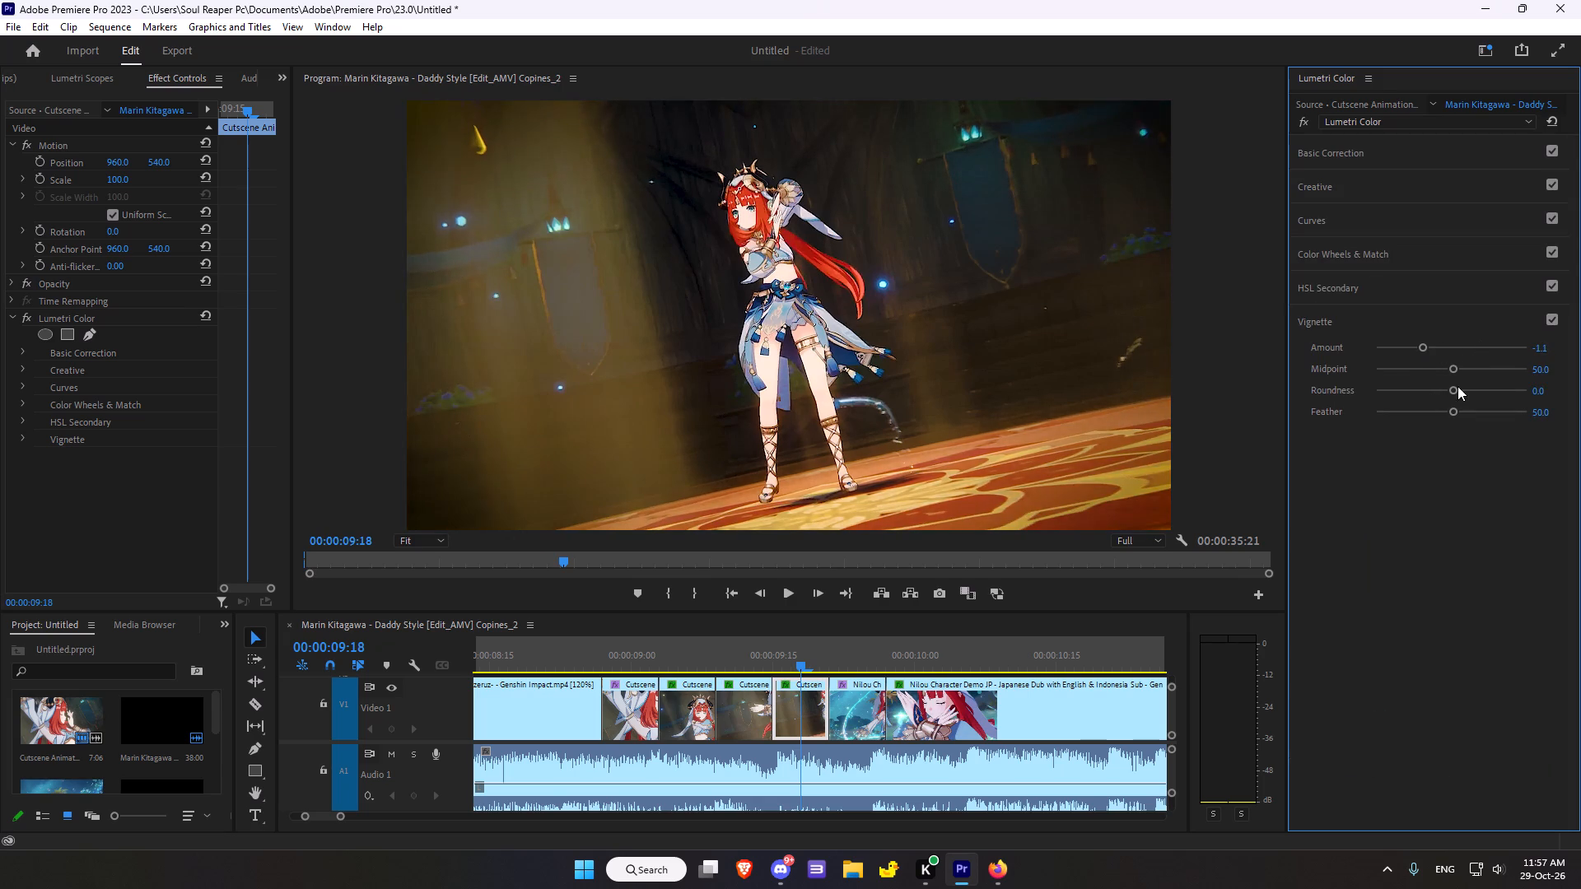
click(1454, 366)
drag(1451, 393, 1462, 386)
drag(1453, 412, 1433, 413)
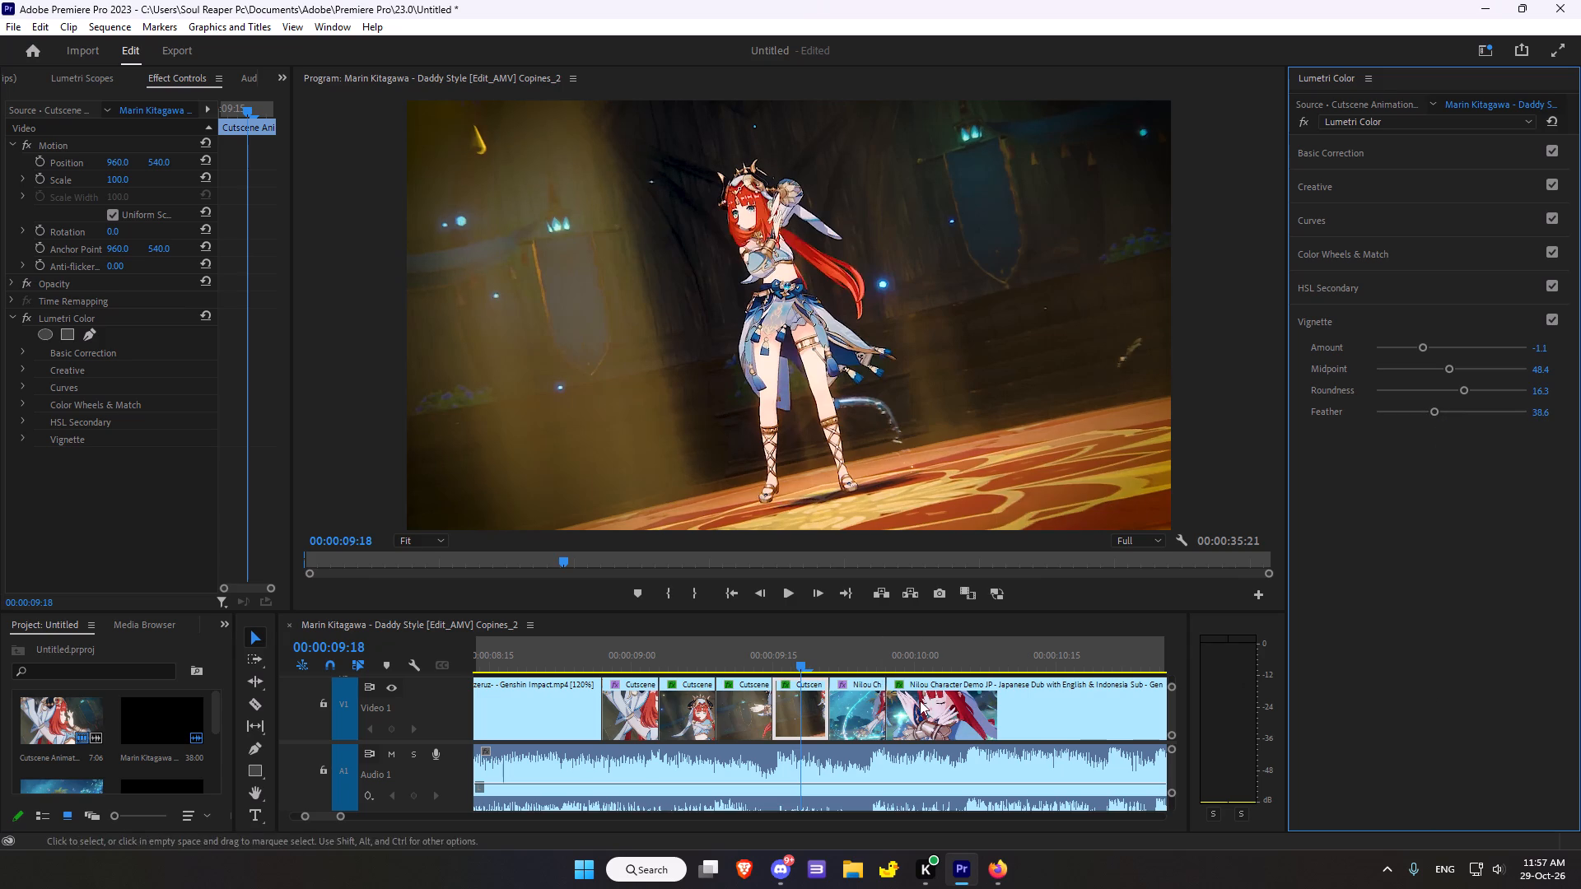
Go to the Nilou Character Demo clip at 00:00:09:23, compare it with and without Lumetri Color, and reset the effect.
click(850, 658)
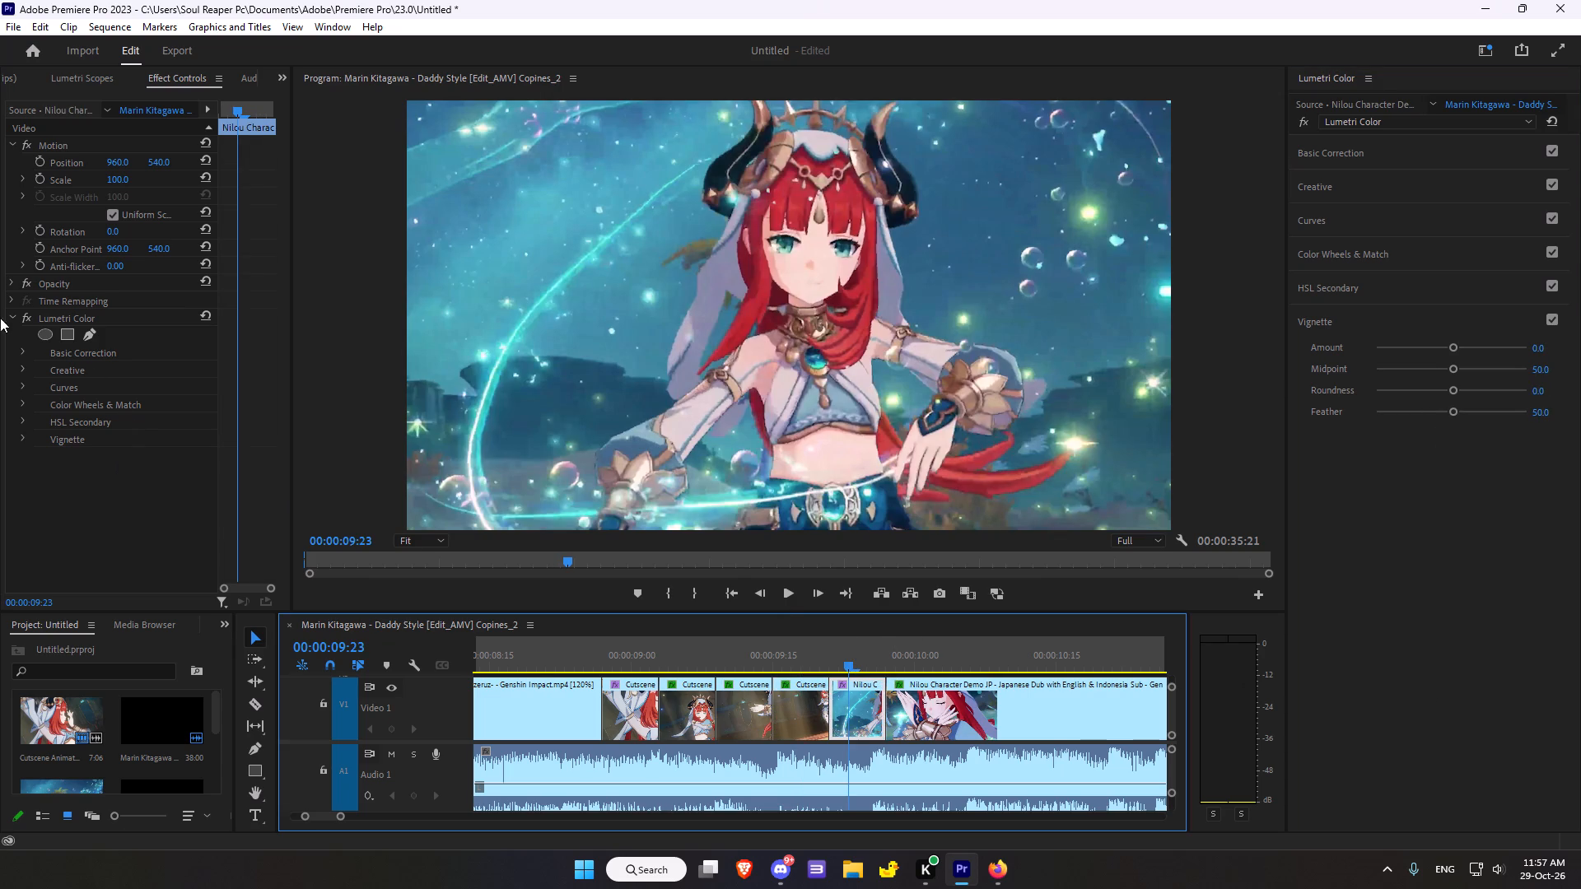
click(22, 315)
click(22, 315)
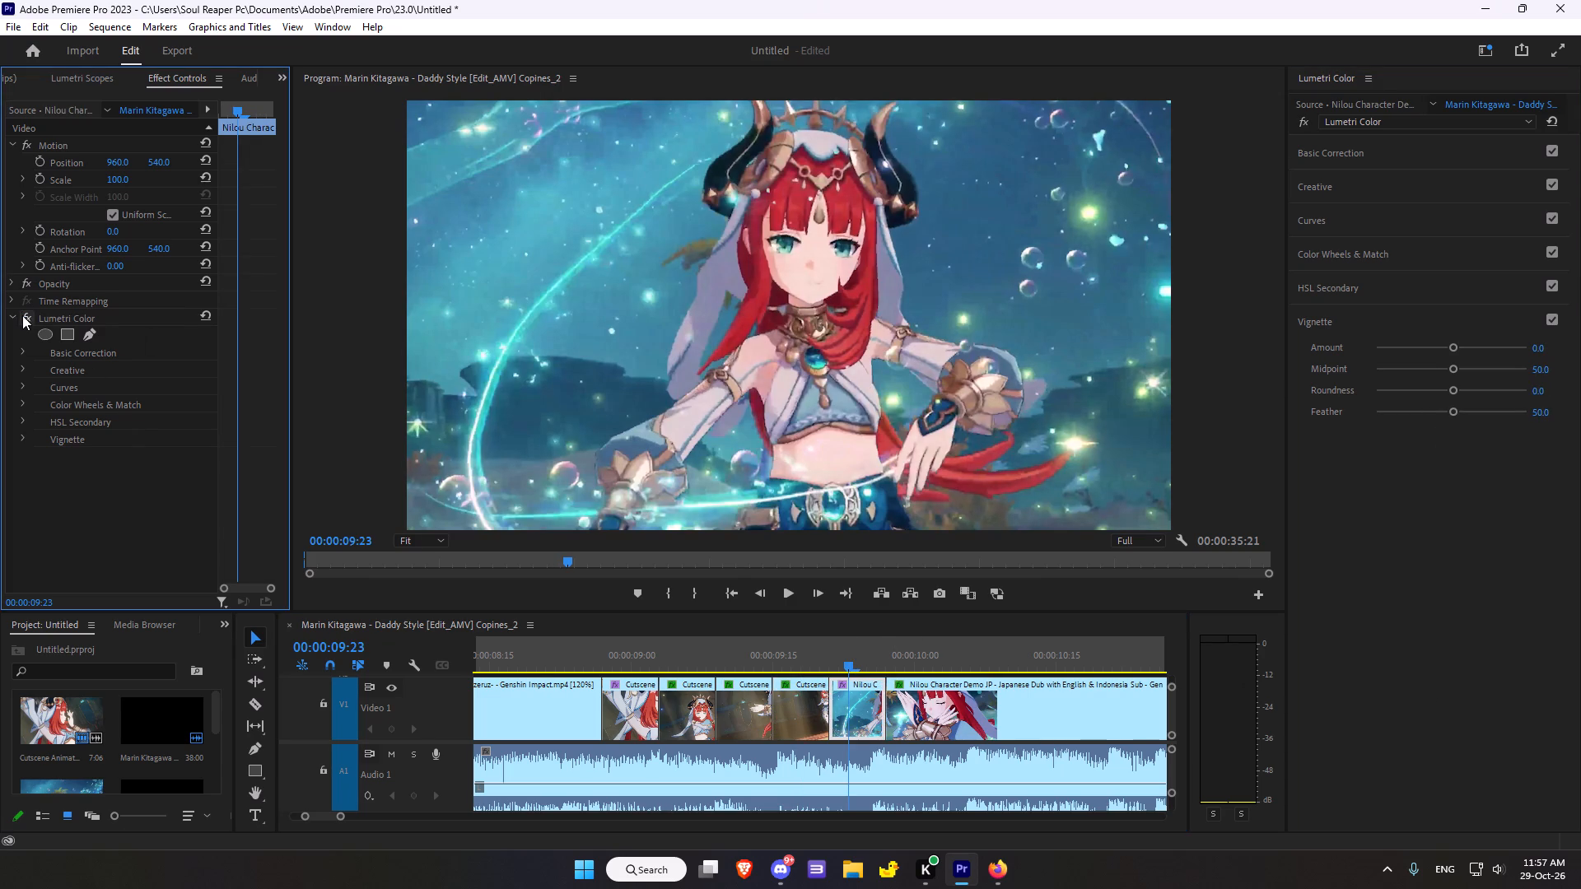
click(22, 315)
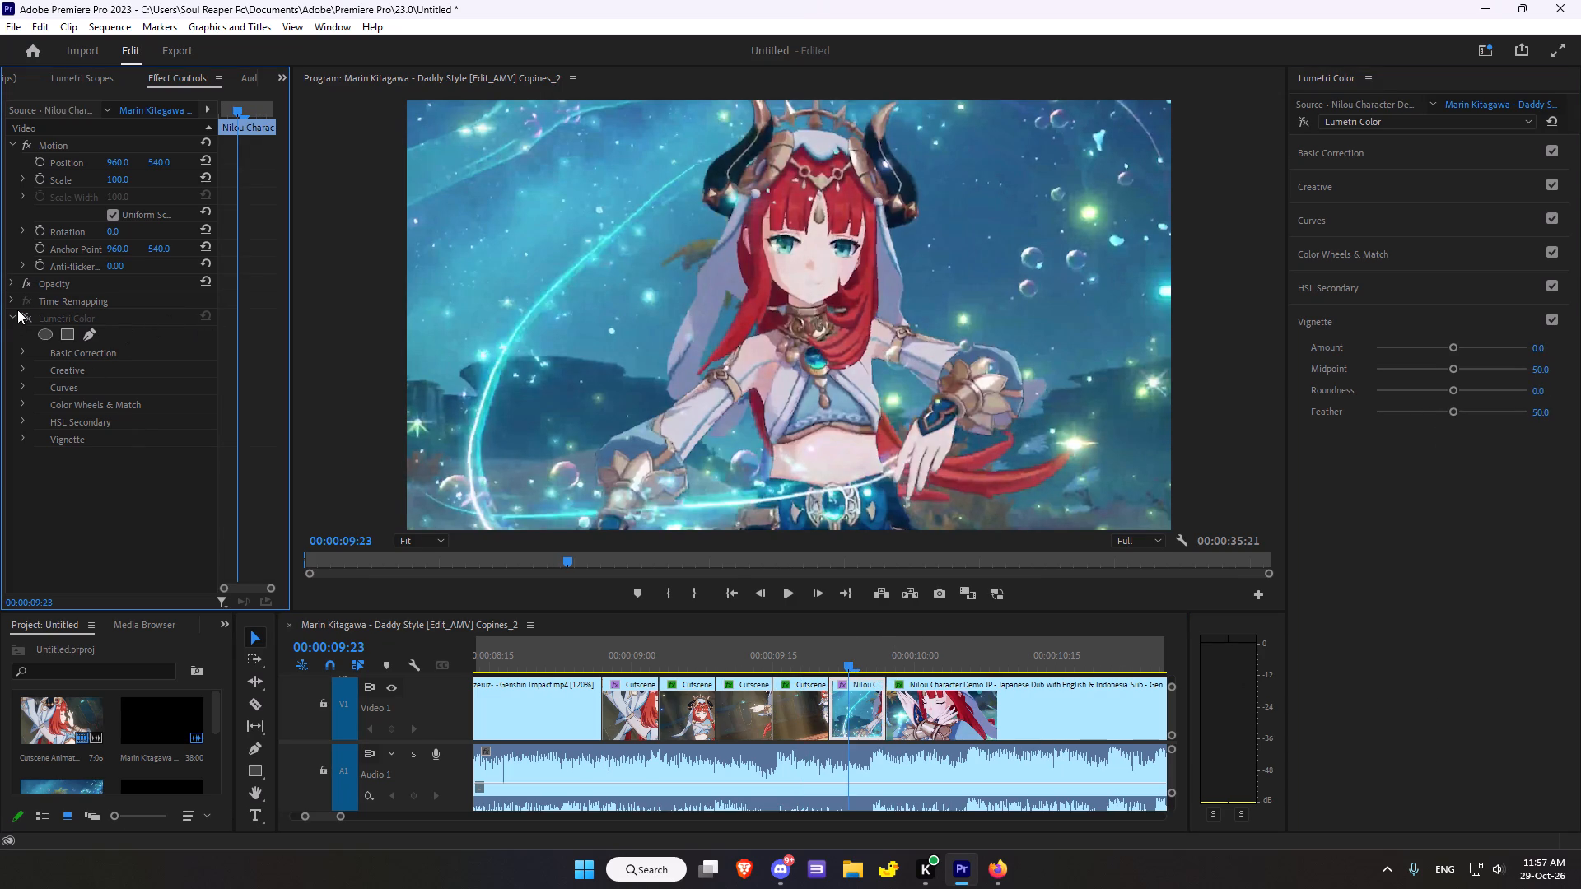
click(20, 316)
click(205, 314)
scroll(1359, 189, up, 2)
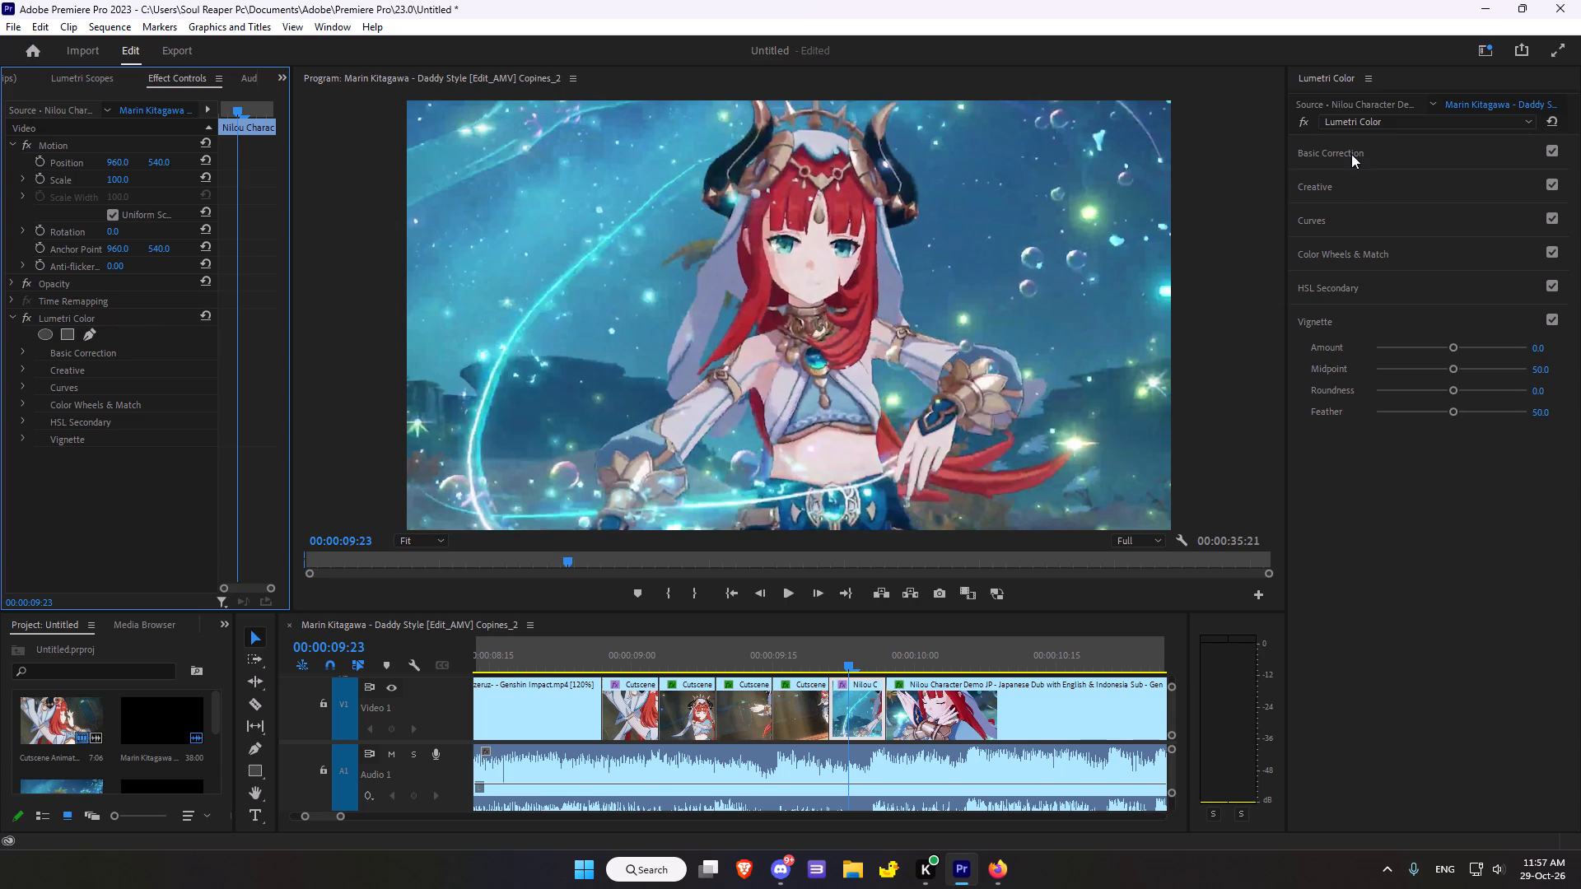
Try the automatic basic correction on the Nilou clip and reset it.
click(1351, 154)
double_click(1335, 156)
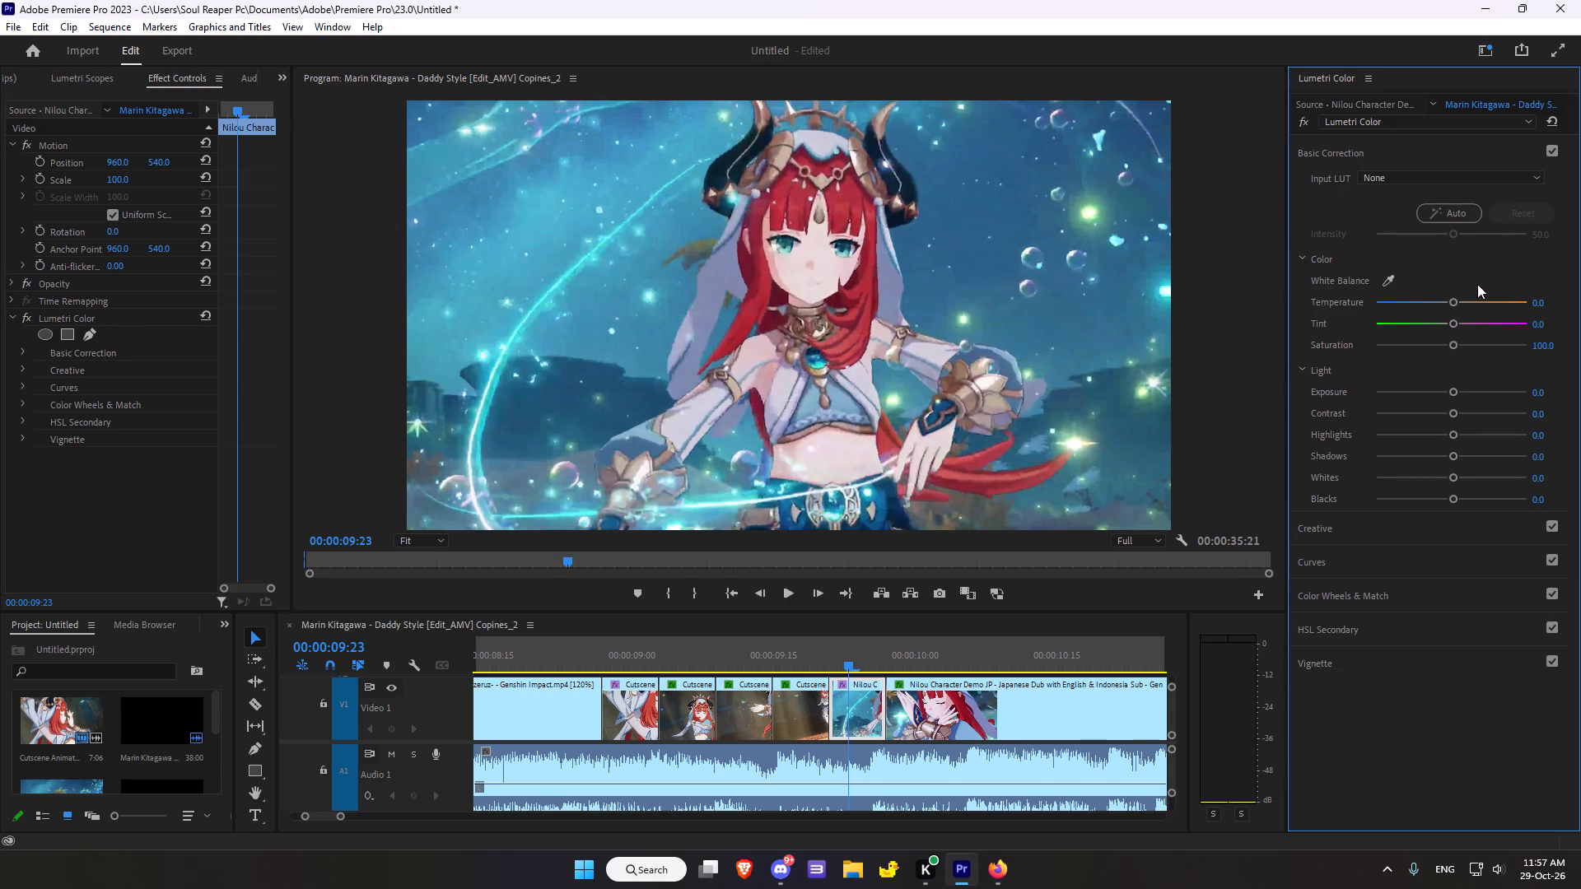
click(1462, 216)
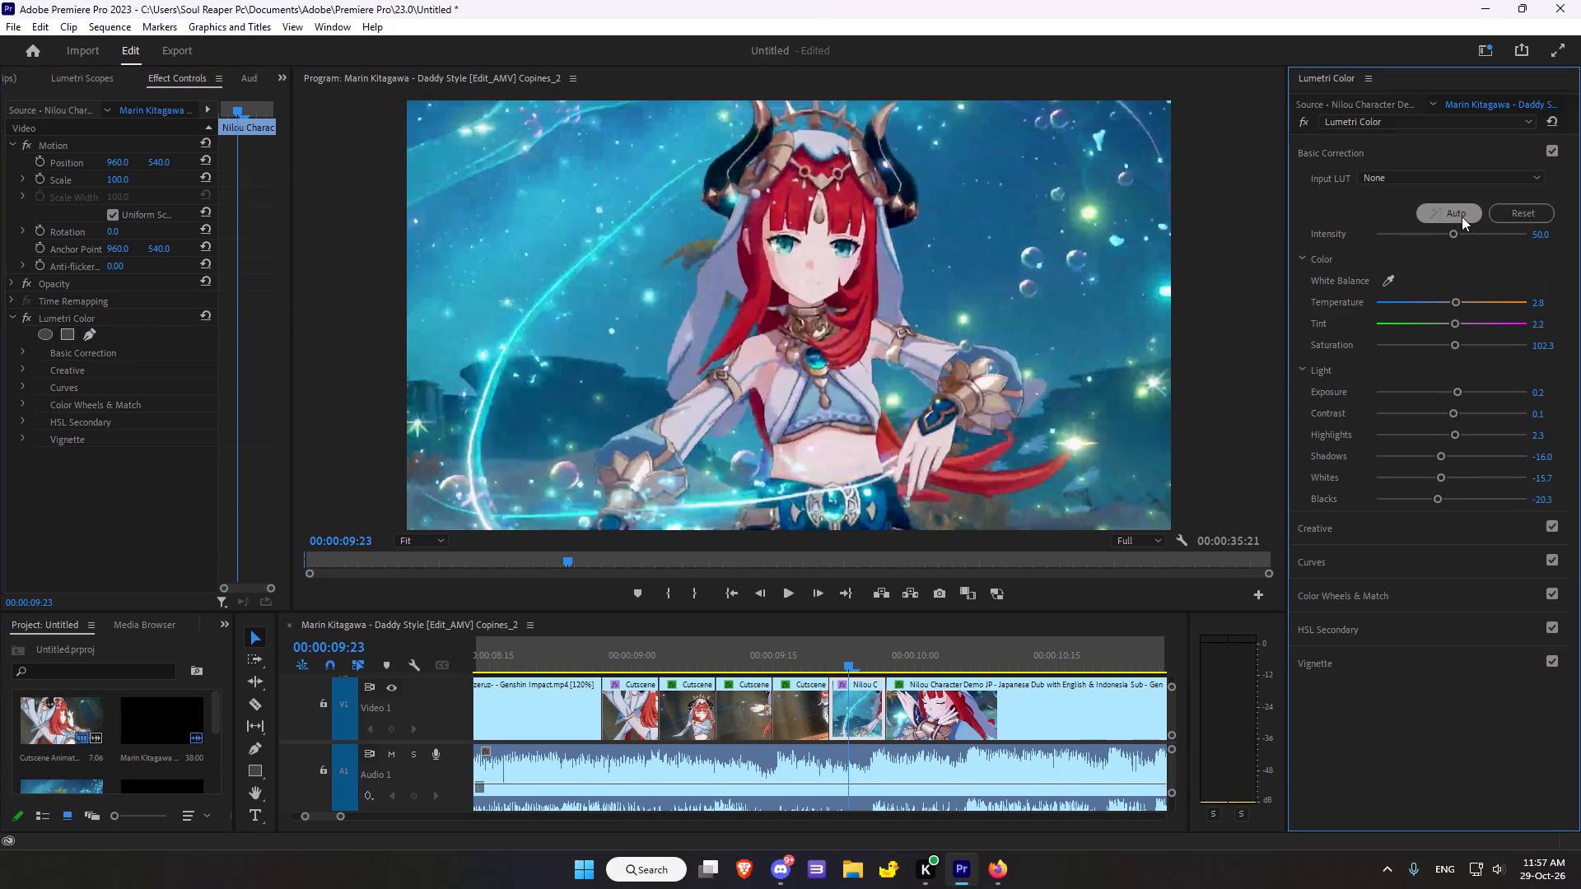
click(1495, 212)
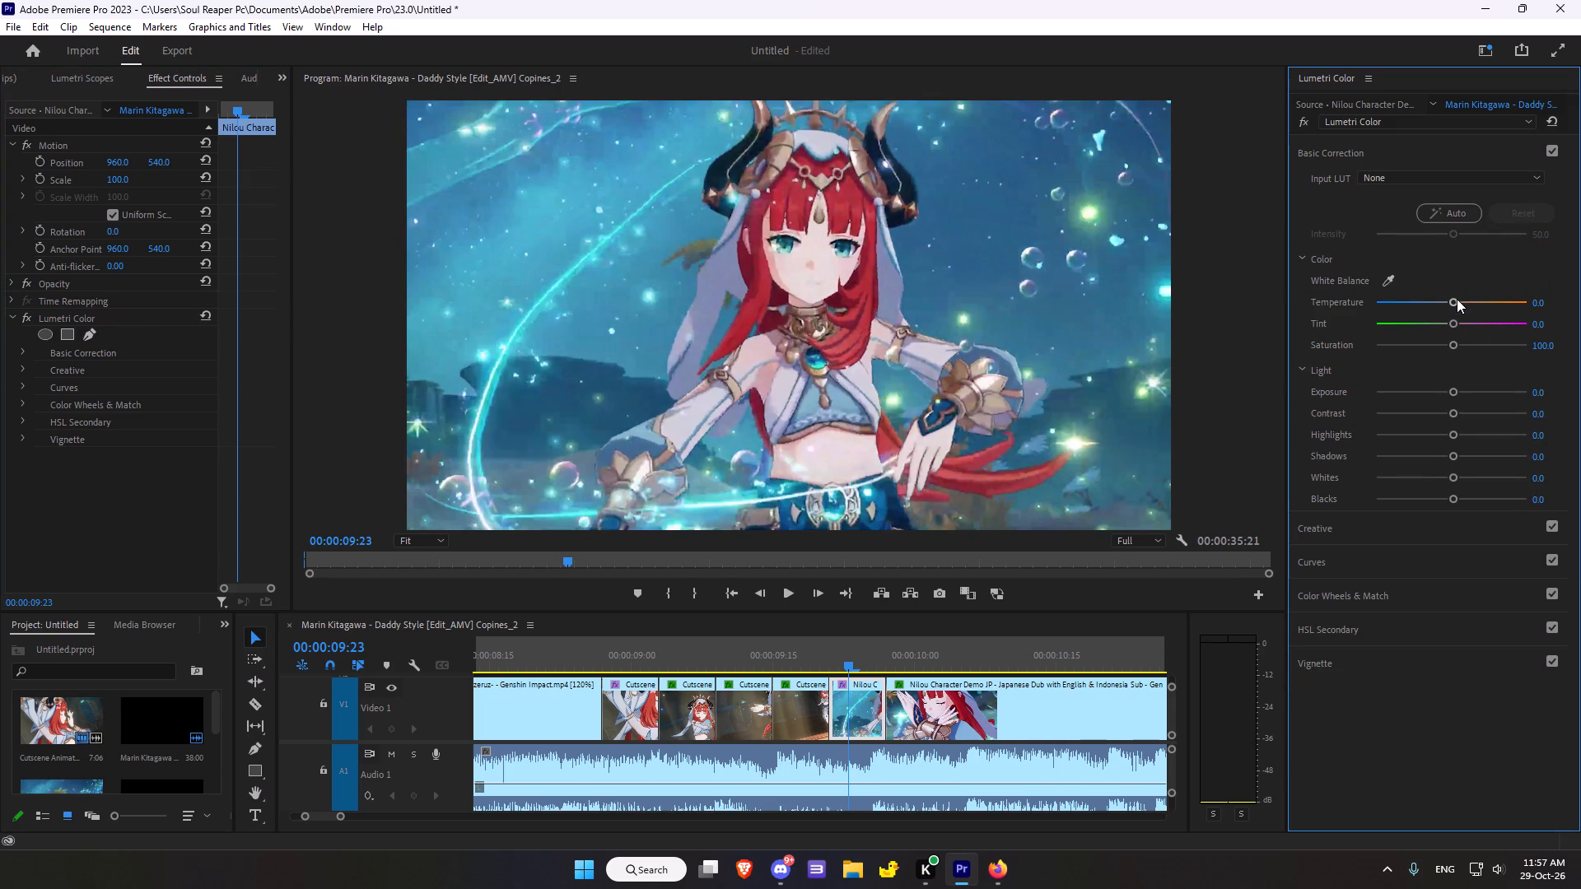
Set the Nilou clip's Temperature to 13.0 and Saturation to 107.6.
click(1456, 300)
click(1454, 329)
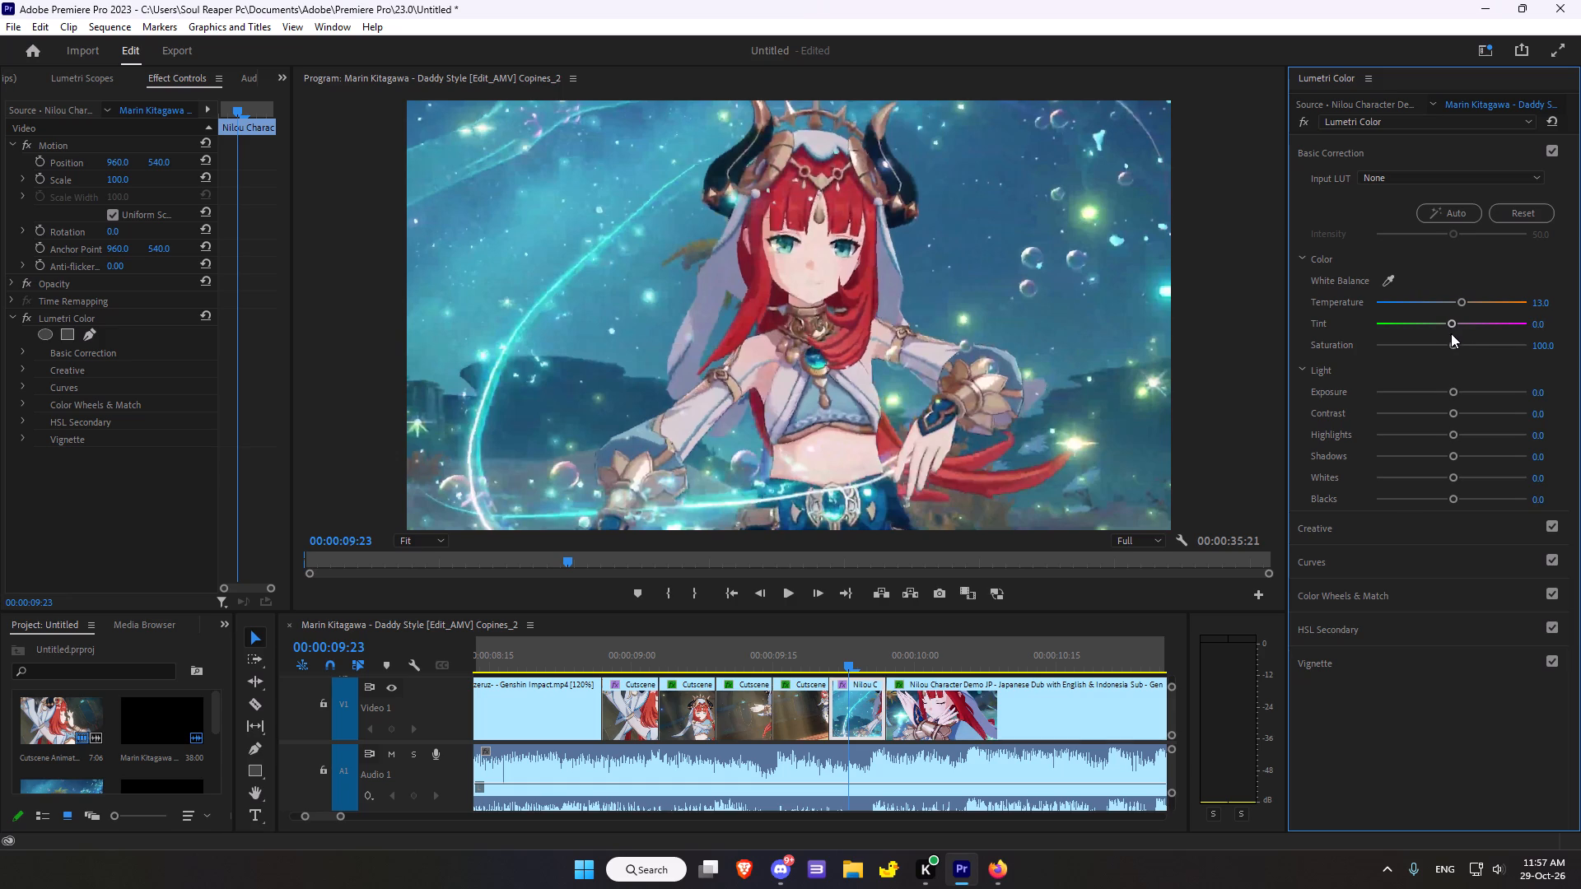
click(1454, 347)
Set Exposure 0.3, Contrast -1.1, Highlights 5.4, Shadows 7.6, Whites -5.4 and Blacks 9.8, and compare the clip with and without the grade.
click(1453, 392)
click(1453, 414)
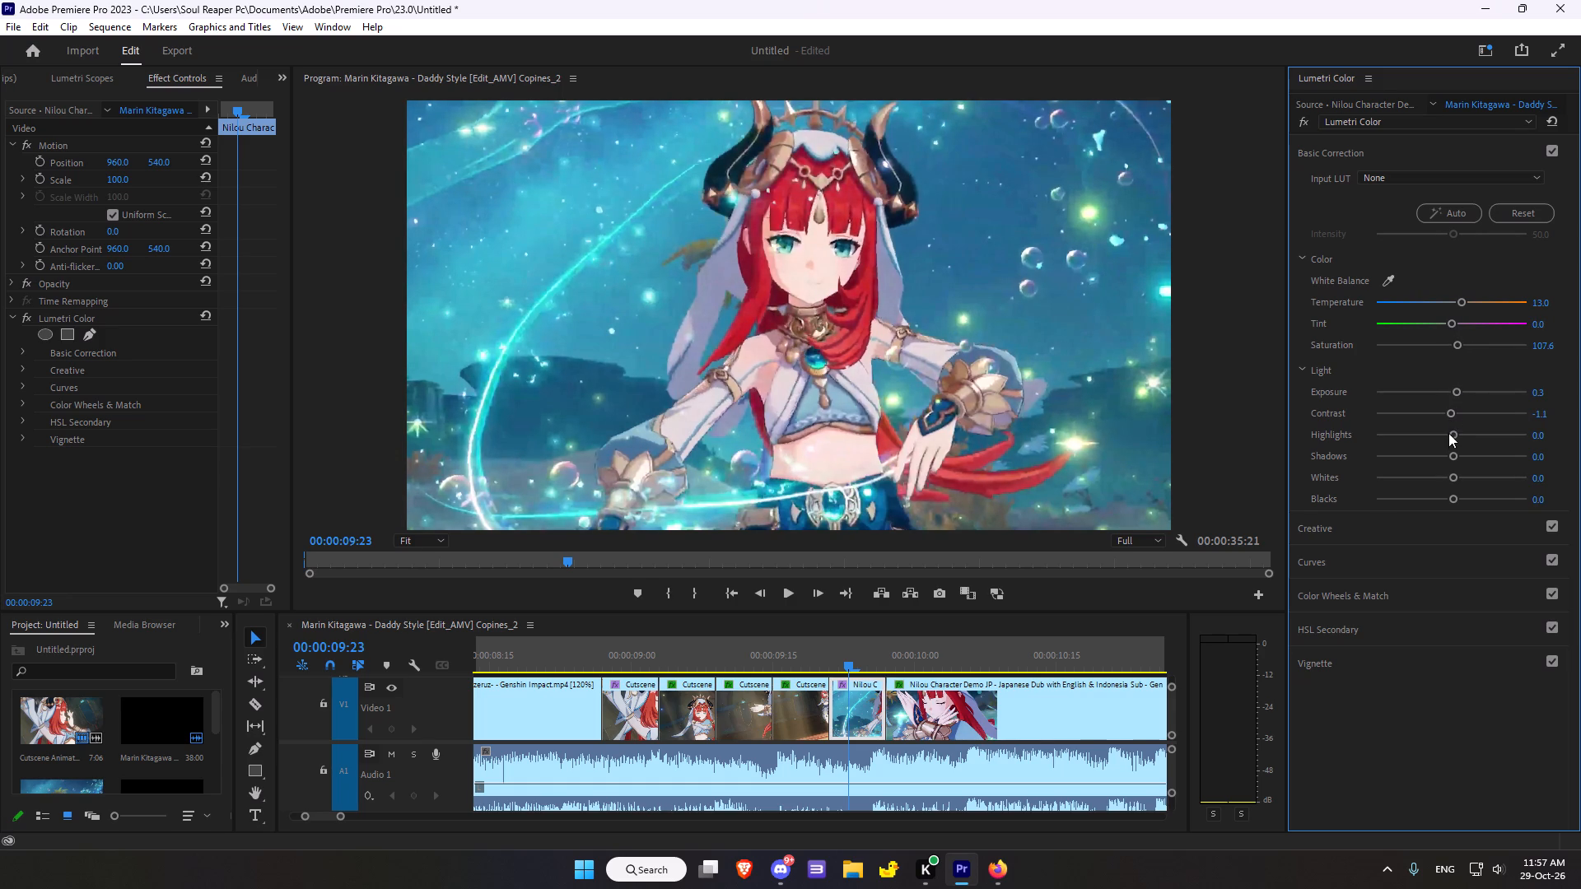
click(1448, 437)
click(1453, 456)
click(1453, 470)
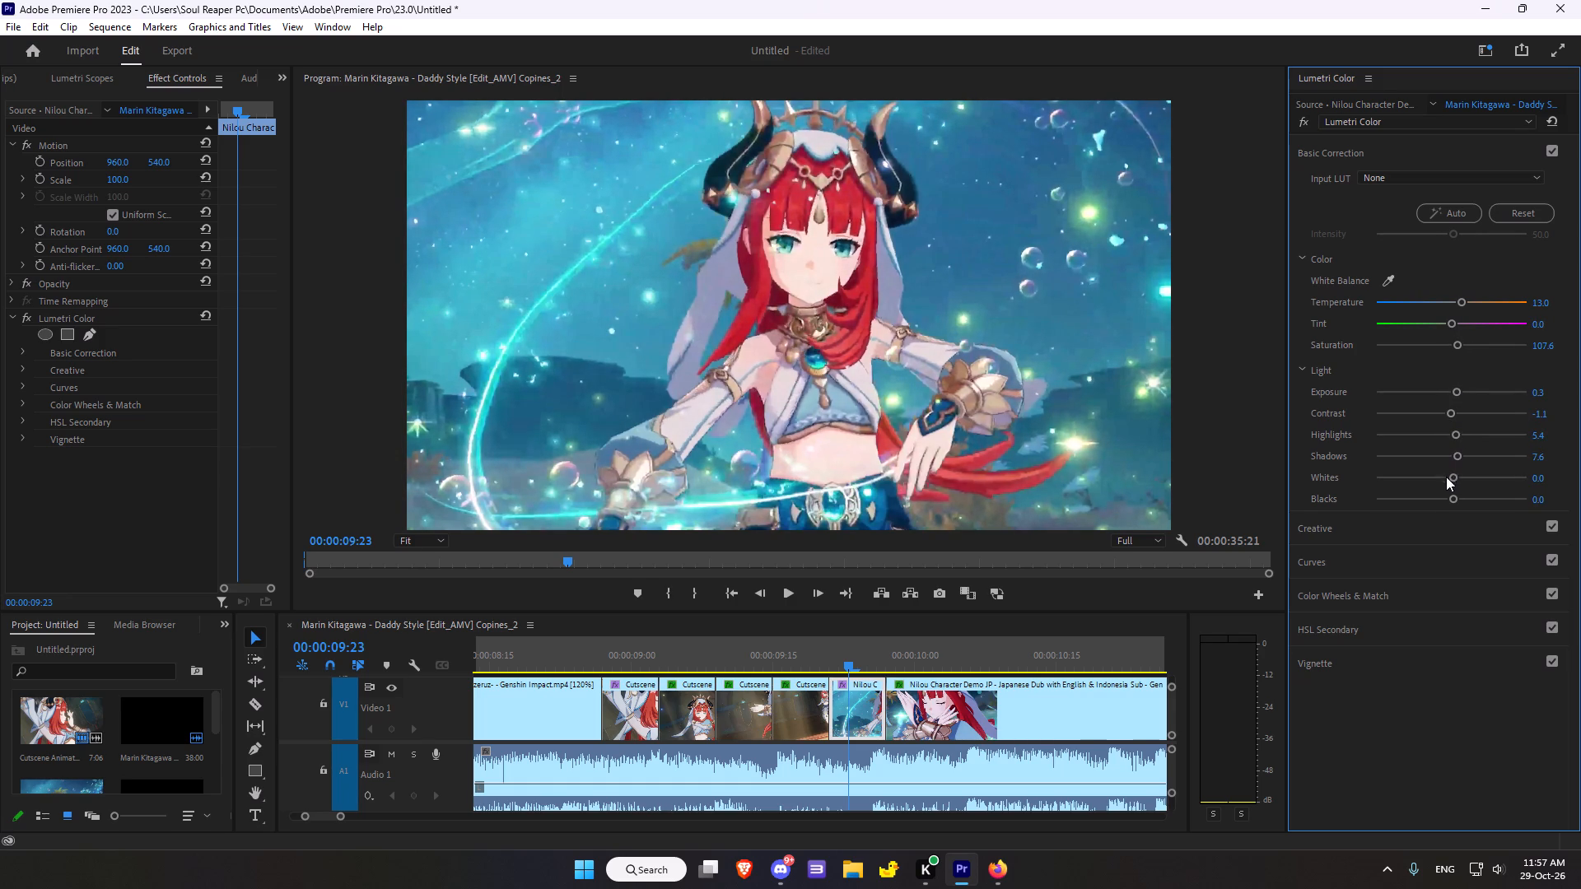
click(1448, 475)
click(1454, 500)
click(29, 317)
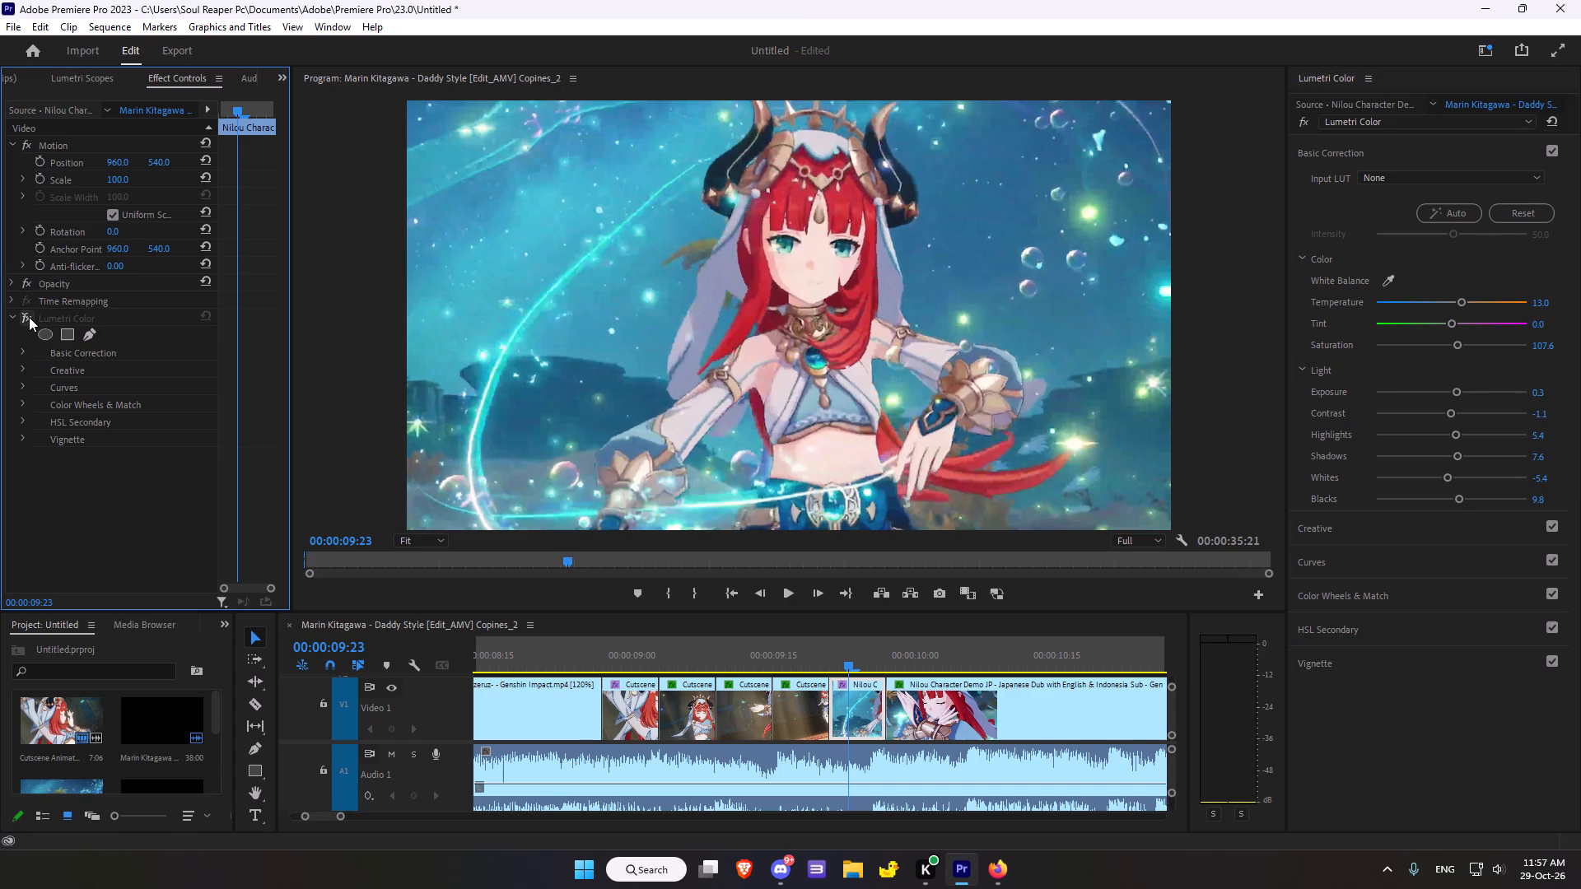
click(29, 317)
Set the Creative Sharpen amount of the Nilou clip to 50.0, trying softer and stronger amounts.
scroll(1527, 394, down, 5)
click(1314, 530)
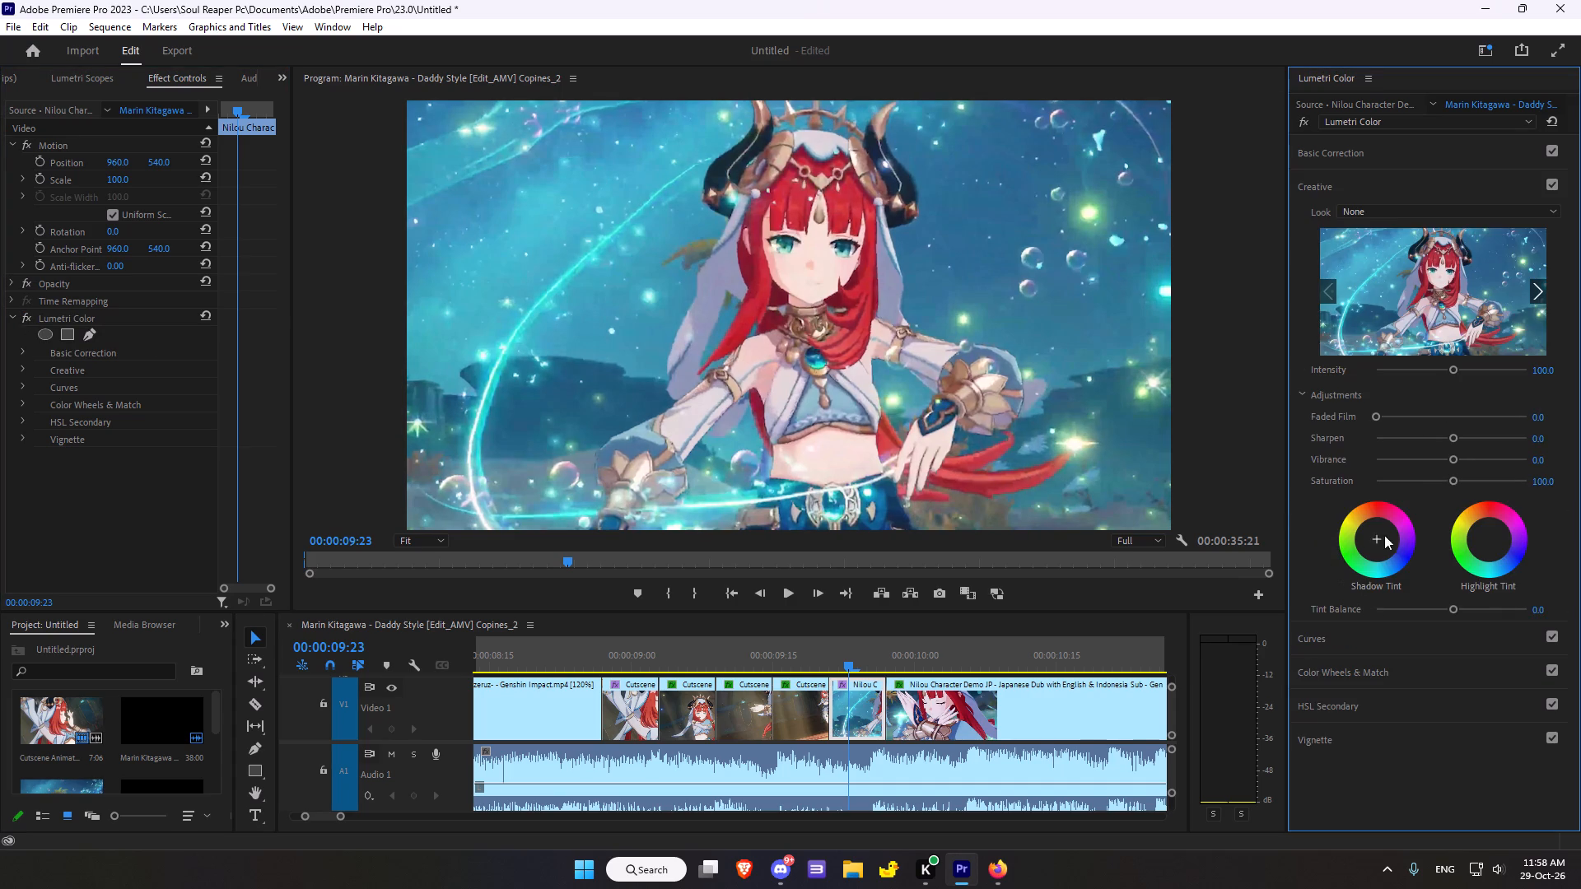
click(1454, 434)
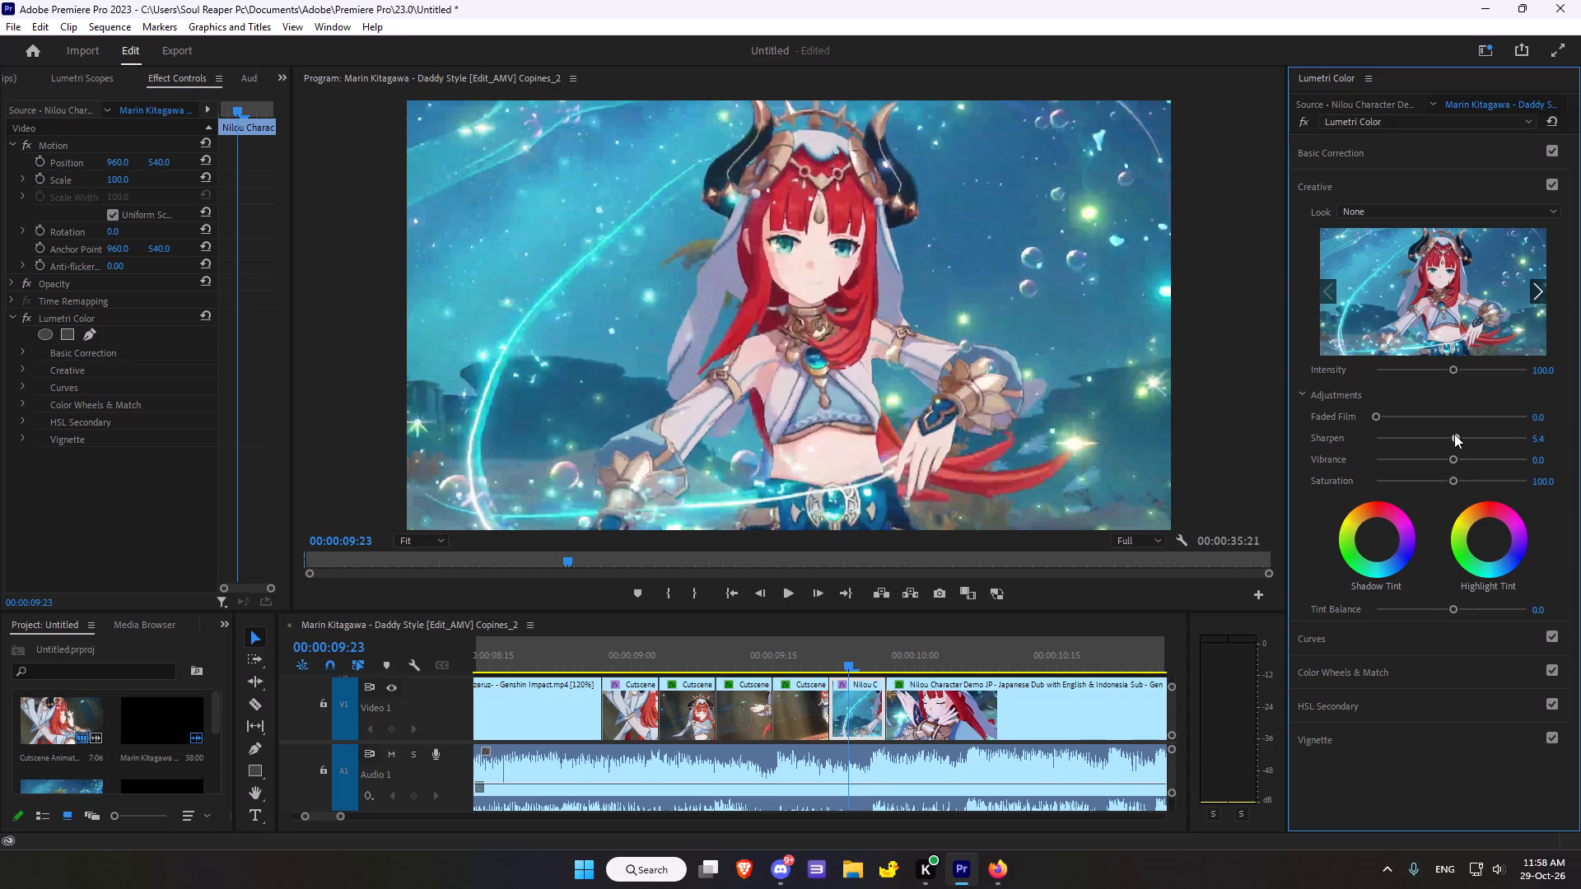
click(1460, 439)
click(1467, 436)
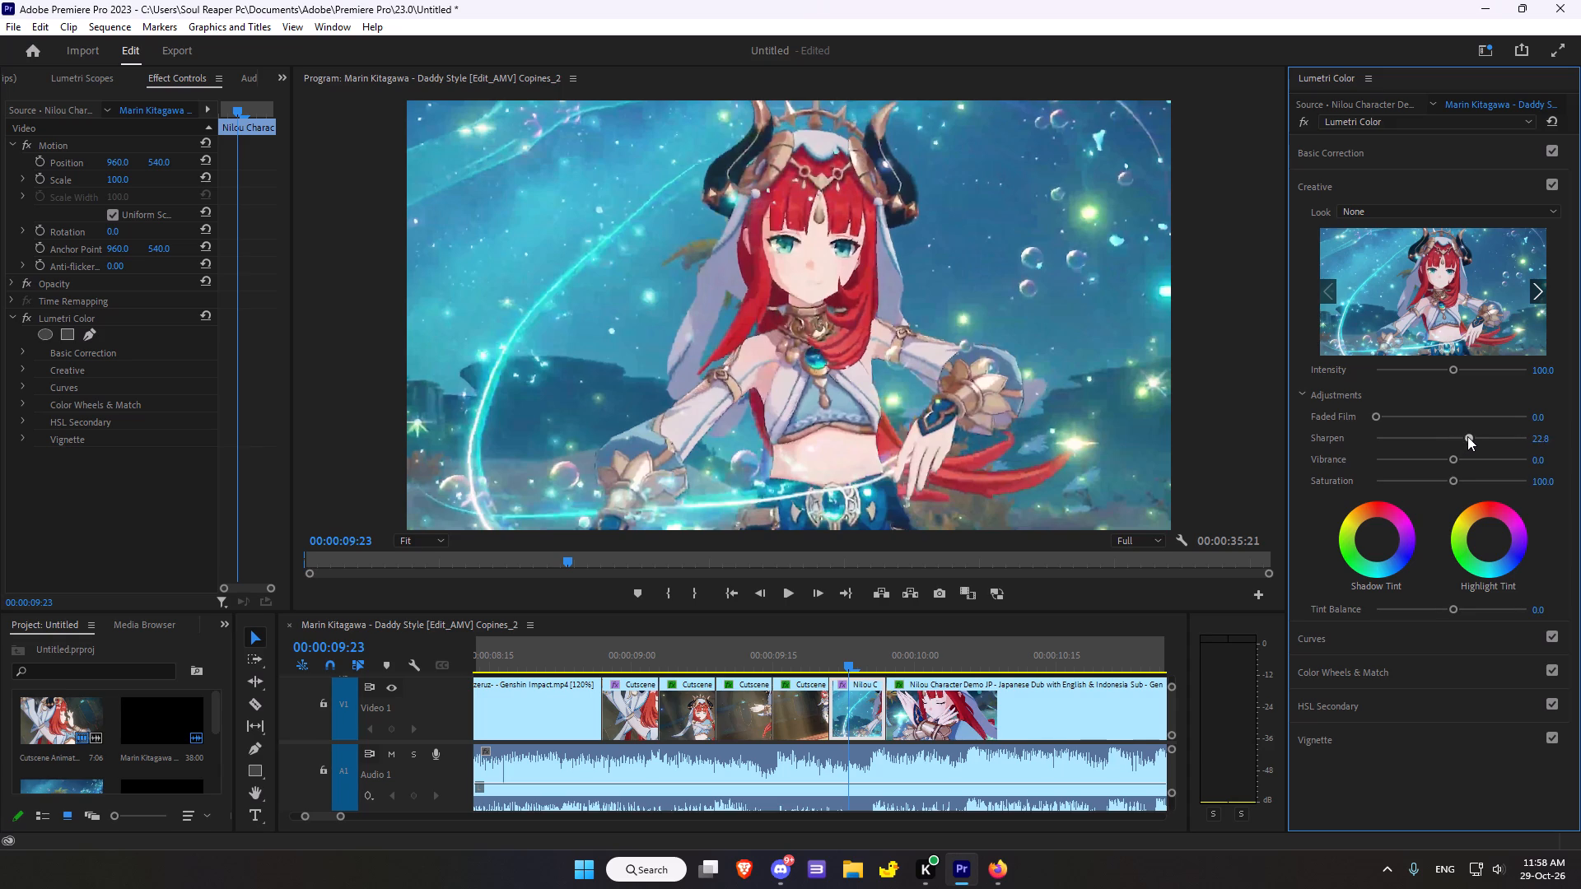
drag(1467, 436, 1476, 434)
drag(1461, 437, 1468, 435)
click(1454, 440)
drag(1458, 438, 1466, 437)
drag(1466, 437, 1504, 435)
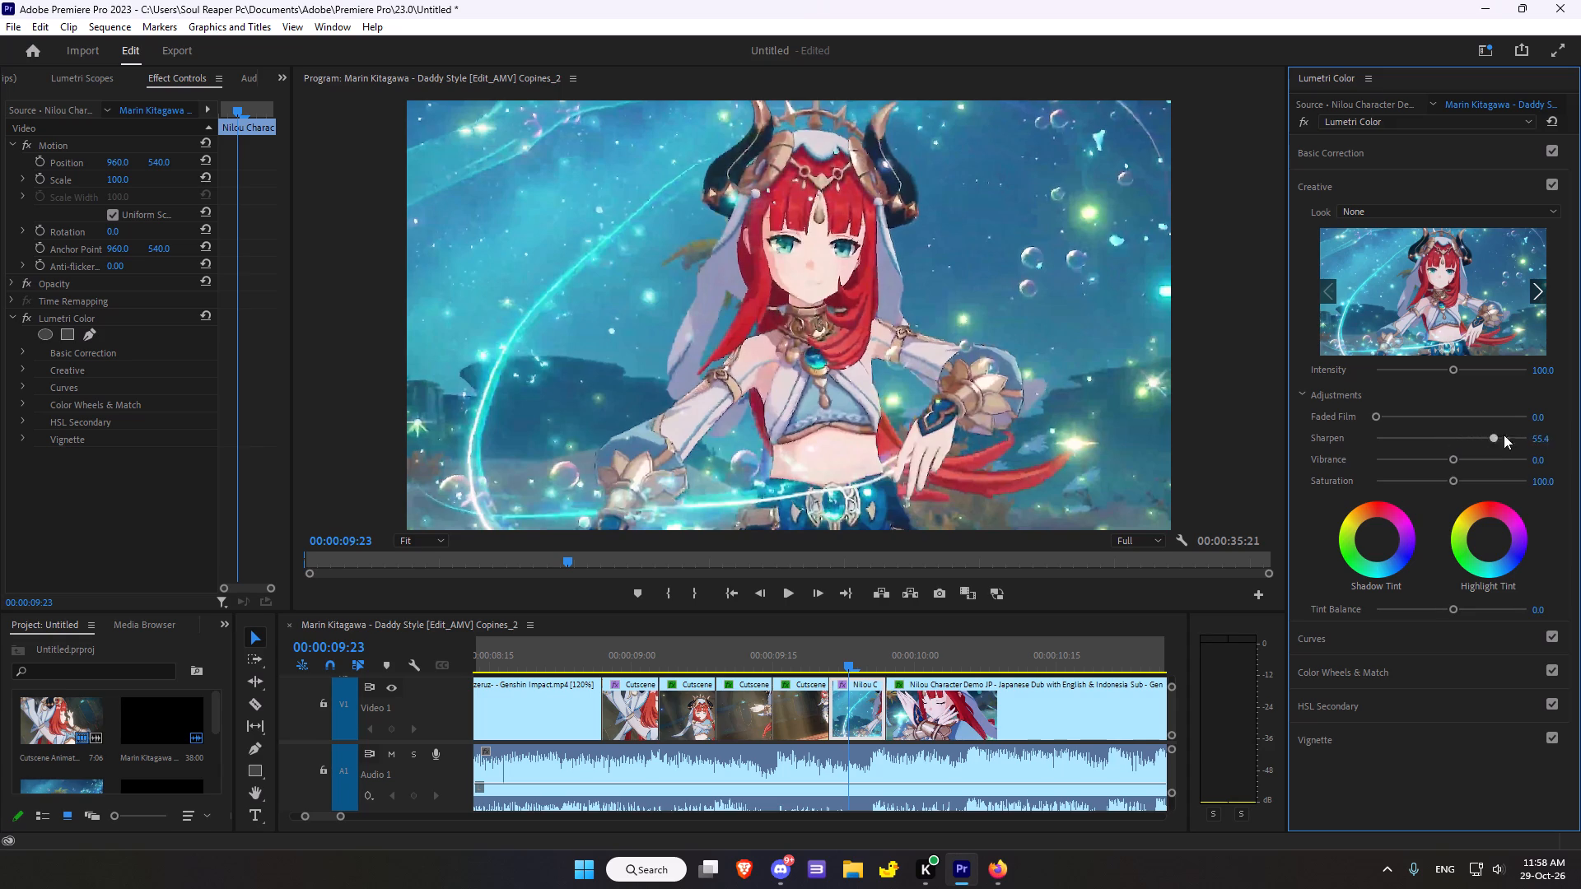
drag(1504, 435, 1545, 434)
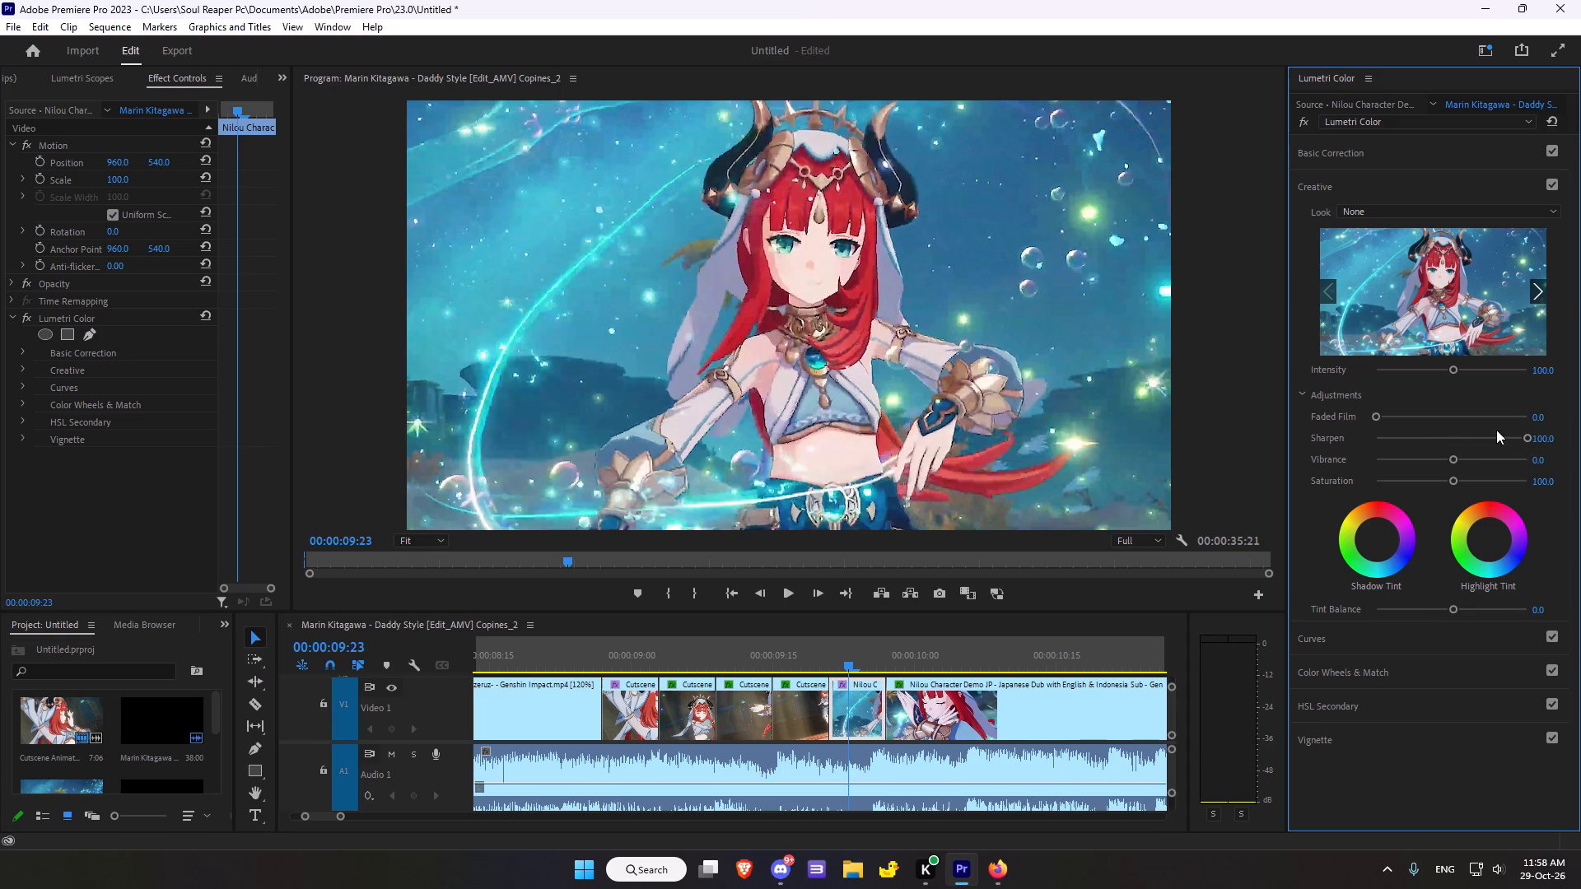
drag(1526, 436, 1411, 432)
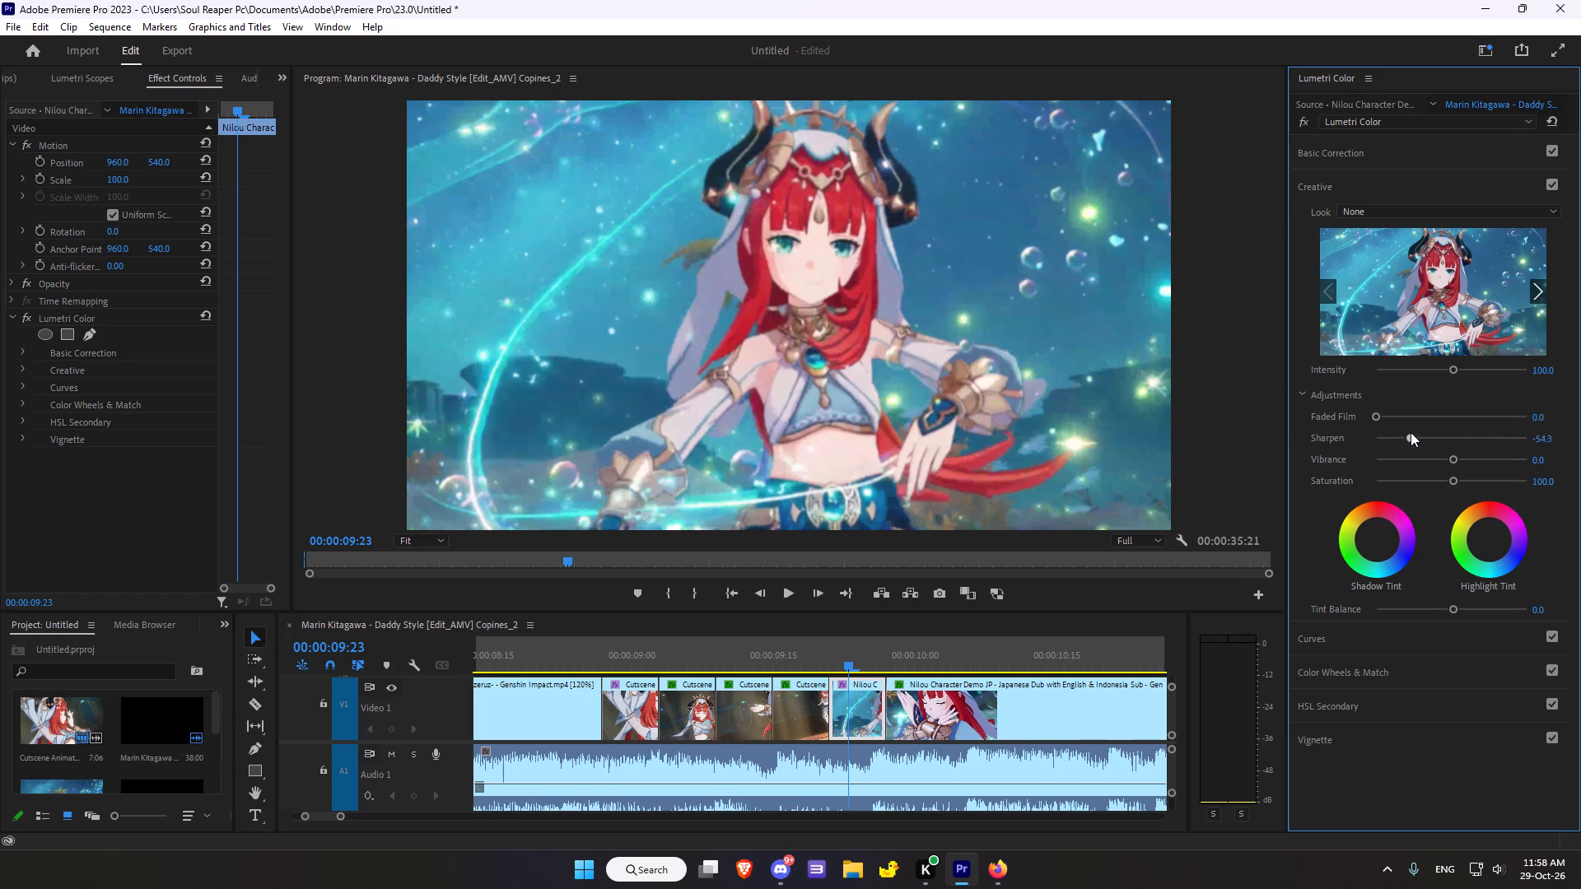
drag(1411, 432, 1527, 435)
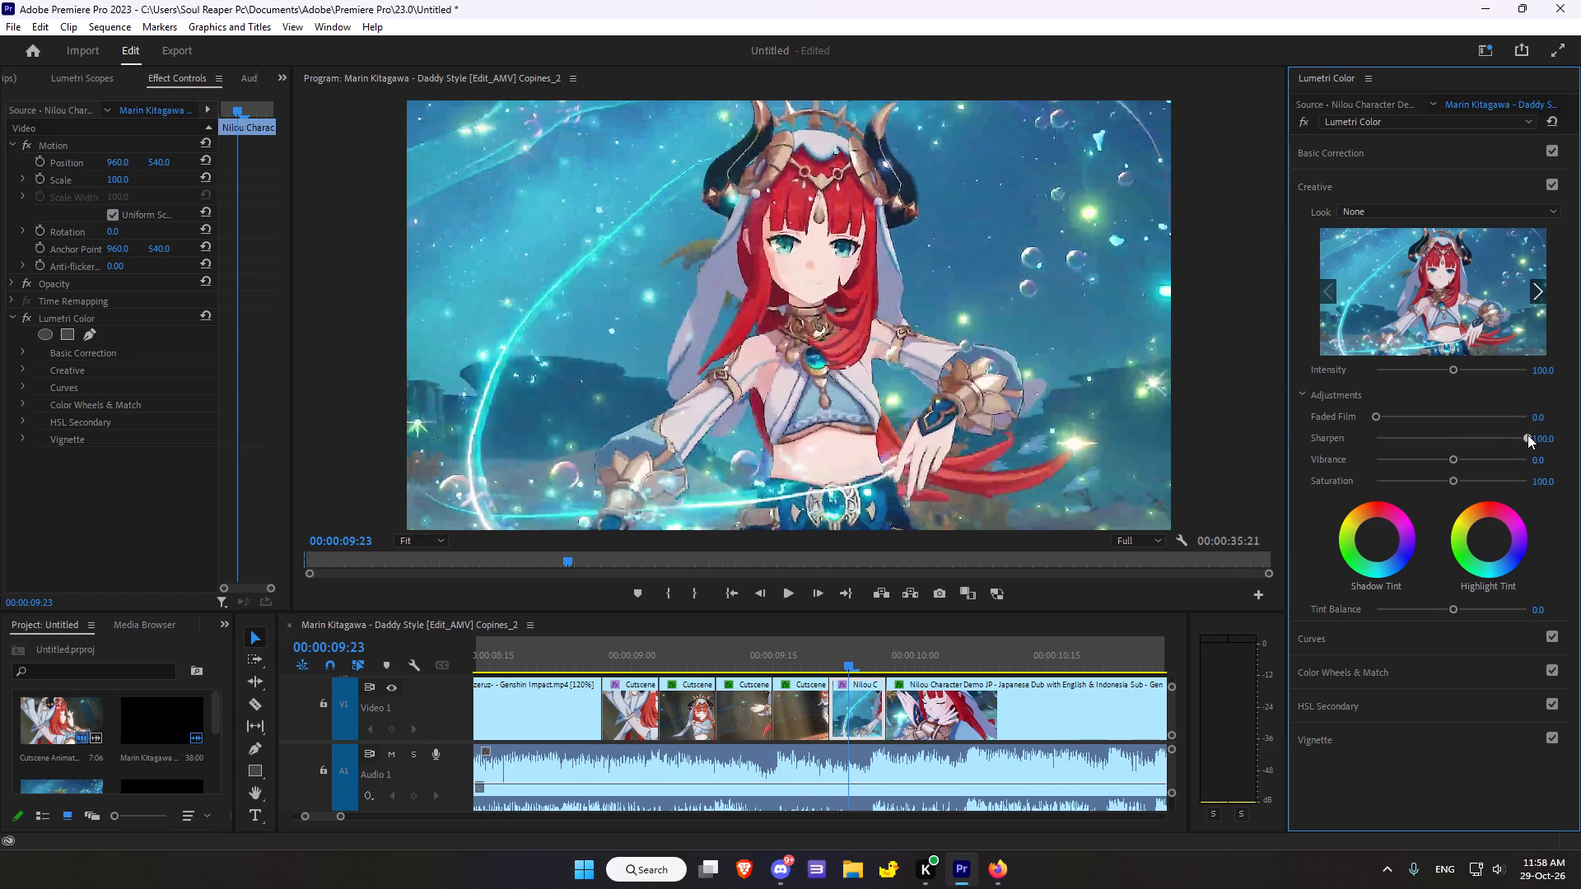
drag(1527, 435, 1488, 447)
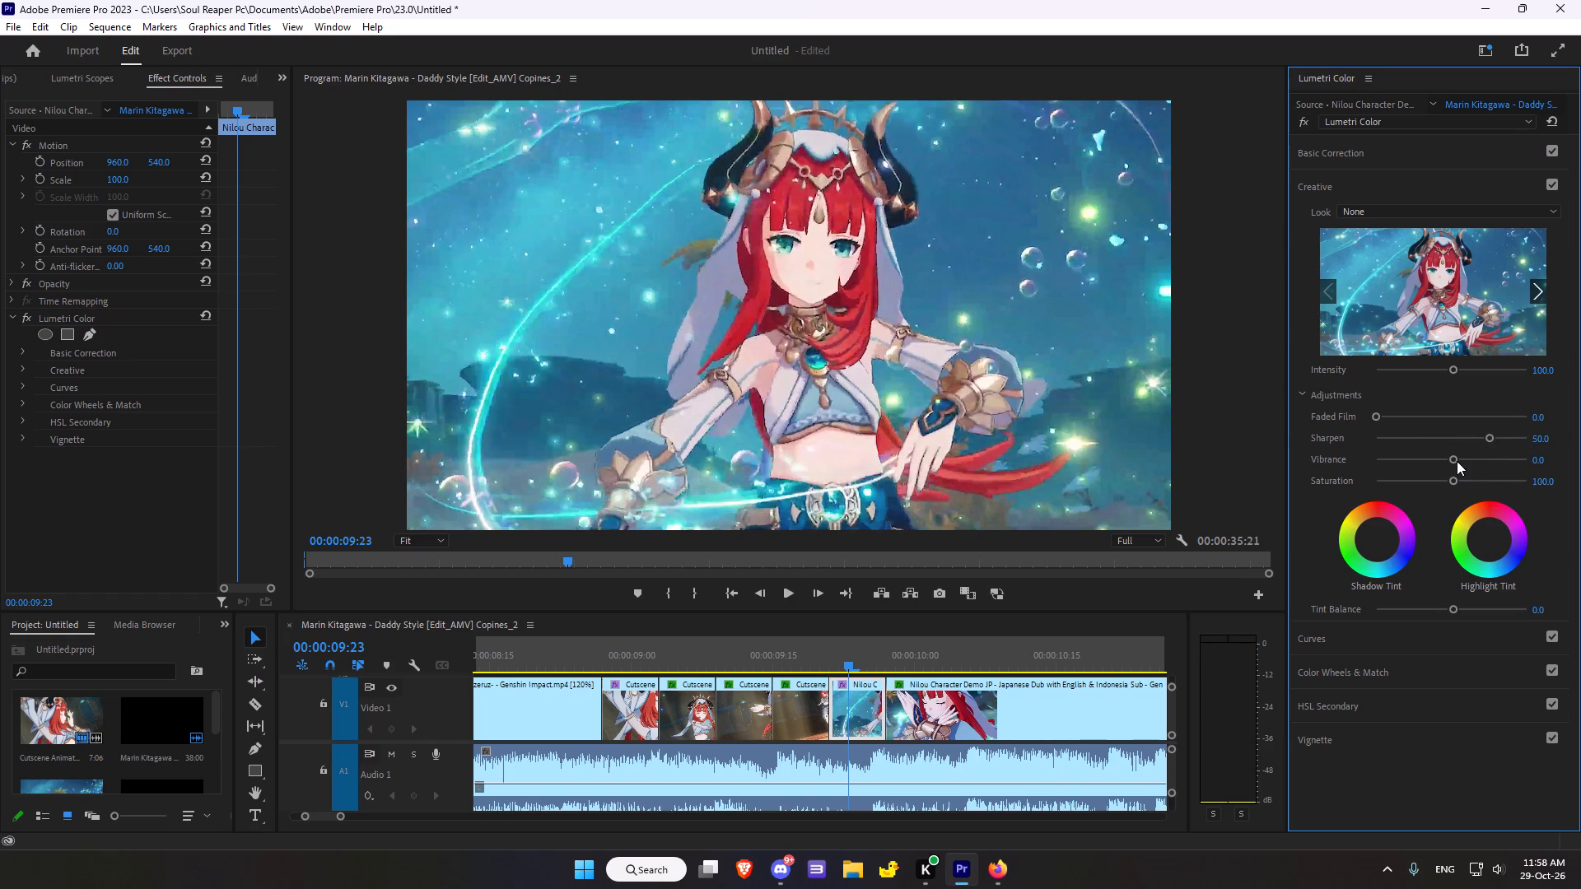
Set the Creative Vibrance to 17.4 and the Creative Saturation to 128.3.
click(1457, 461)
click(1461, 458)
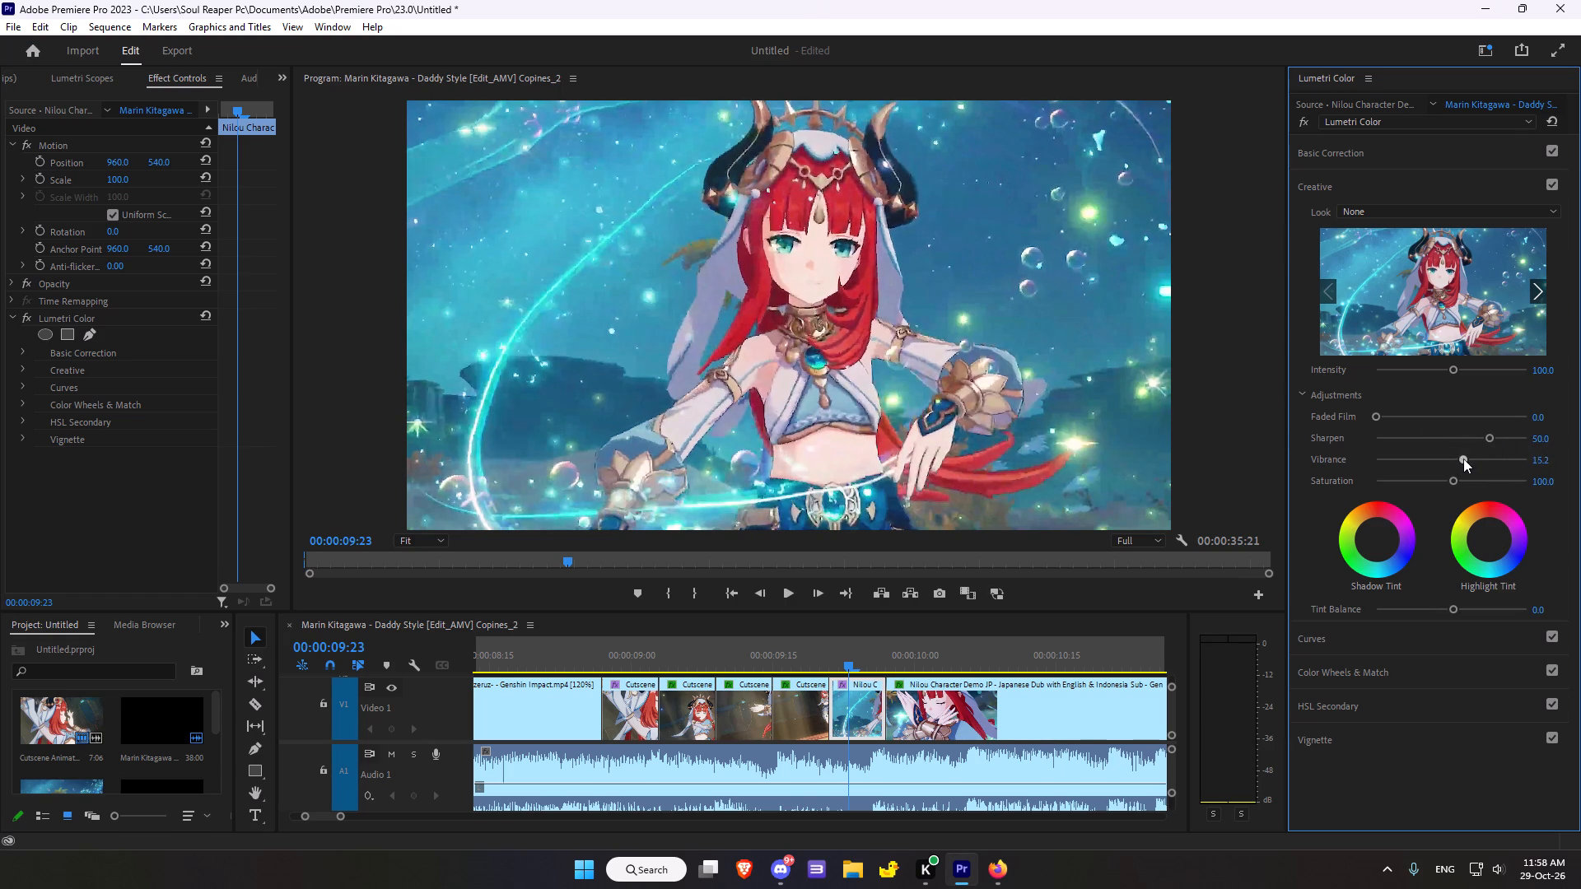
drag(1454, 483, 1471, 476)
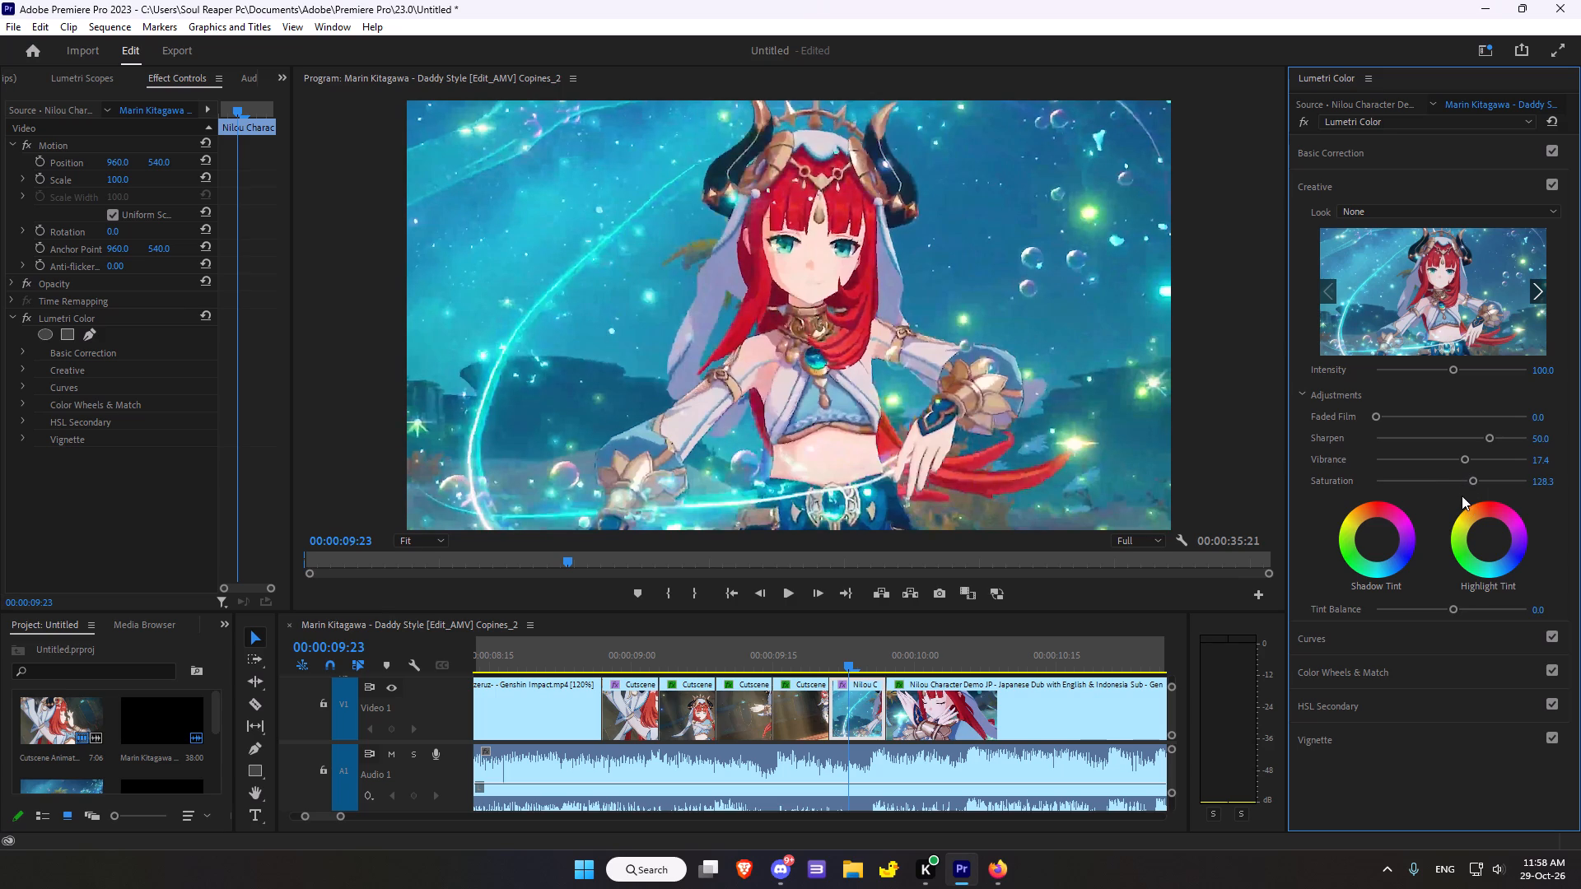
Shape the white RGB curve with four points, raising the shadows and lowering the midtones, and compare the clip with and without it.
scroll(1346, 553, down, 2)
click(1331, 634)
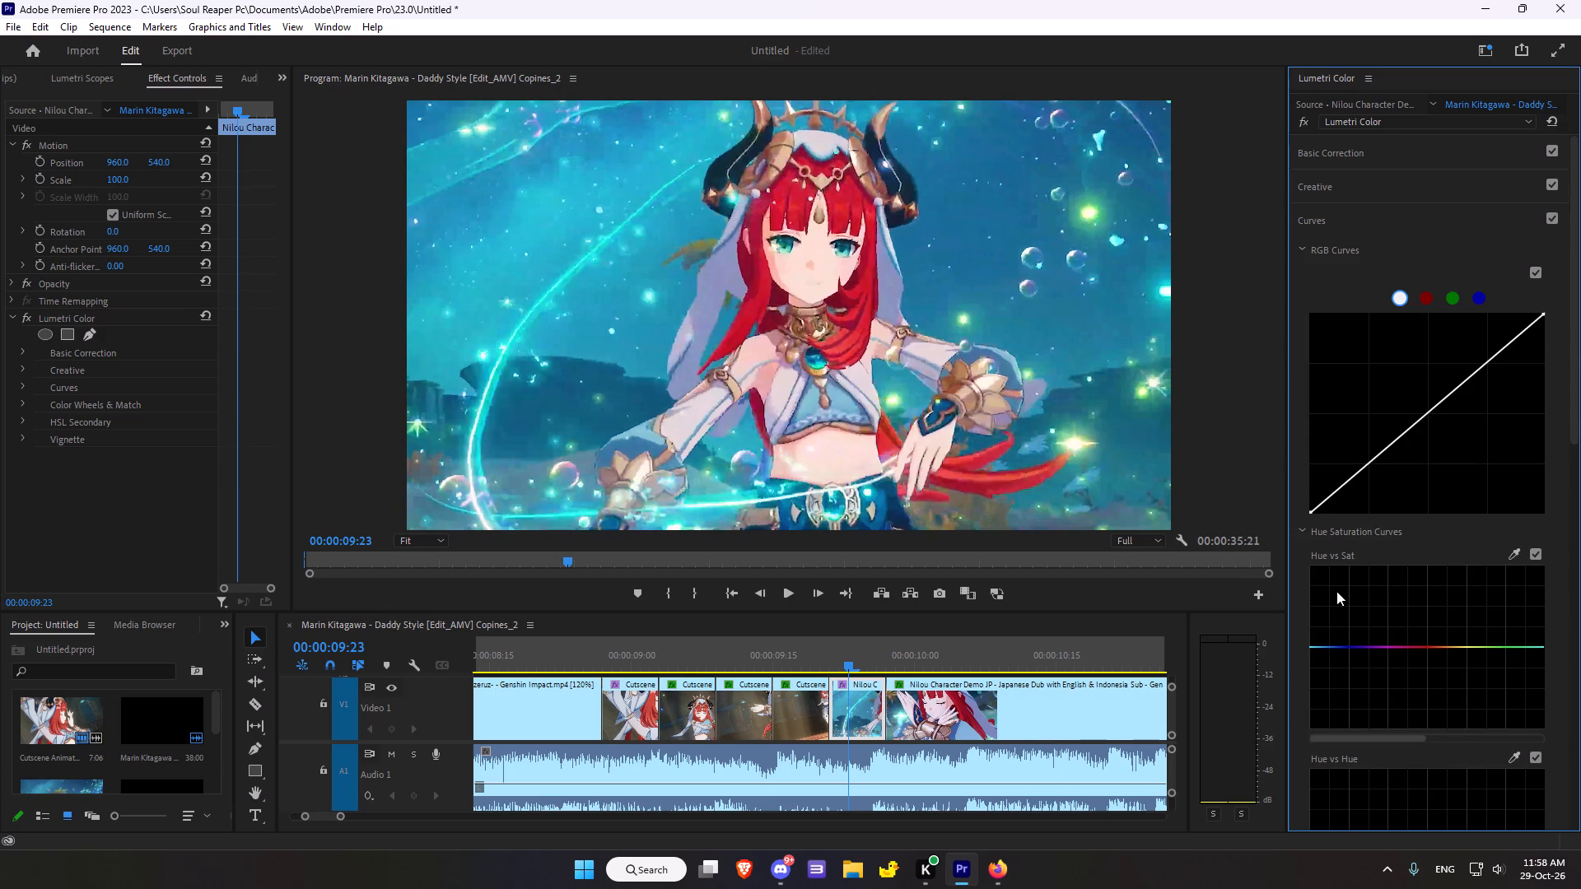
click(1508, 349)
click(1483, 368)
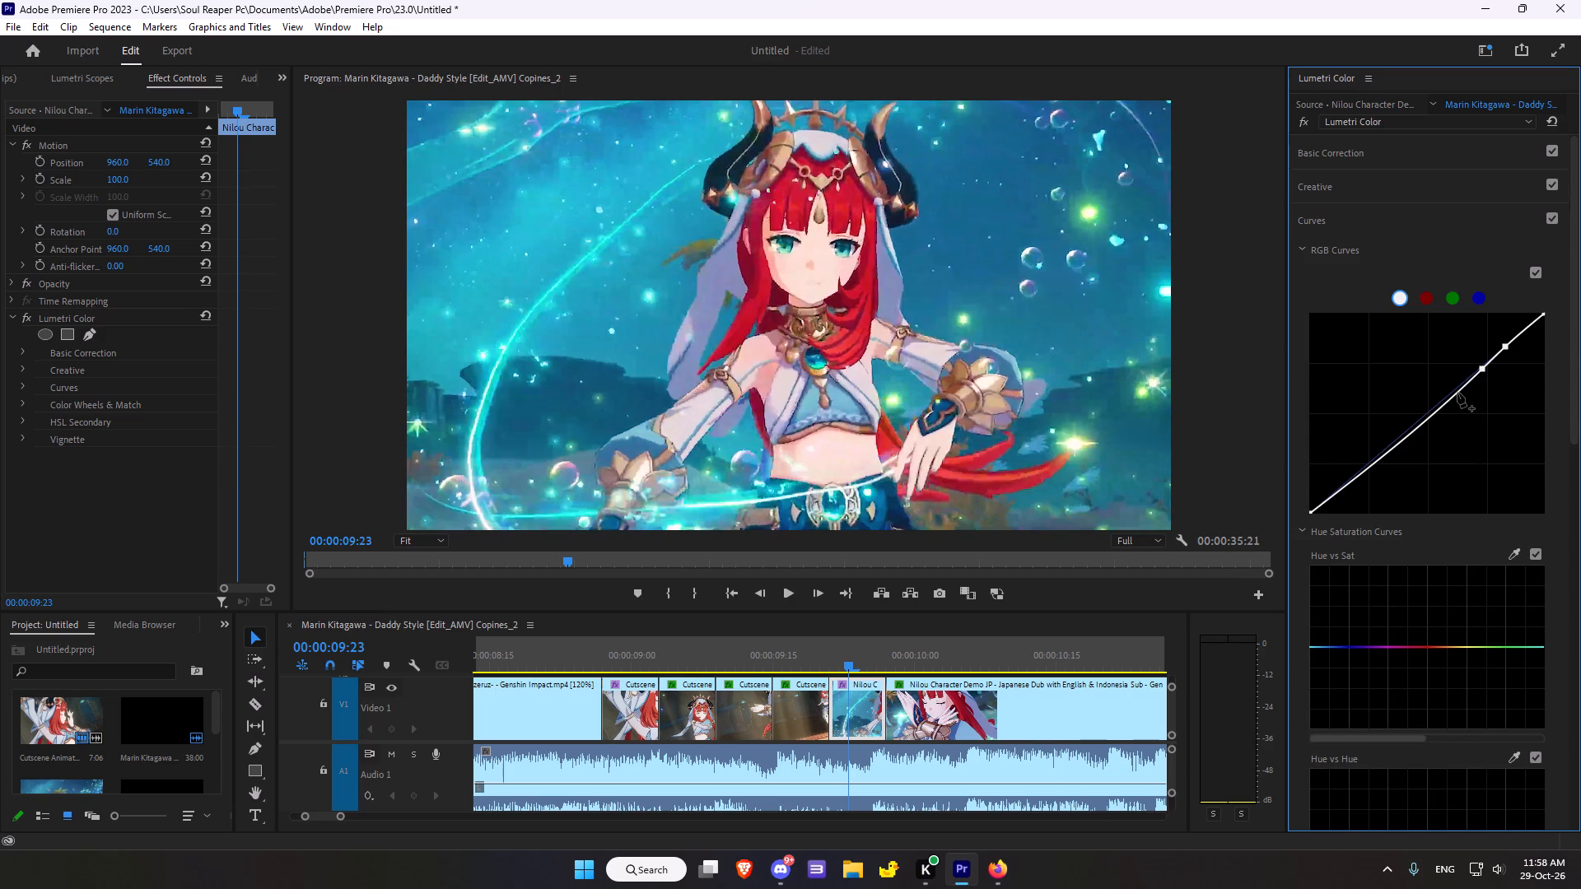
click(1411, 433)
drag(1359, 472, 1355, 468)
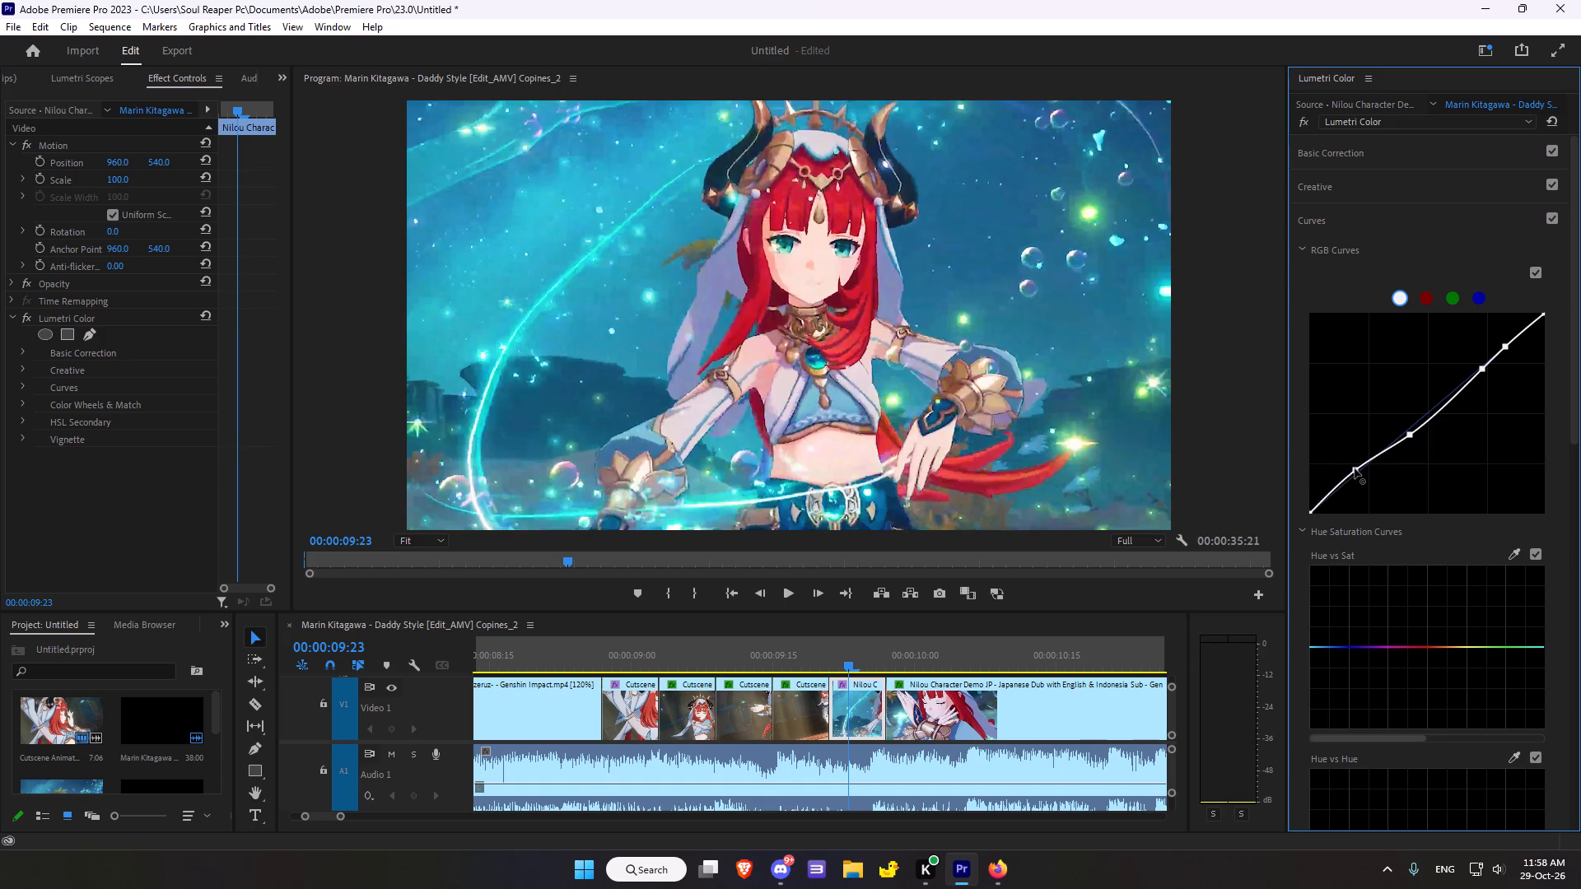
drag(1355, 468, 1353, 465)
double_click(1539, 275)
click(1539, 275)
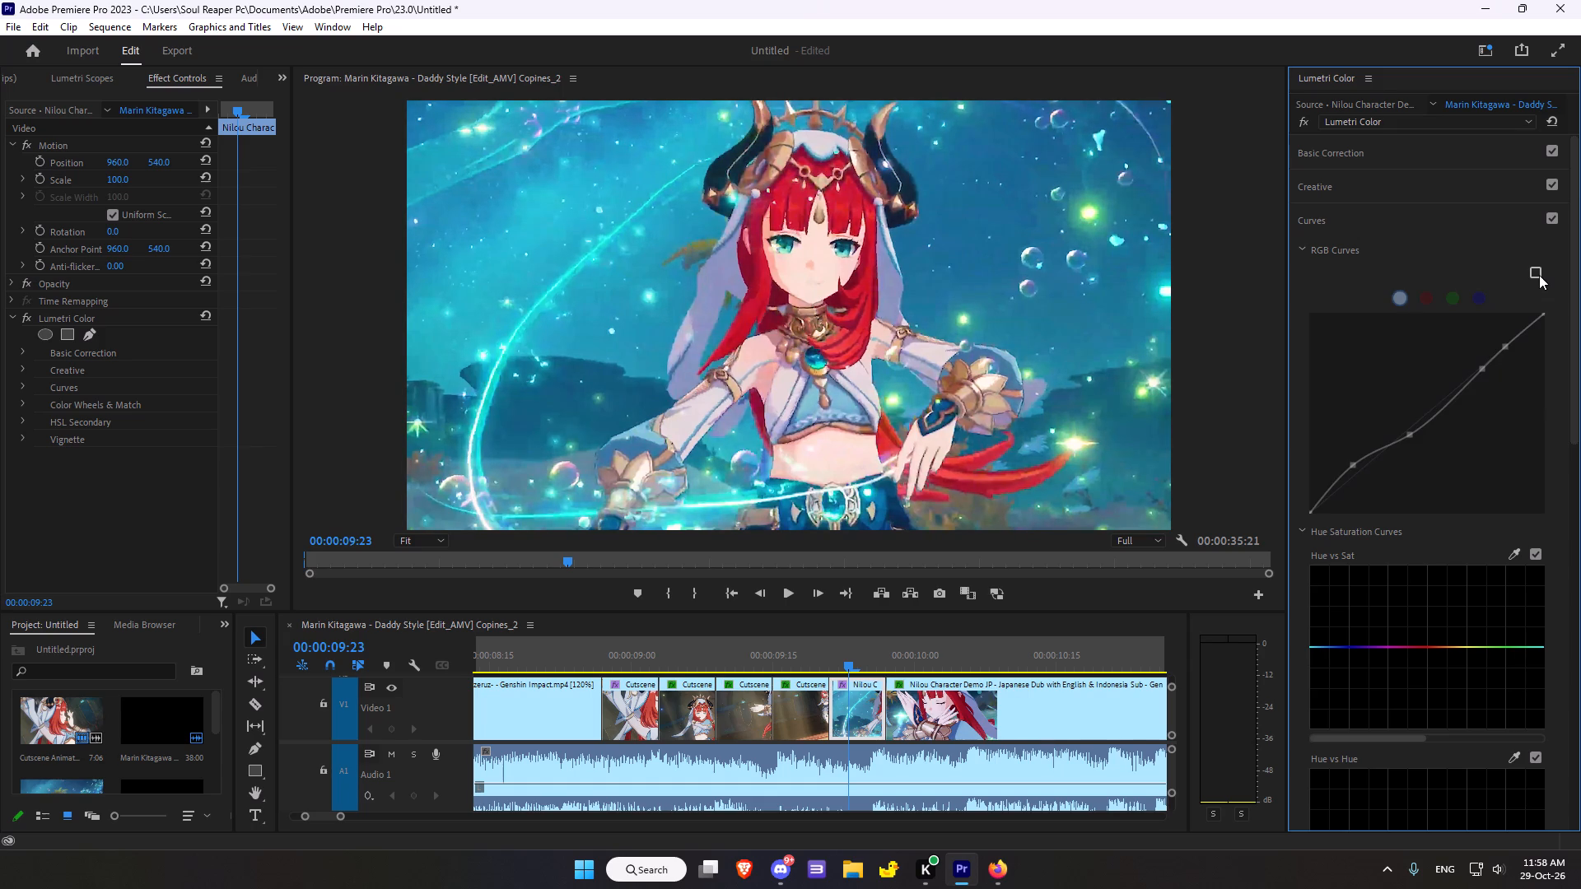
click(1539, 275)
click(1539, 275)
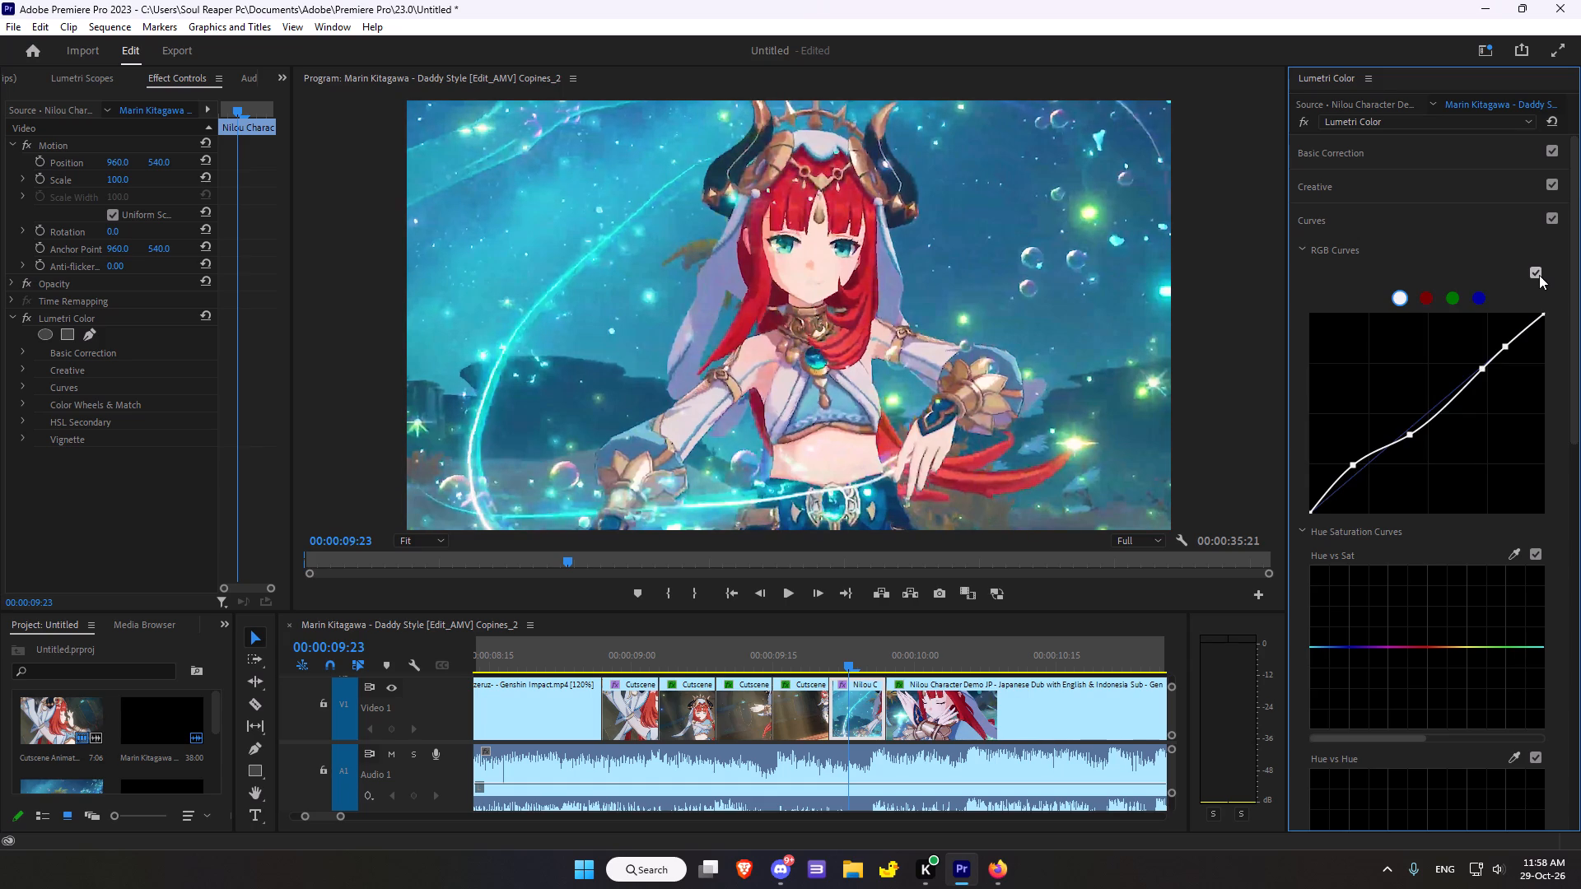
click(1539, 275)
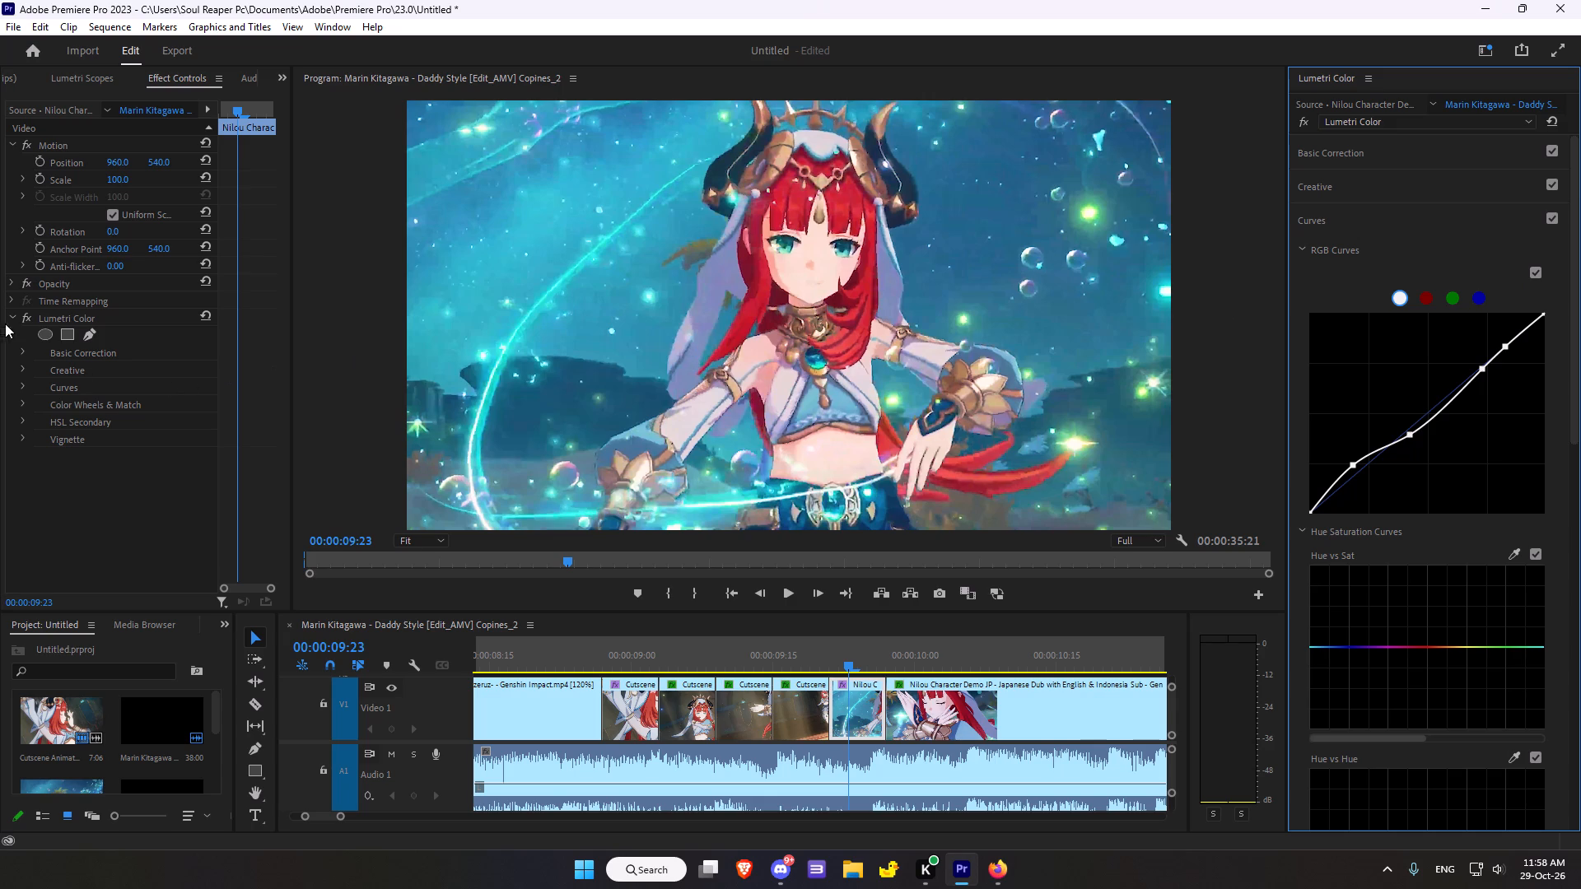
click(21, 317)
click(21, 317)
Add a dark vignette to the Nilou clip with Amount -1.7, Midpoint 49.5 and Roundness -34.8.
scroll(1564, 442, down, 5)
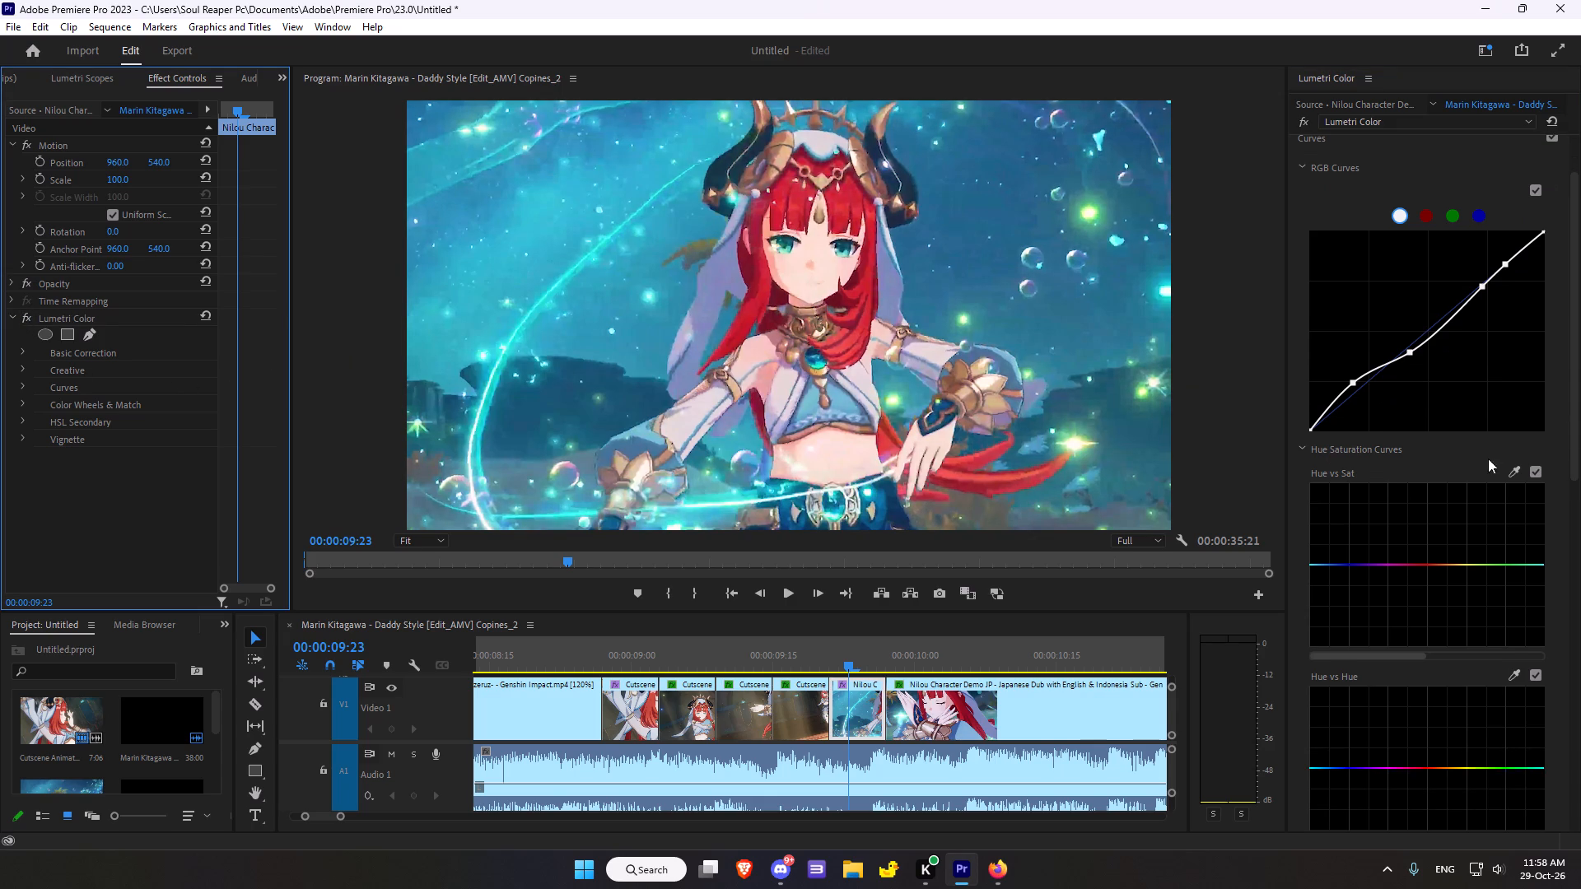
scroll(1491, 476, down, 13)
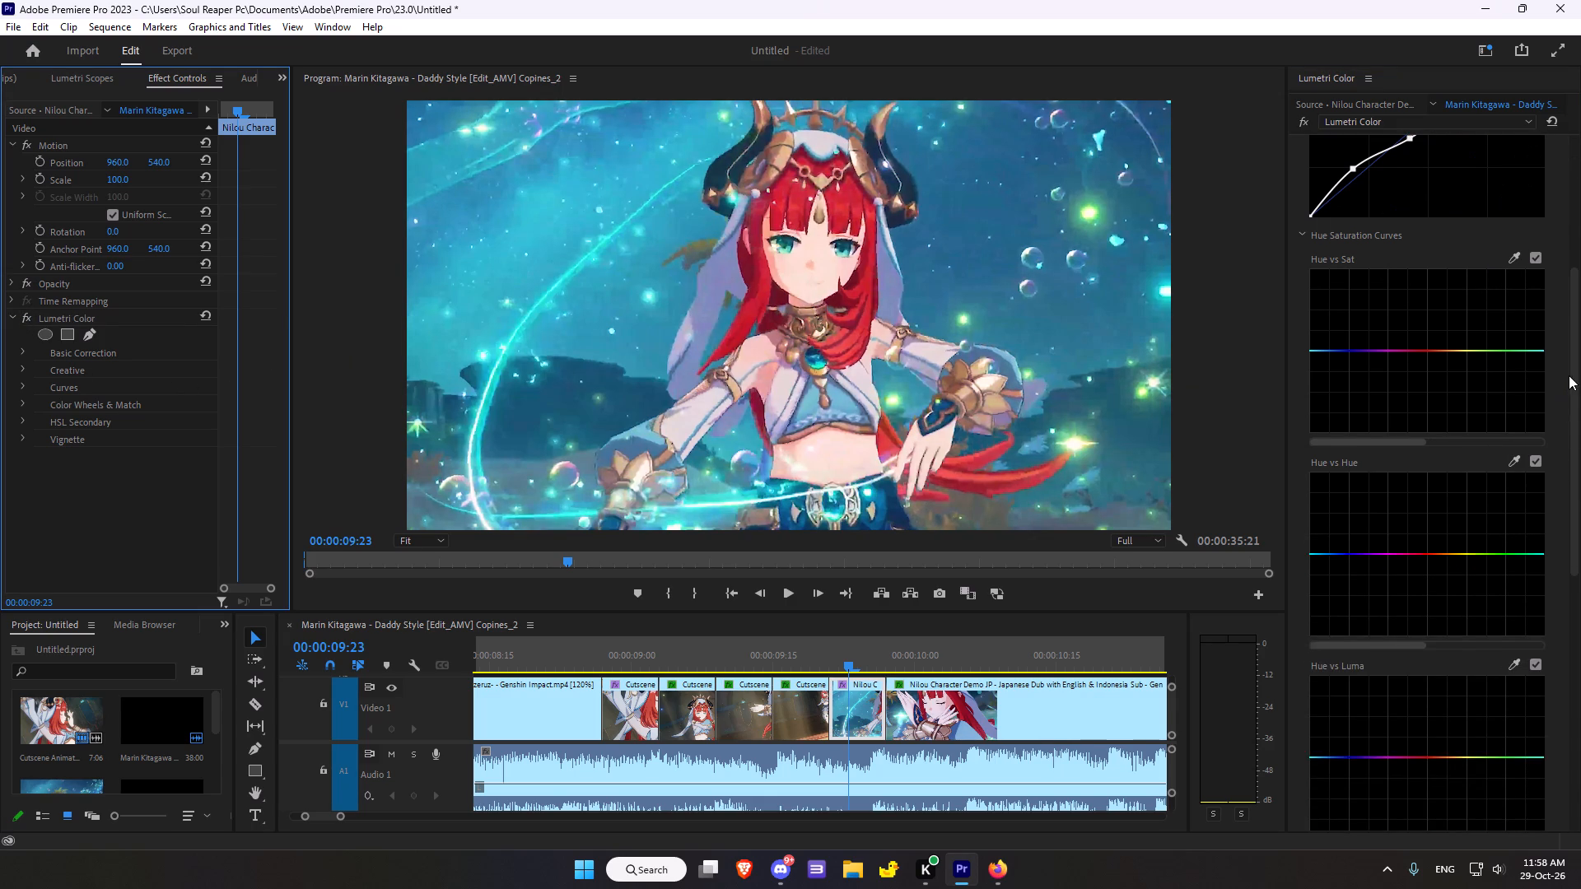
drag(1576, 380, 1580, 543)
drag(1574, 500, 1580, 763)
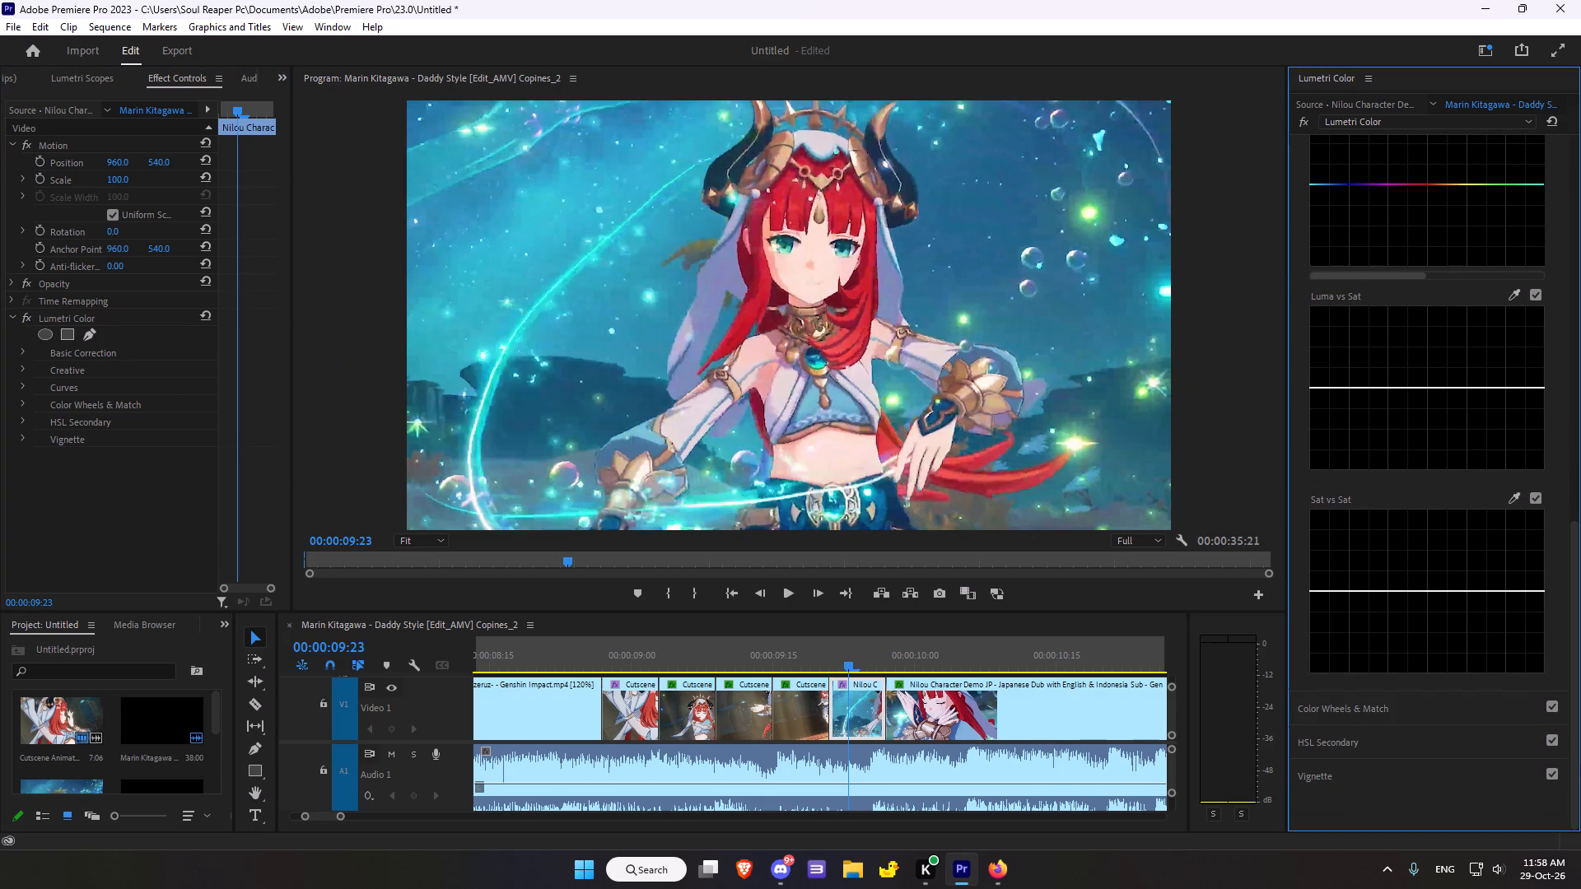
scroll(1416, 697, down, 5)
click(1555, 770)
click(1555, 770)
double_click(1369, 776)
drag(1455, 345, 1457, 347)
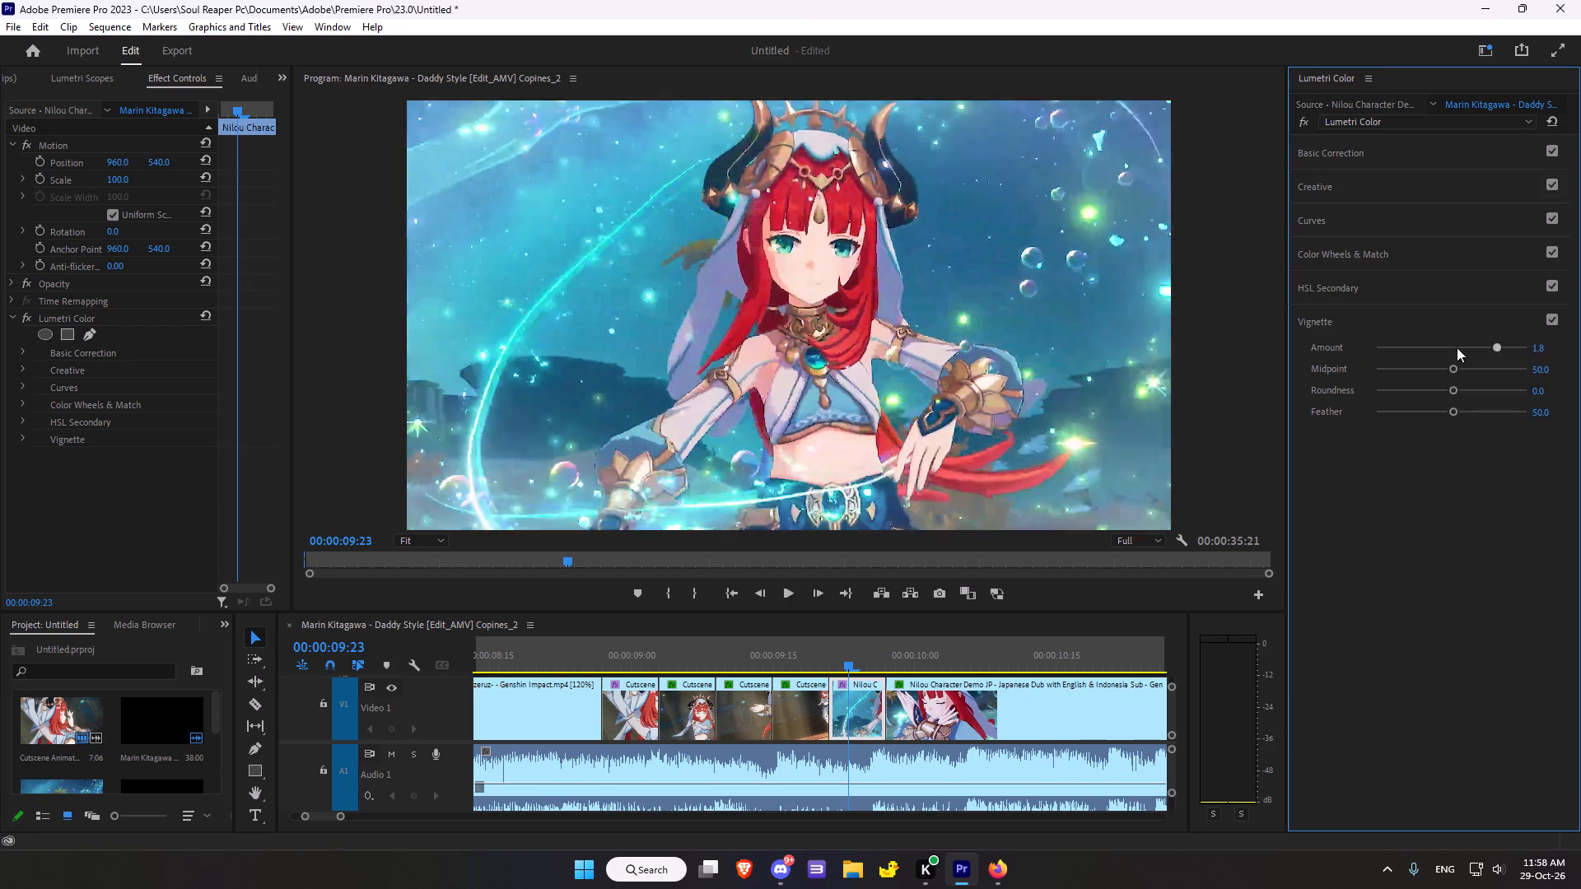
drag(1457, 347, 1406, 344)
drag(1454, 369, 1477, 369)
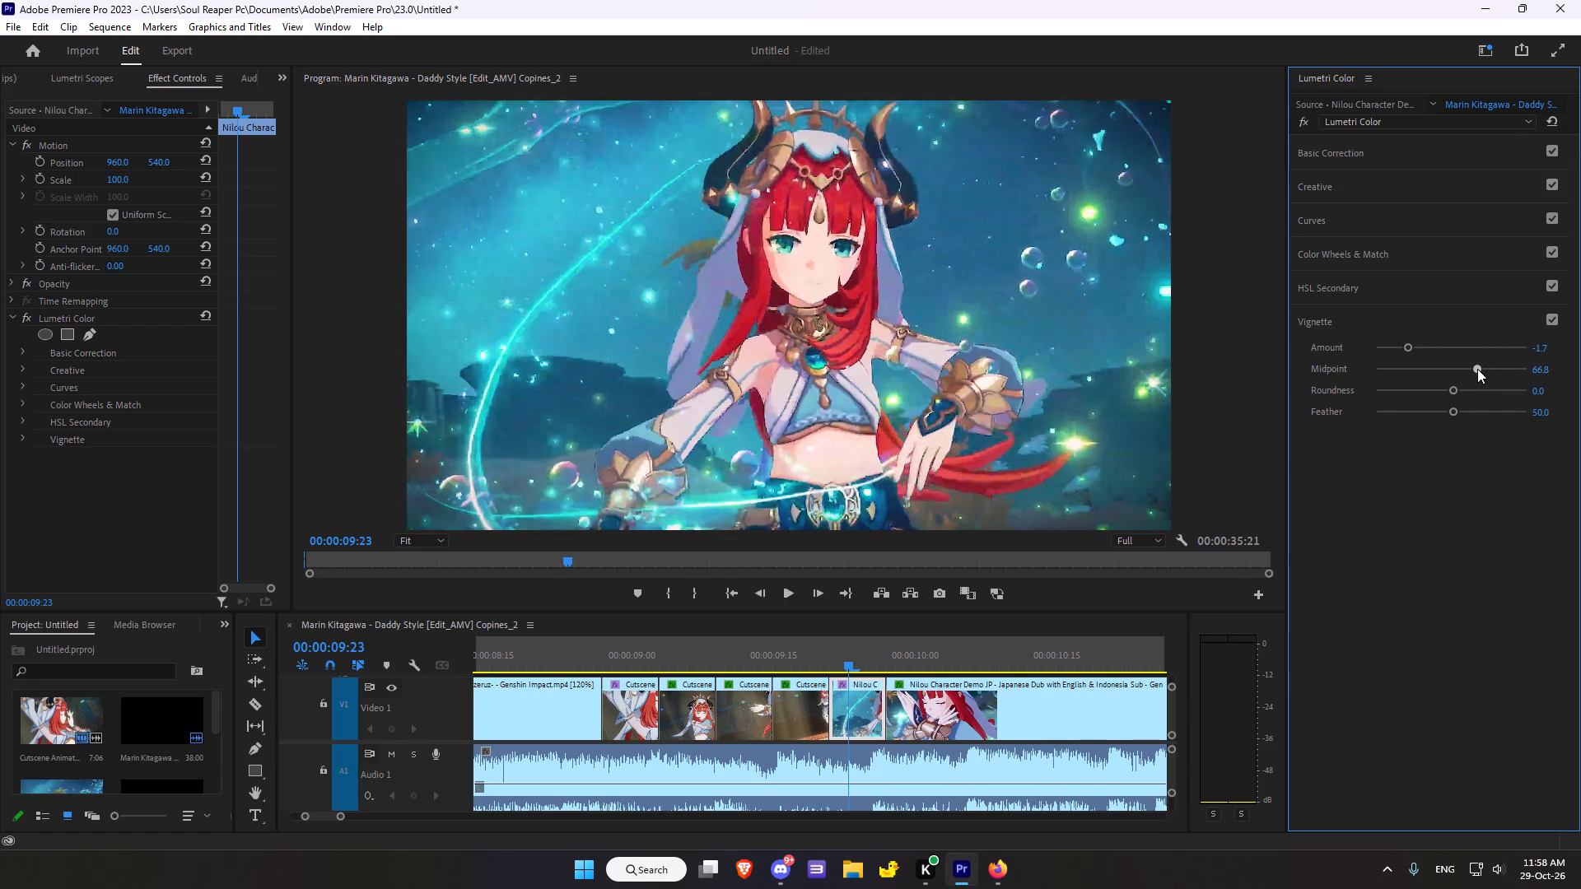
drag(1477, 369, 1449, 376)
drag(1451, 395, 1424, 402)
click(1462, 408)
drag(1462, 408, 1470, 408)
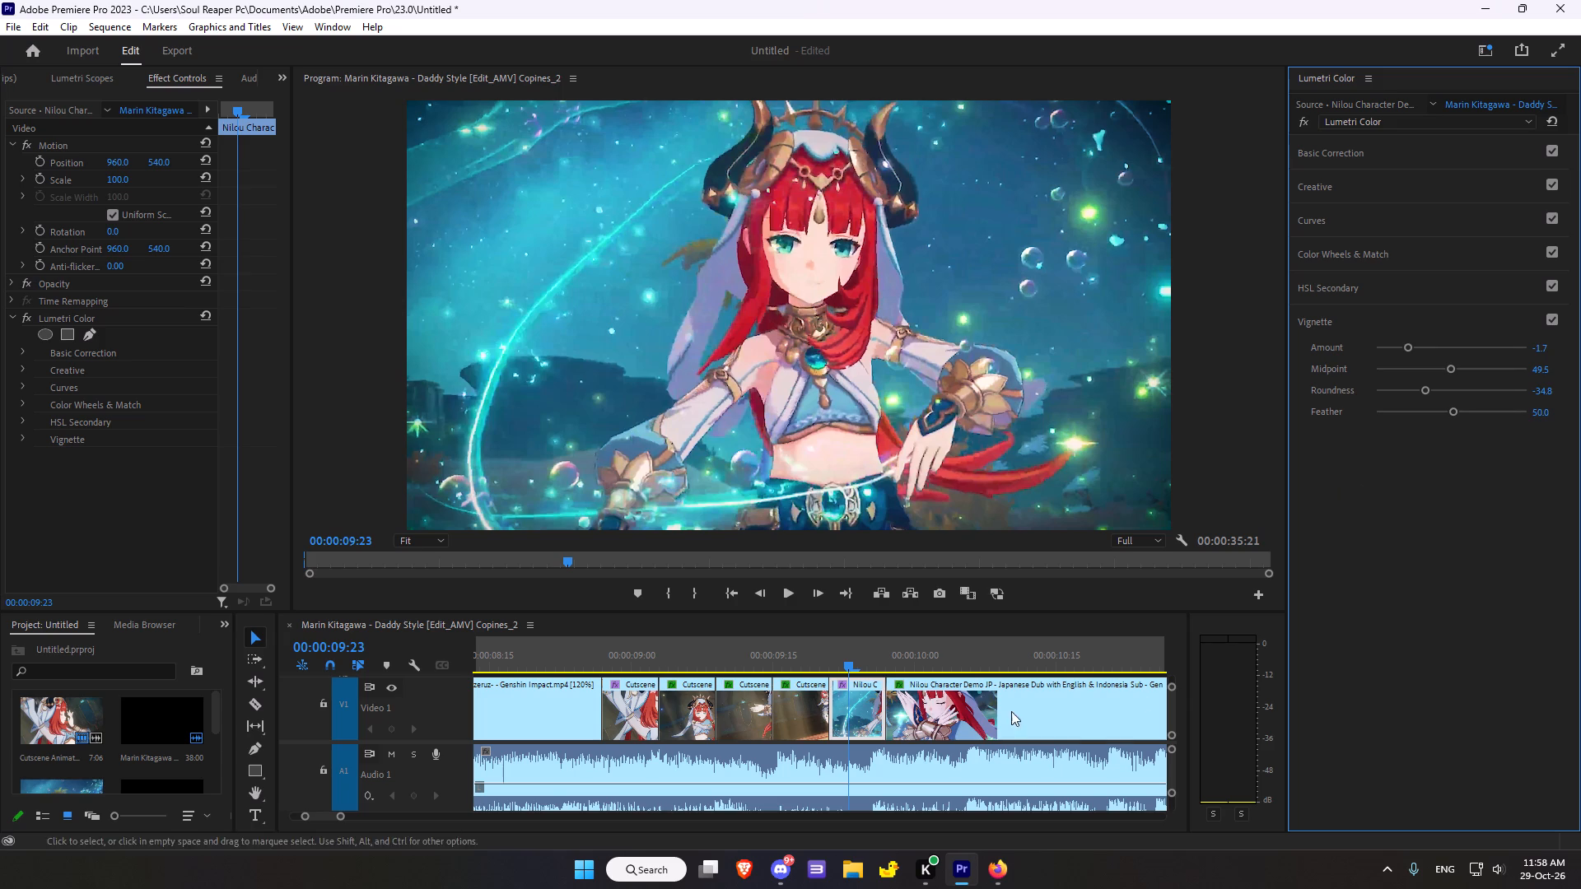
Go to the following Nilou Character Demo clip at 00:00:10:03, compare it with and without Lumetri Color, and reset the effect.
click(915, 651)
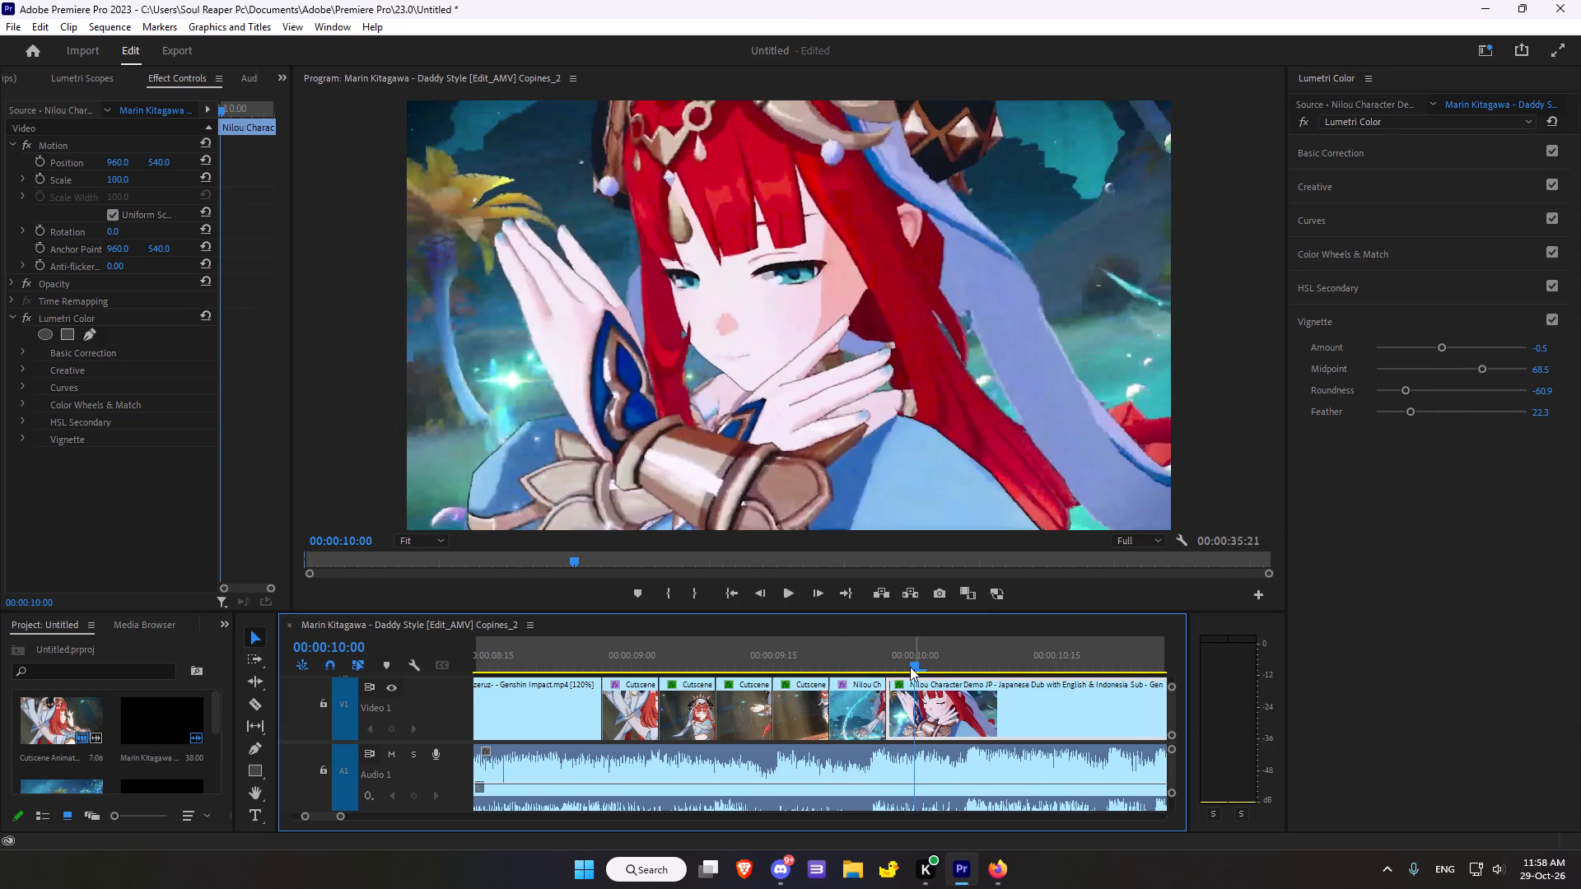
drag(912, 666, 940, 656)
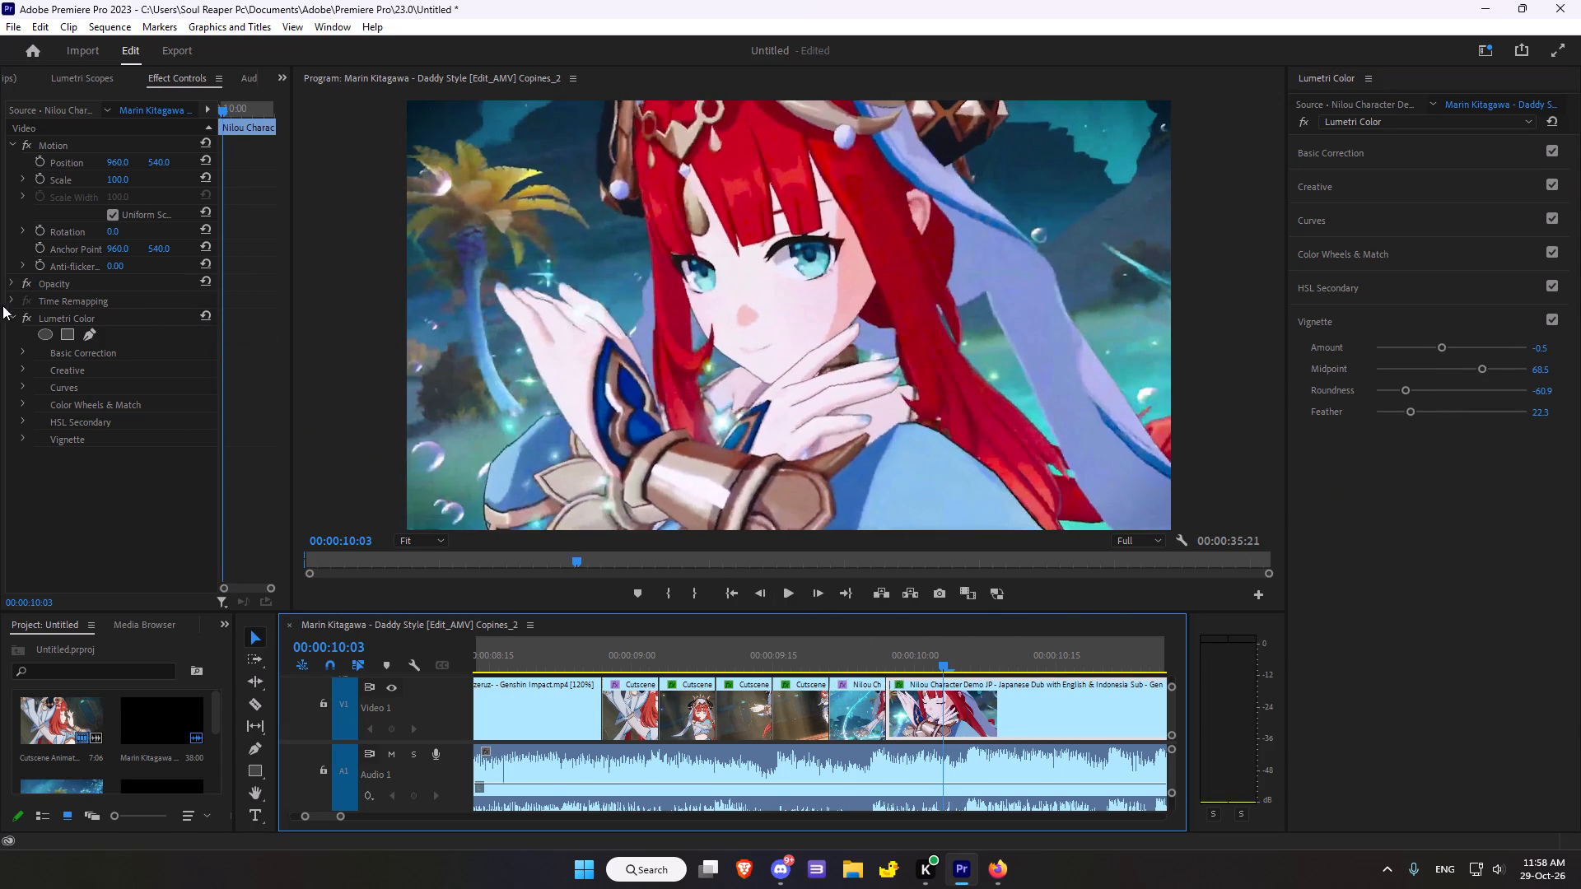
click(27, 319)
double_click(27, 319)
click(27, 319)
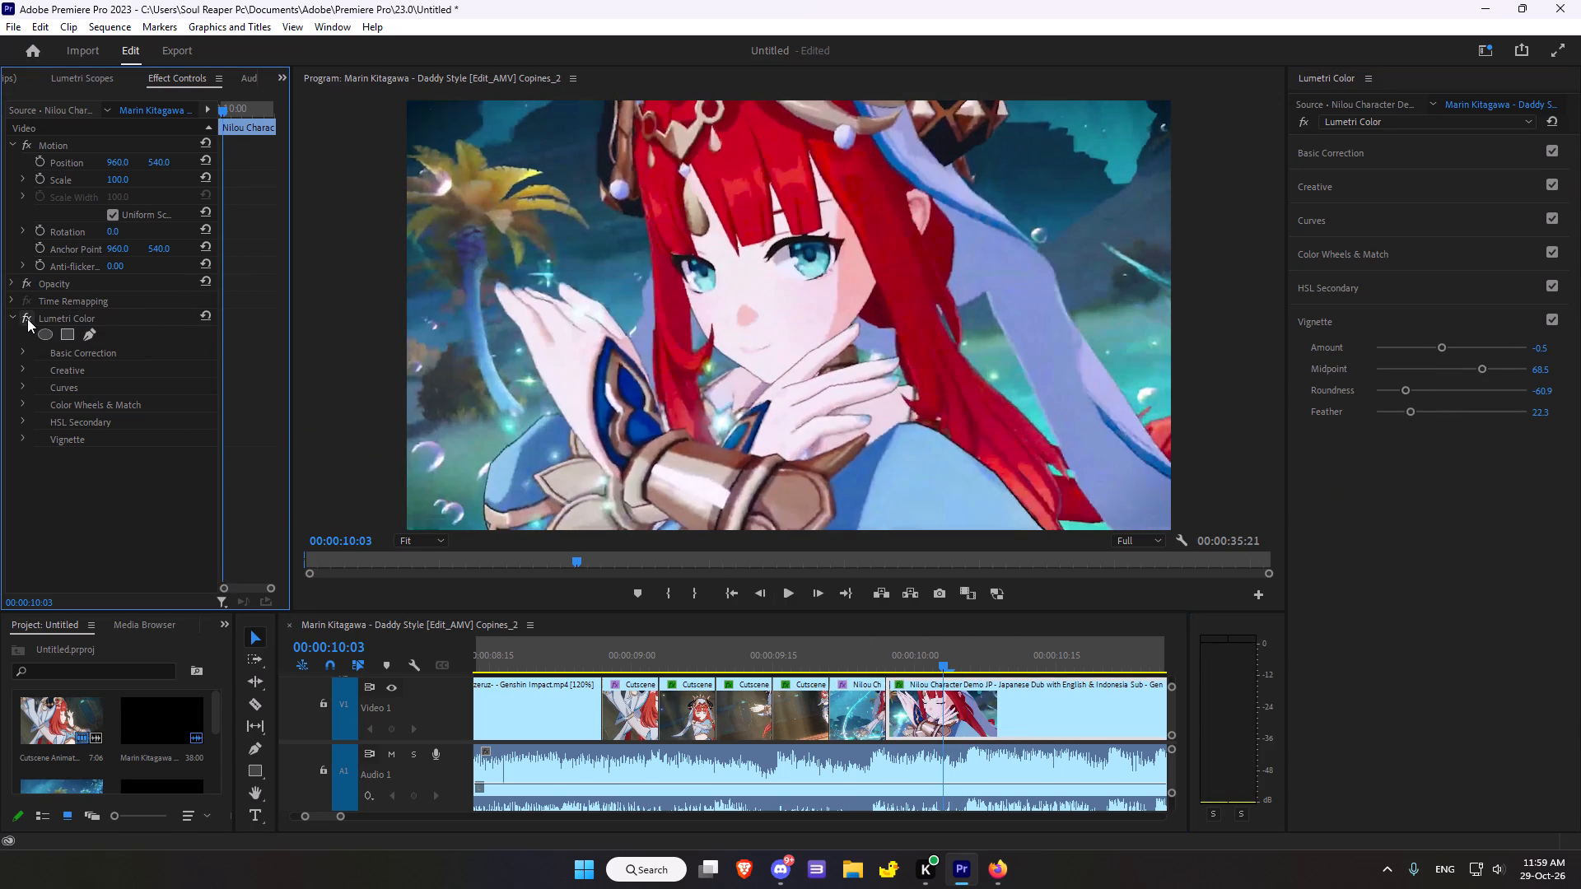
click(27, 319)
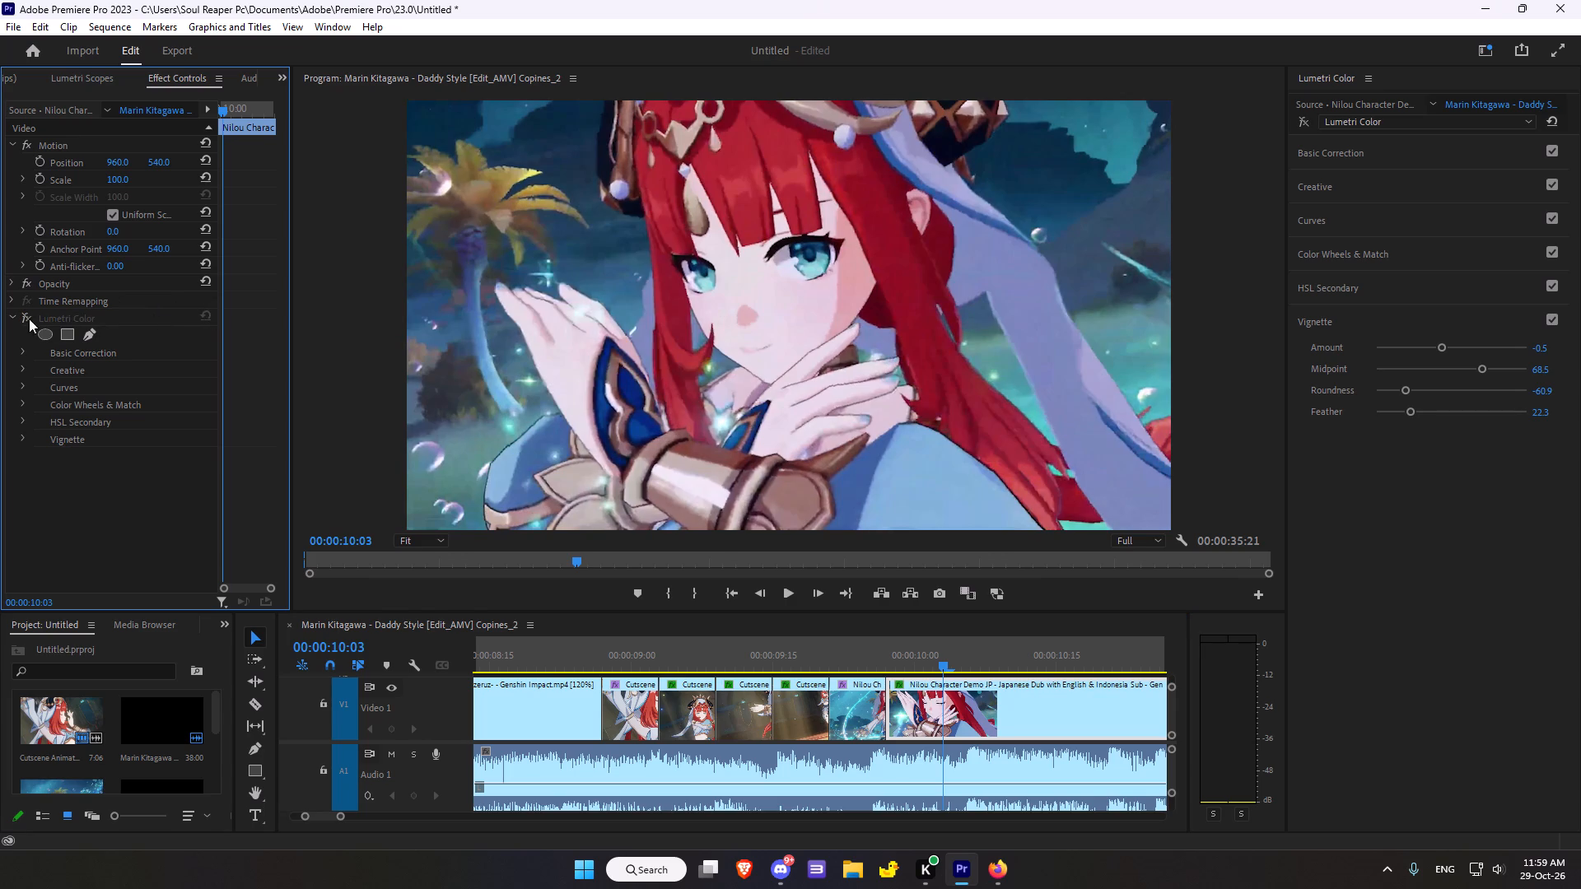
click(24, 319)
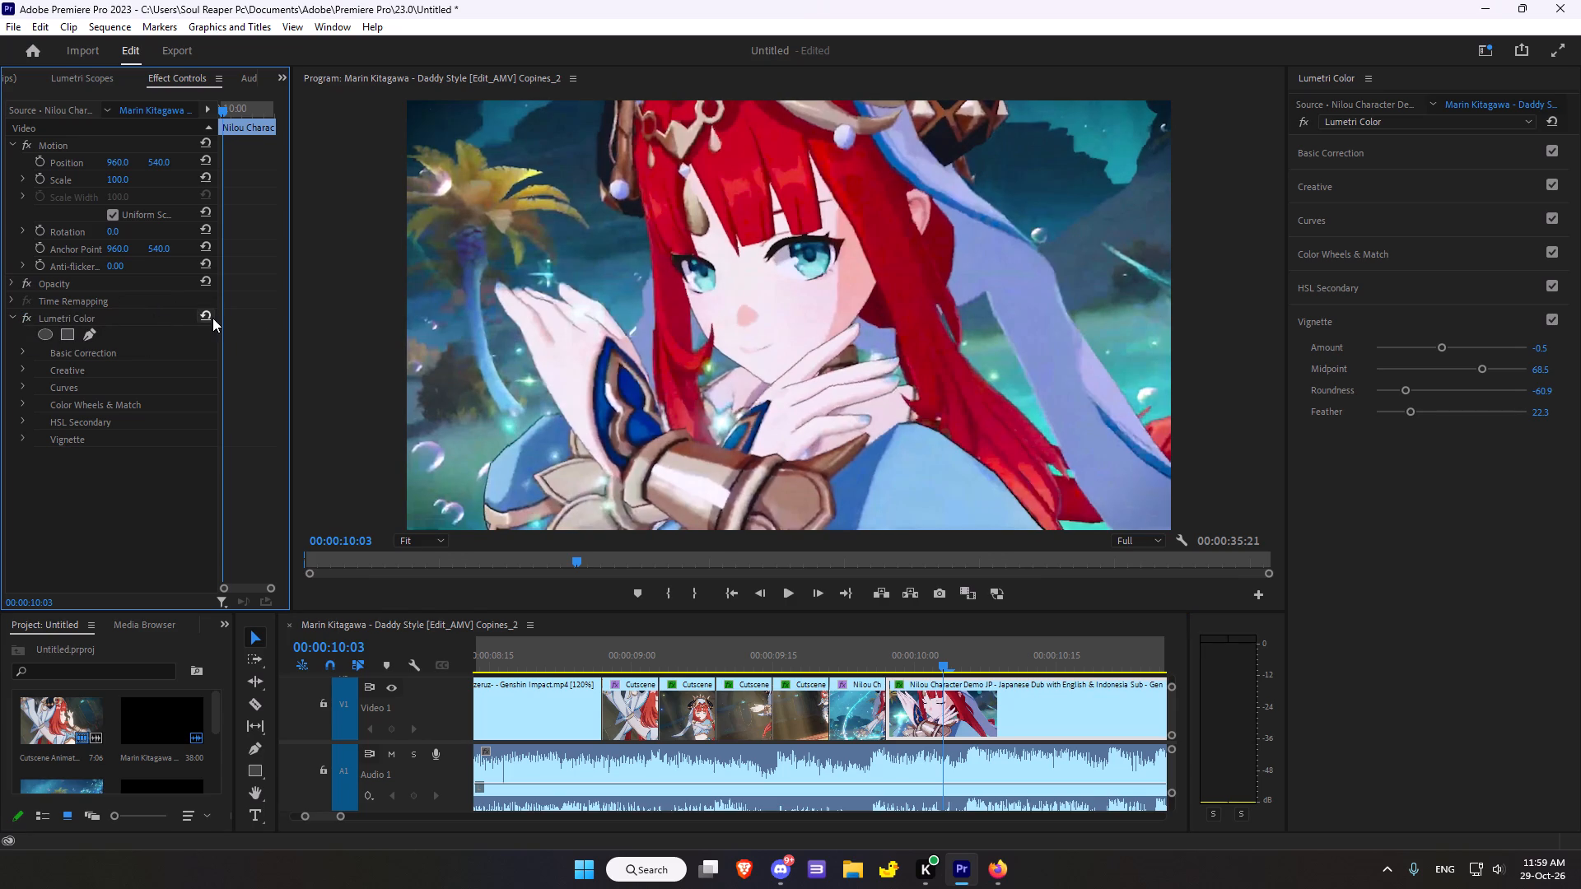
click(211, 318)
click(209, 317)
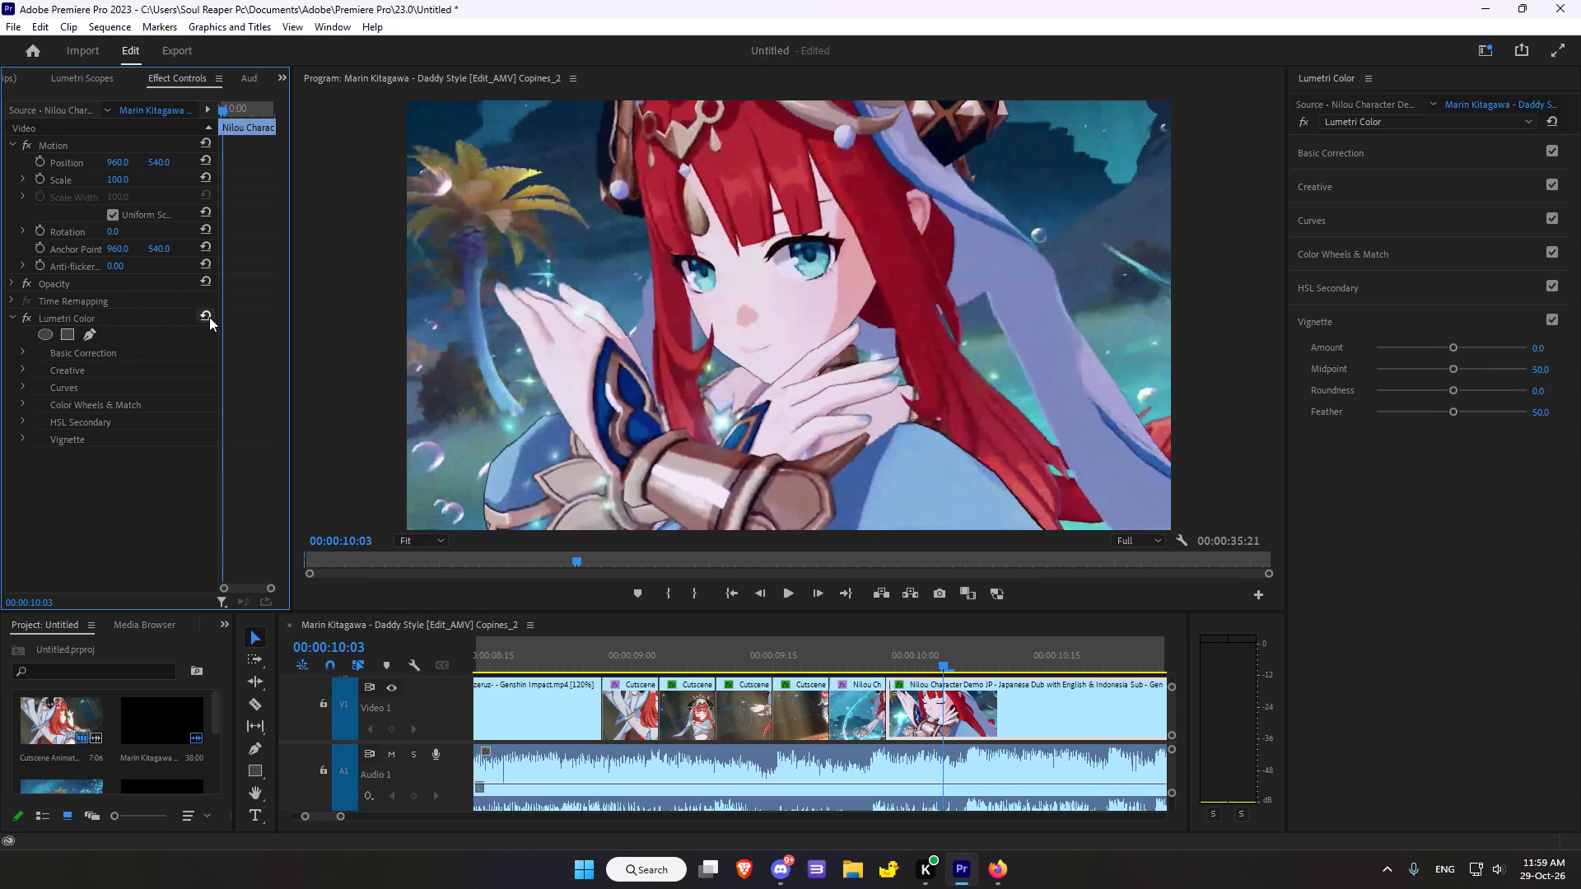
Set this clip's basic correction to Temperature 9.8, Tint -3.3 and Saturation 110.9.
double_click(1322, 158)
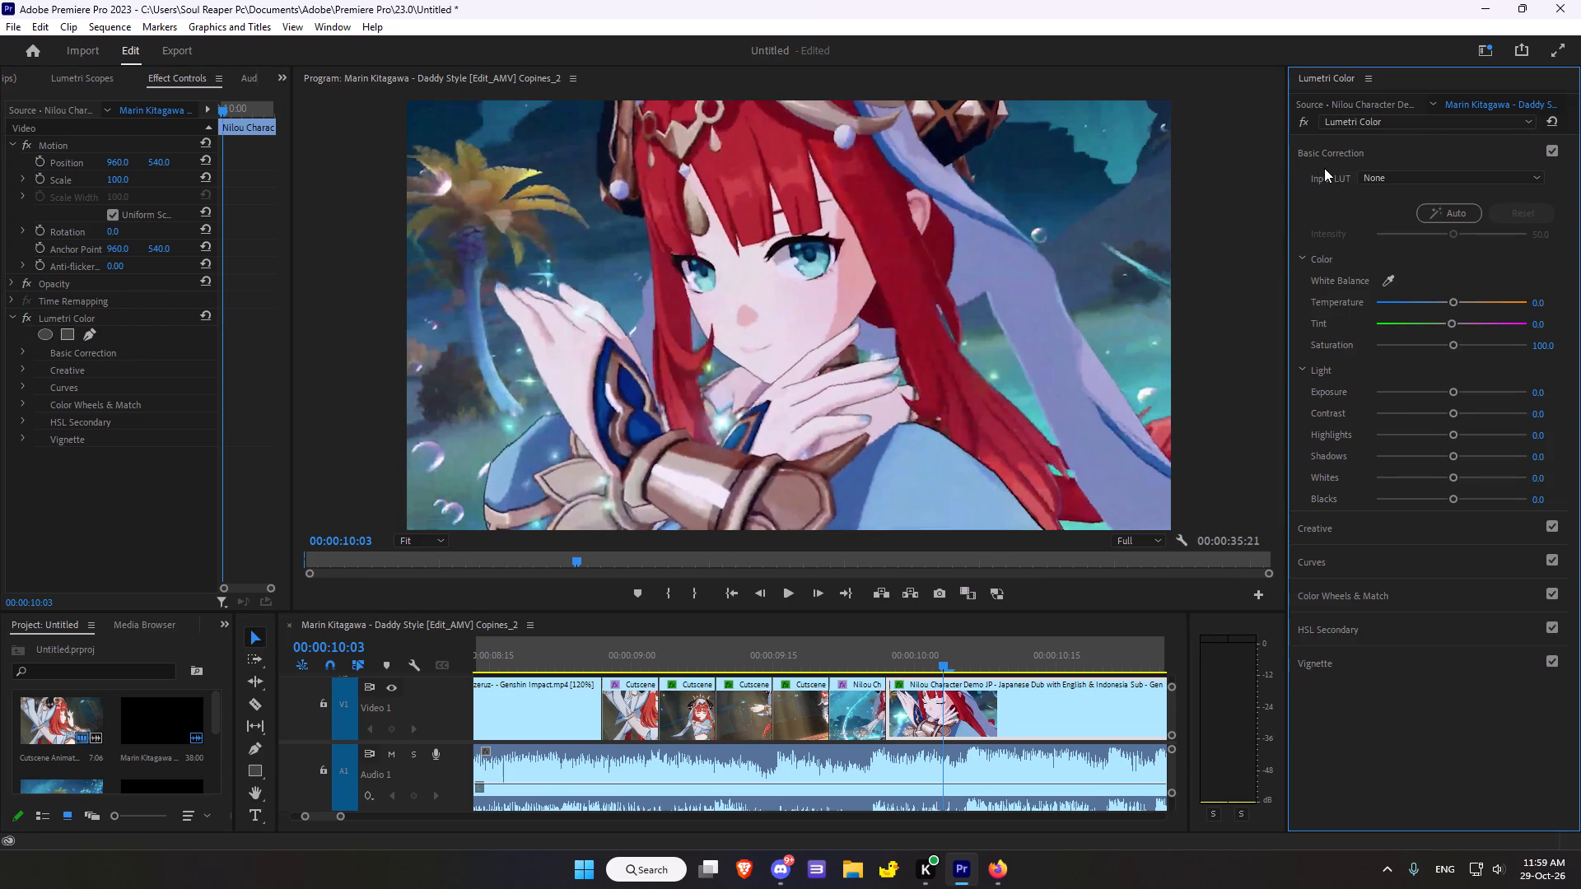
drag(1453, 299, 1434, 303)
drag(1434, 305, 1457, 295)
drag(1454, 324, 1443, 325)
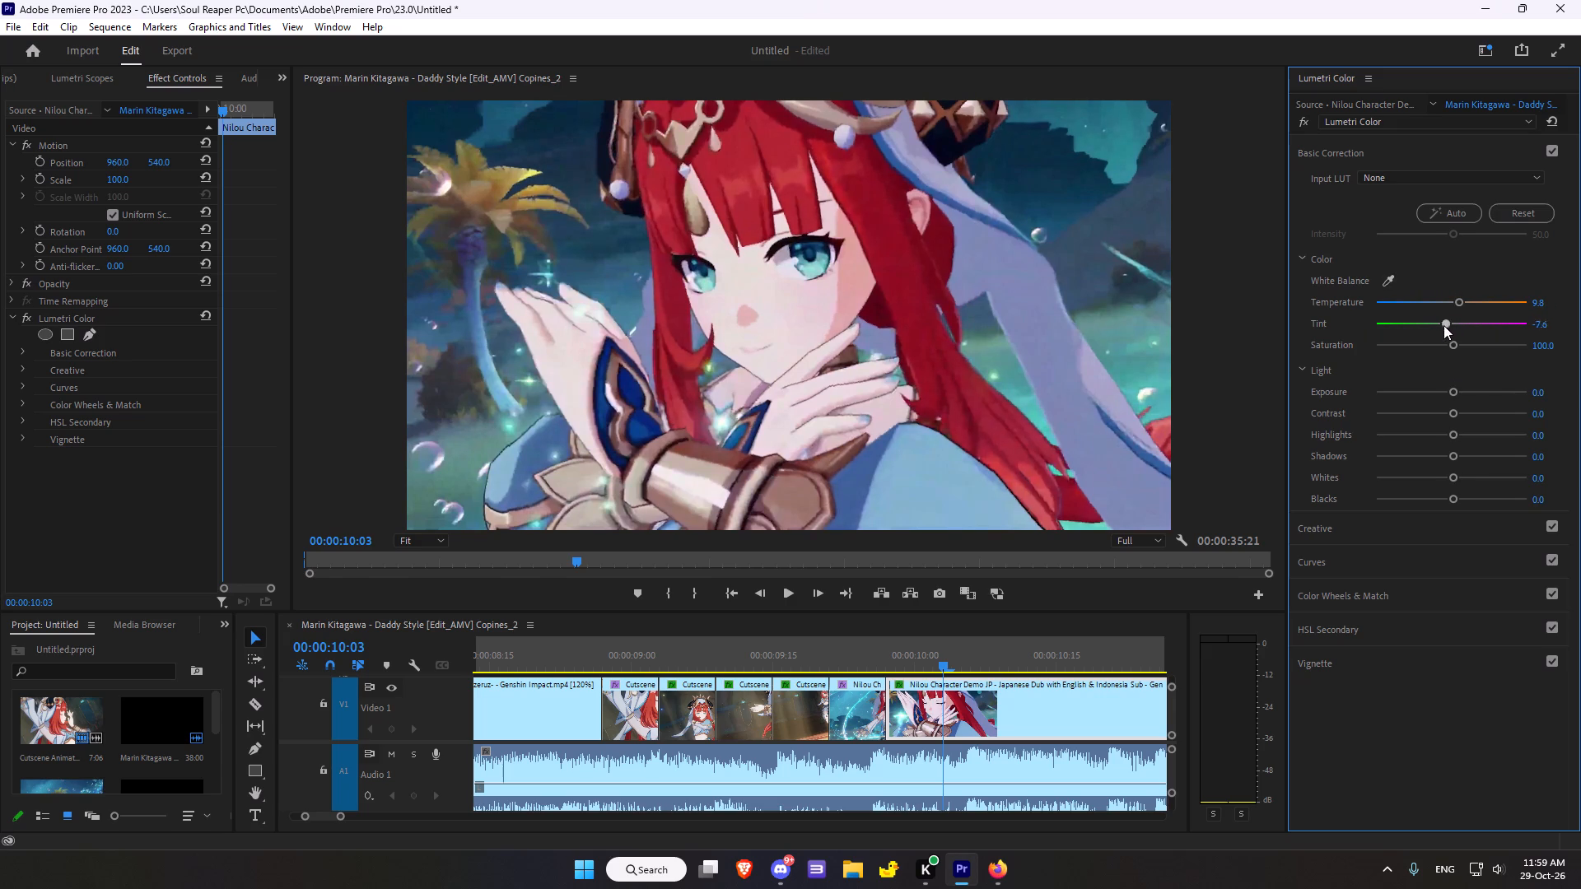
drag(1443, 325, 1442, 325)
click(1443, 328)
drag(1450, 346, 1458, 343)
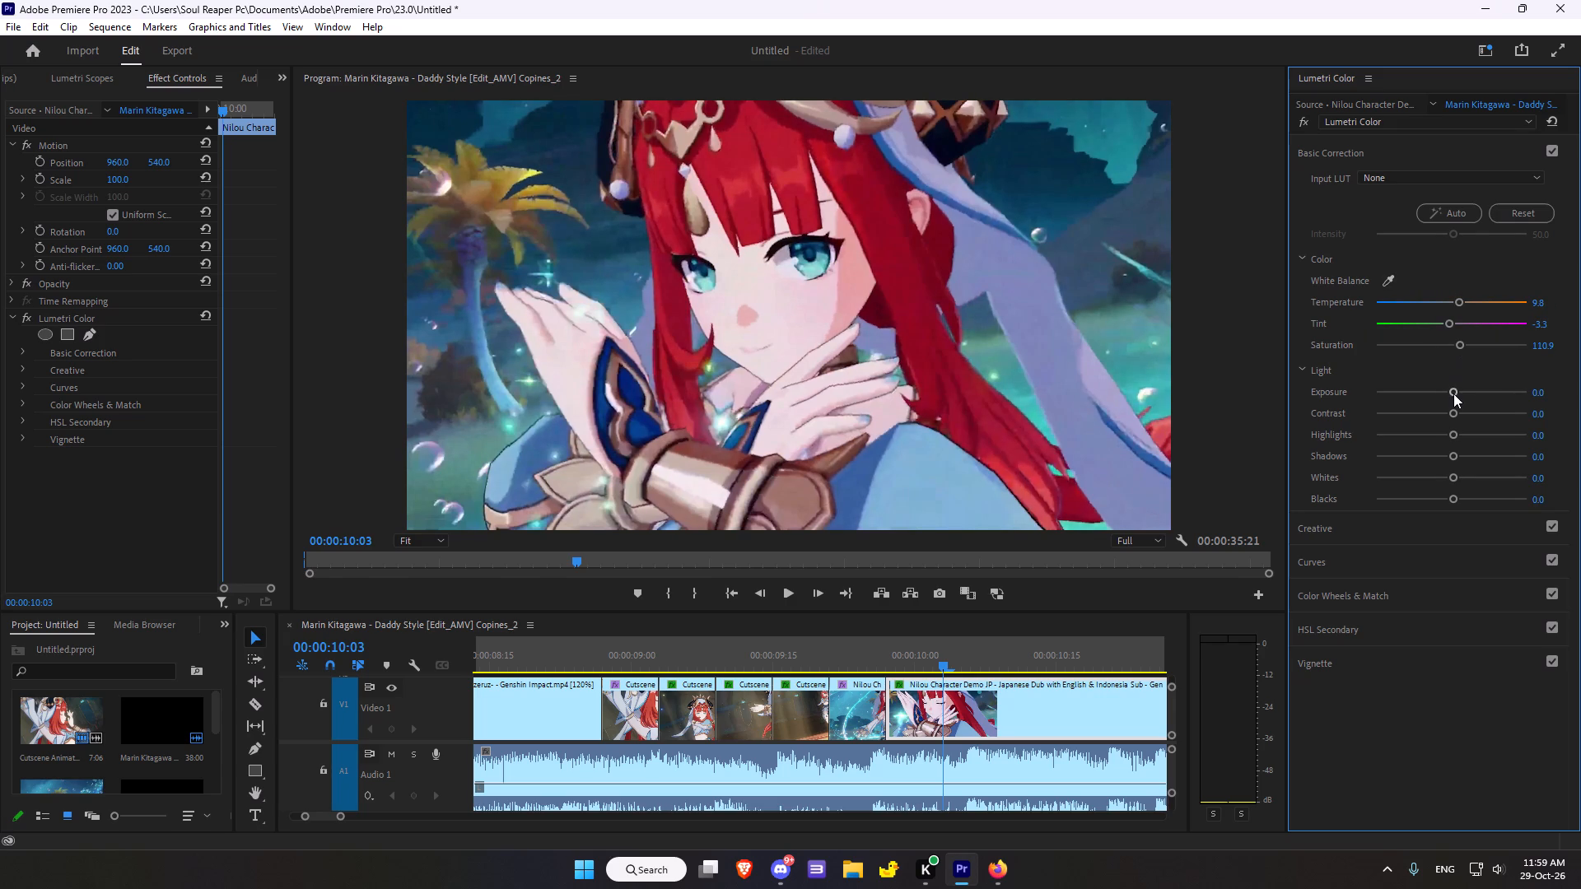
Set the clip's light correction to Exposure -0.3, Contrast 6.5, Highlights 1.1, Shadows 7.6, Whites 1.1 and Blacks 16.3.
drag(1453, 393, 1446, 393)
click(1455, 412)
click(1453, 436)
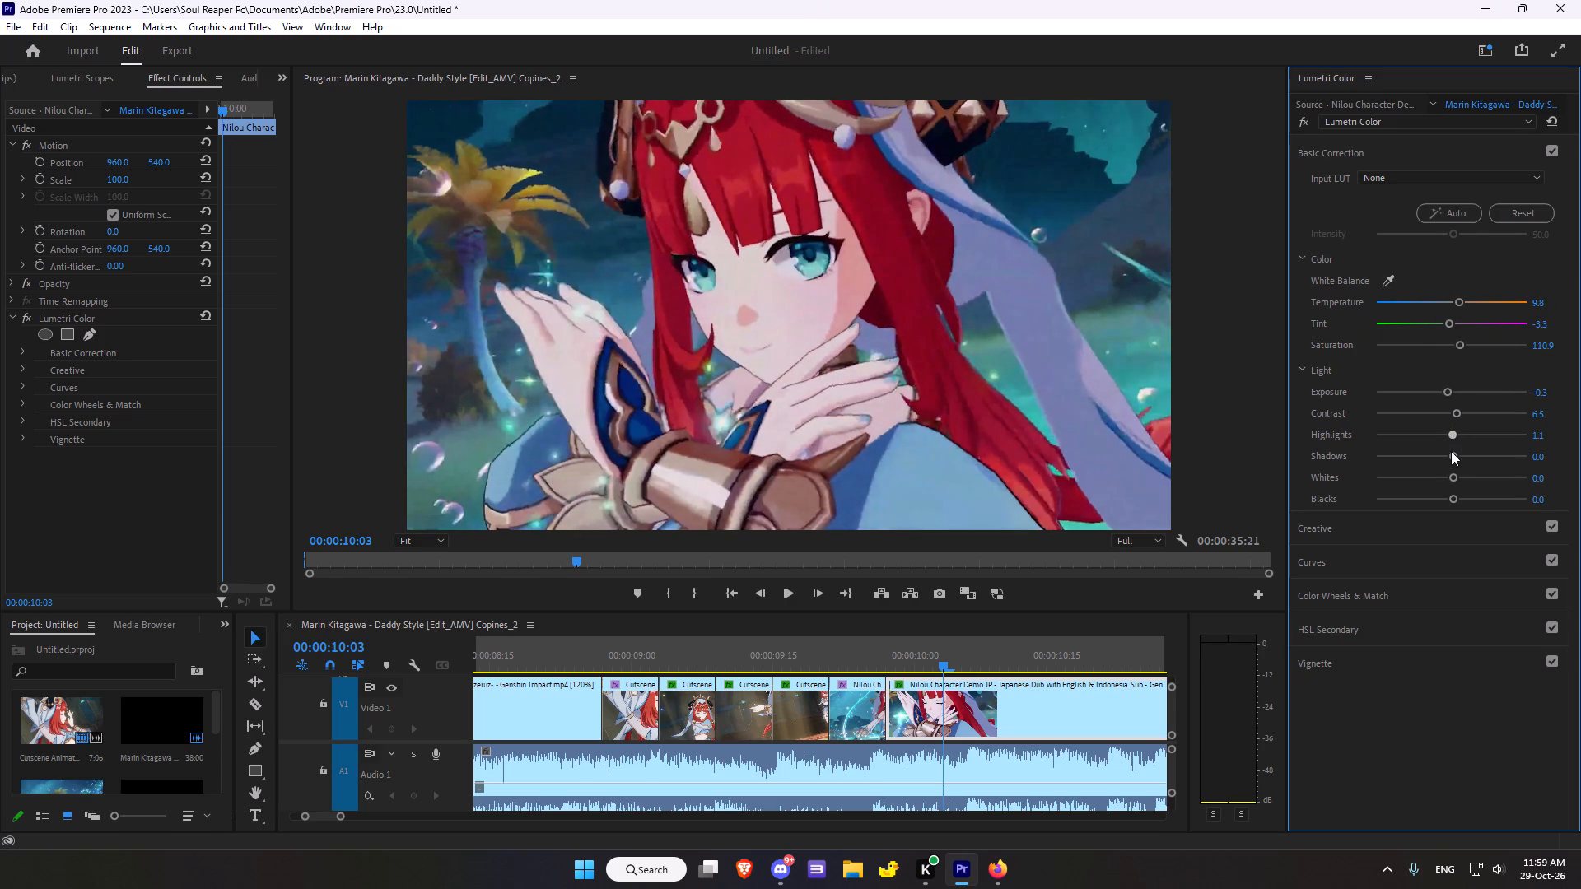
click(1453, 456)
click(1457, 482)
click(1456, 500)
Nudge the Creative Shadow Tint slightly toward cyan-blue and the Highlight Tint slightly toward blue.
scroll(1054, 696, down, 11)
click(1329, 531)
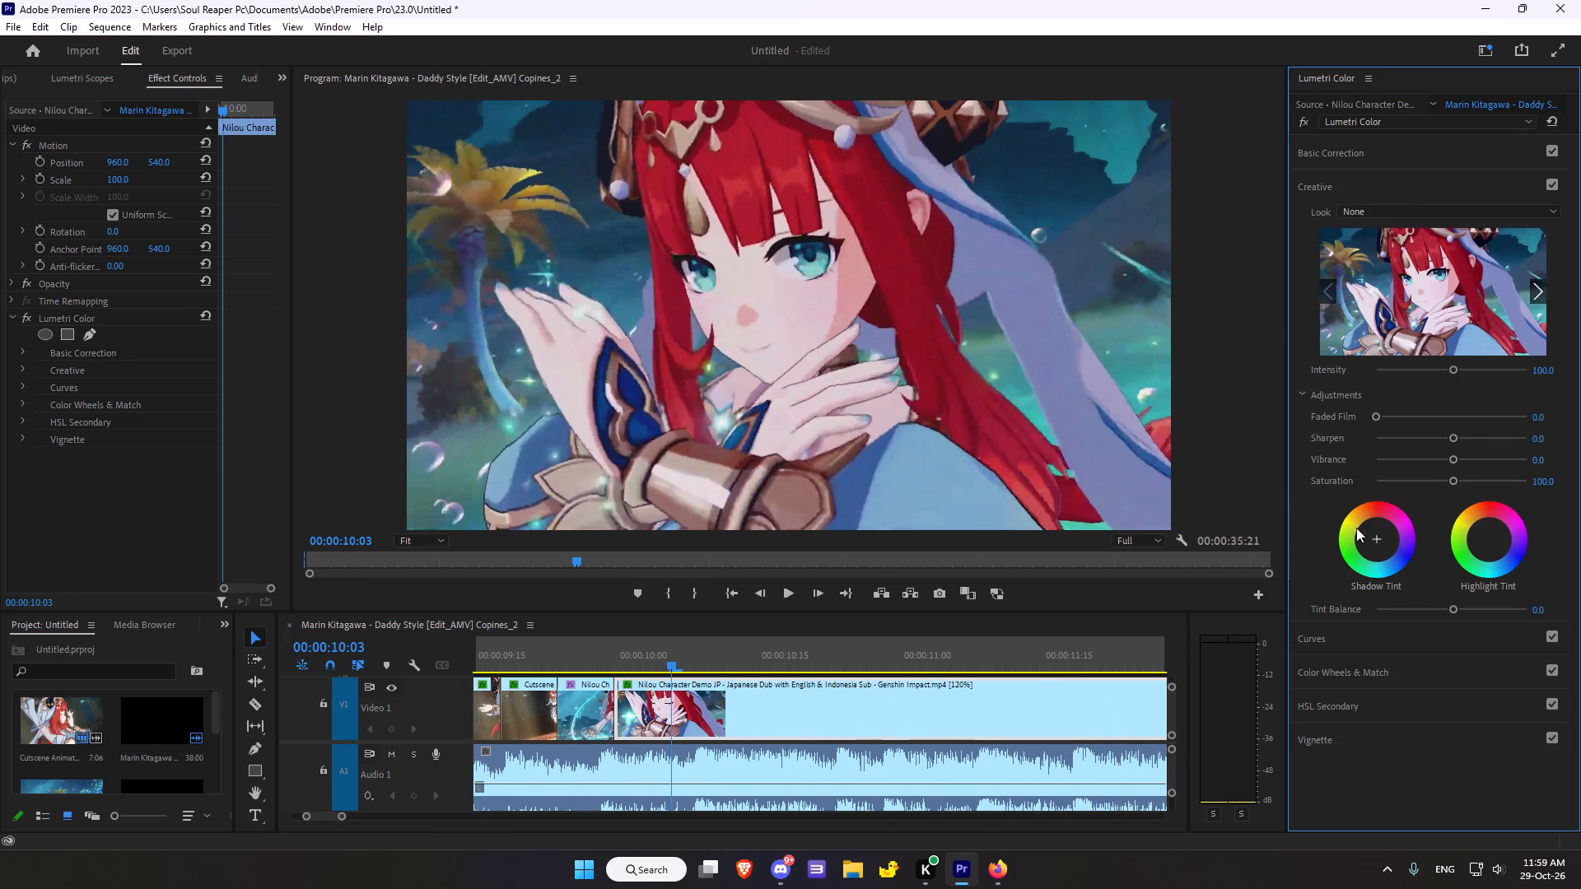
drag(1377, 538, 1412, 621)
drag(1412, 621, 1419, 638)
drag(1483, 537, 1545, 575)
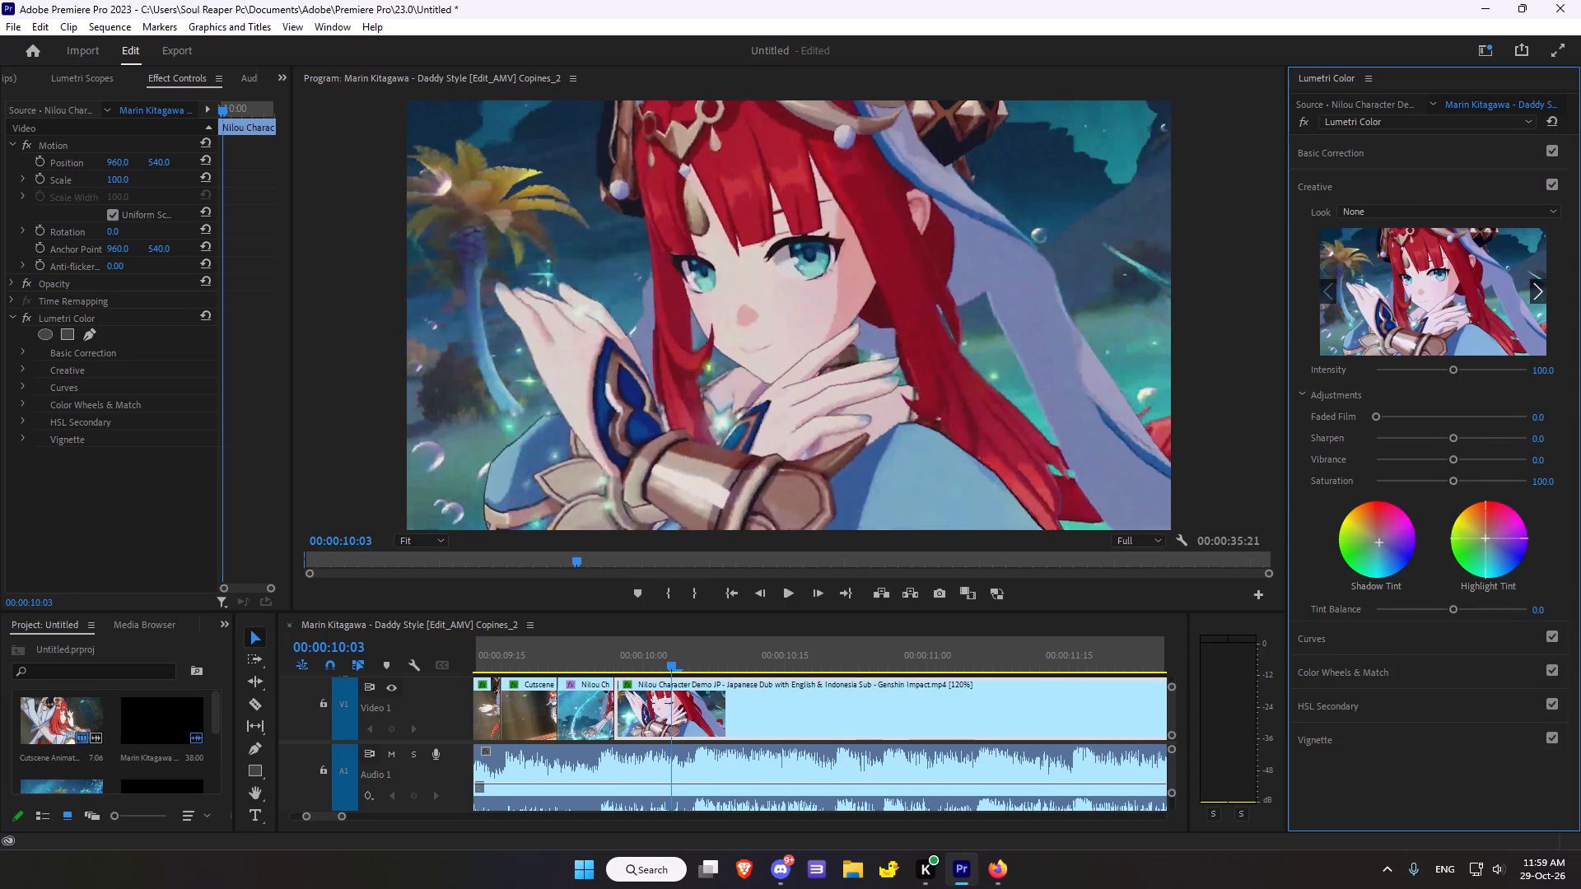
drag(1545, 575, 1552, 584)
Add points along the white RGB curve through the highlights and midtones, and raise the lower midtones slightly.
click(1355, 630)
scroll(1363, 579, down, 6)
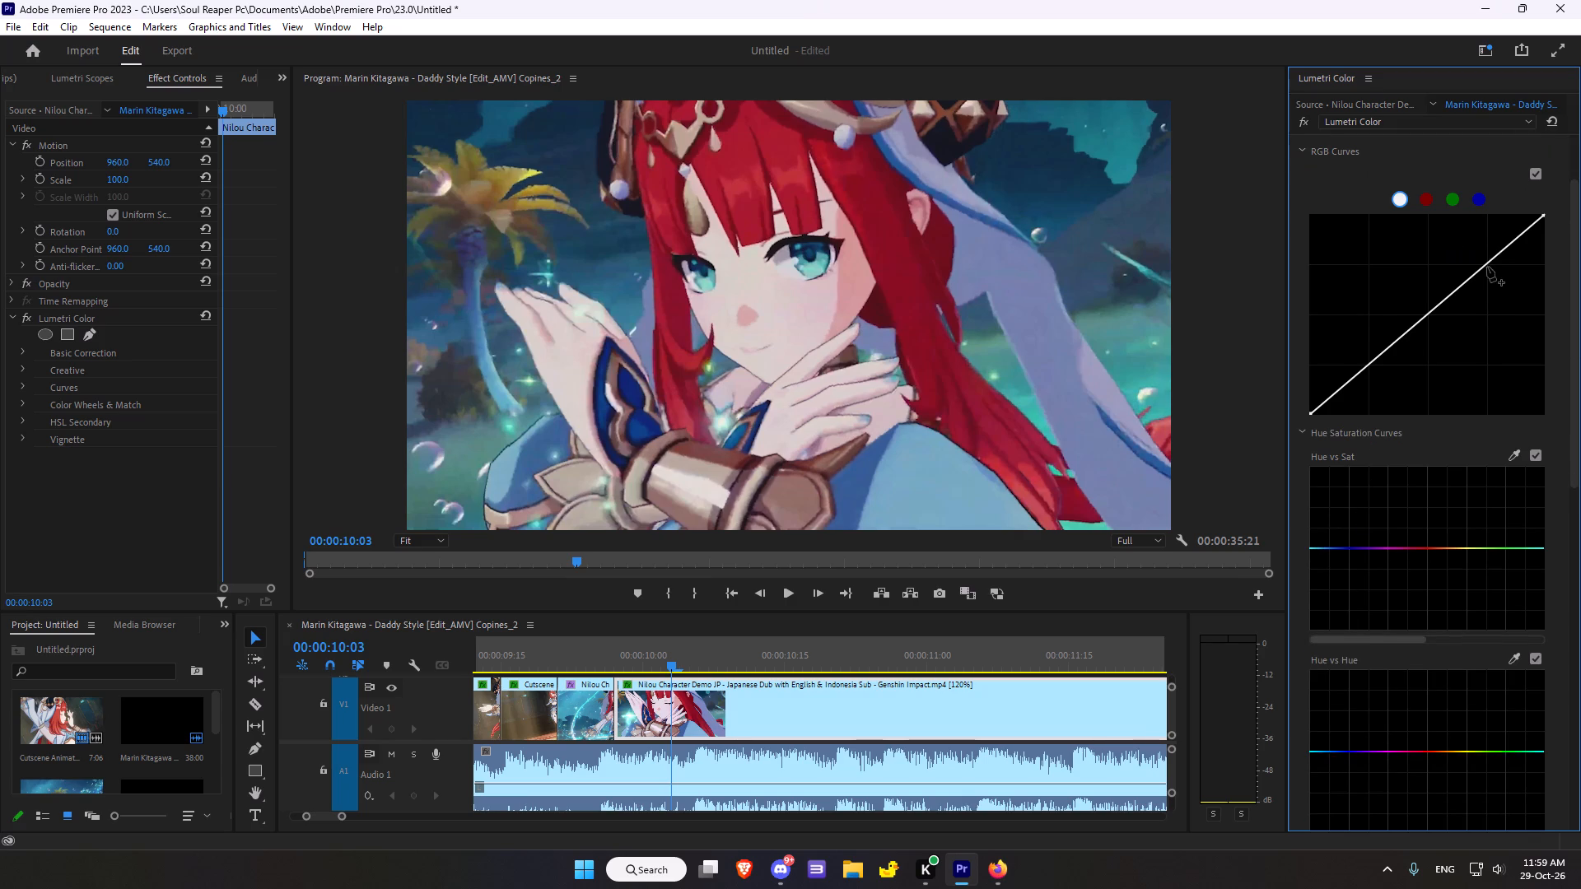
click(1492, 257)
click(1459, 280)
click(1444, 292)
click(1450, 292)
click(1408, 325)
drag(1380, 354, 1387, 345)
click(1415, 330)
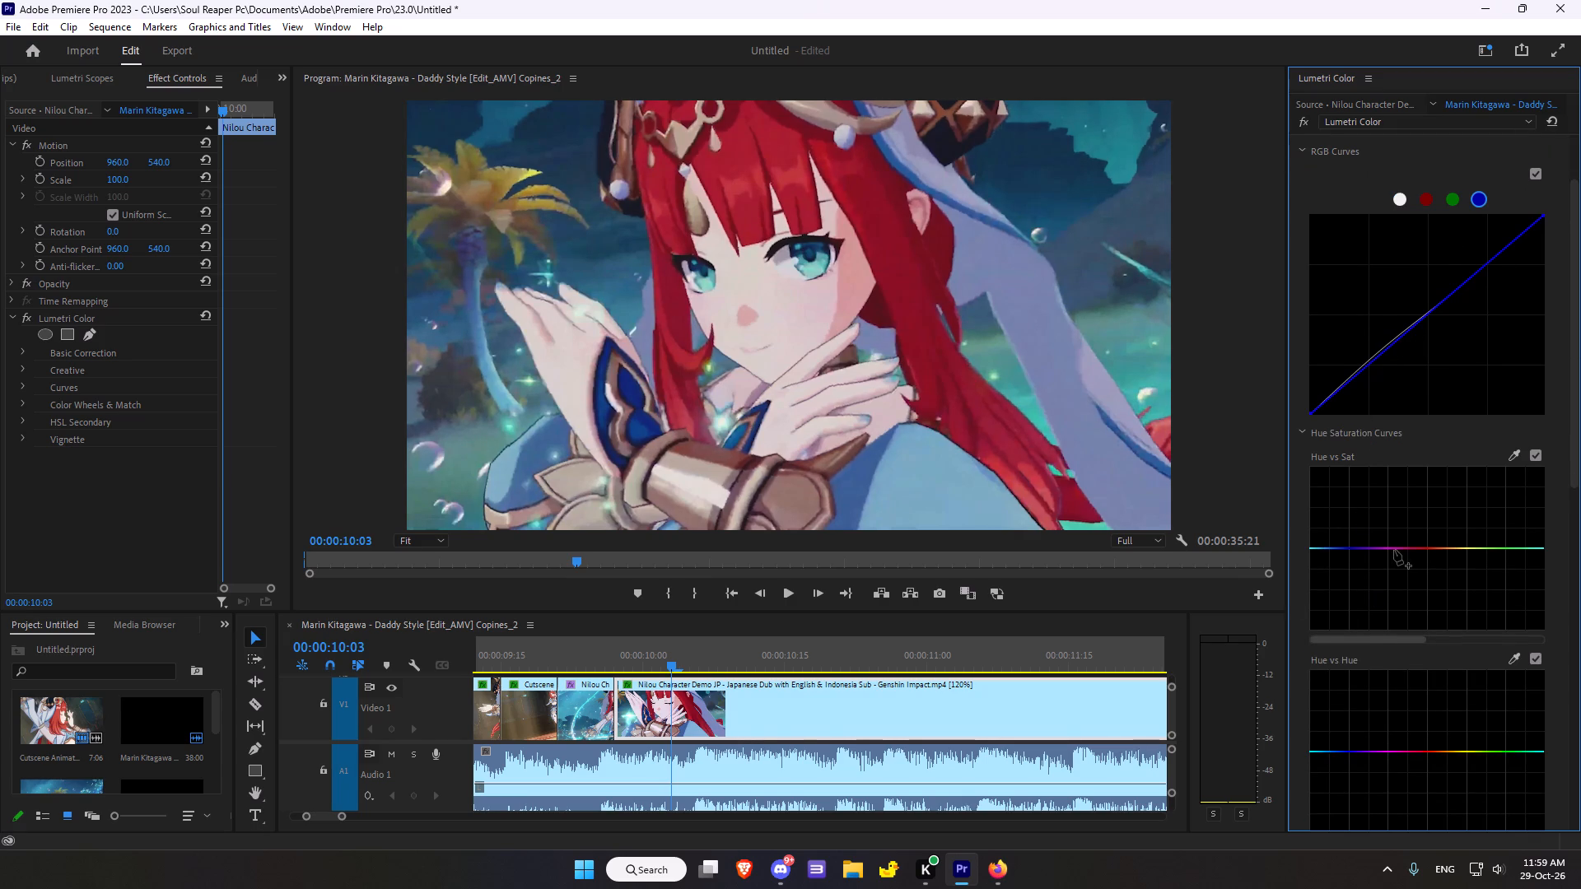
Sample Nilou's teal eye colour for the Hue vs Sat curve and raise that hue's saturation to the maximum.
scroll(1394, 547, down, 2)
click(1518, 426)
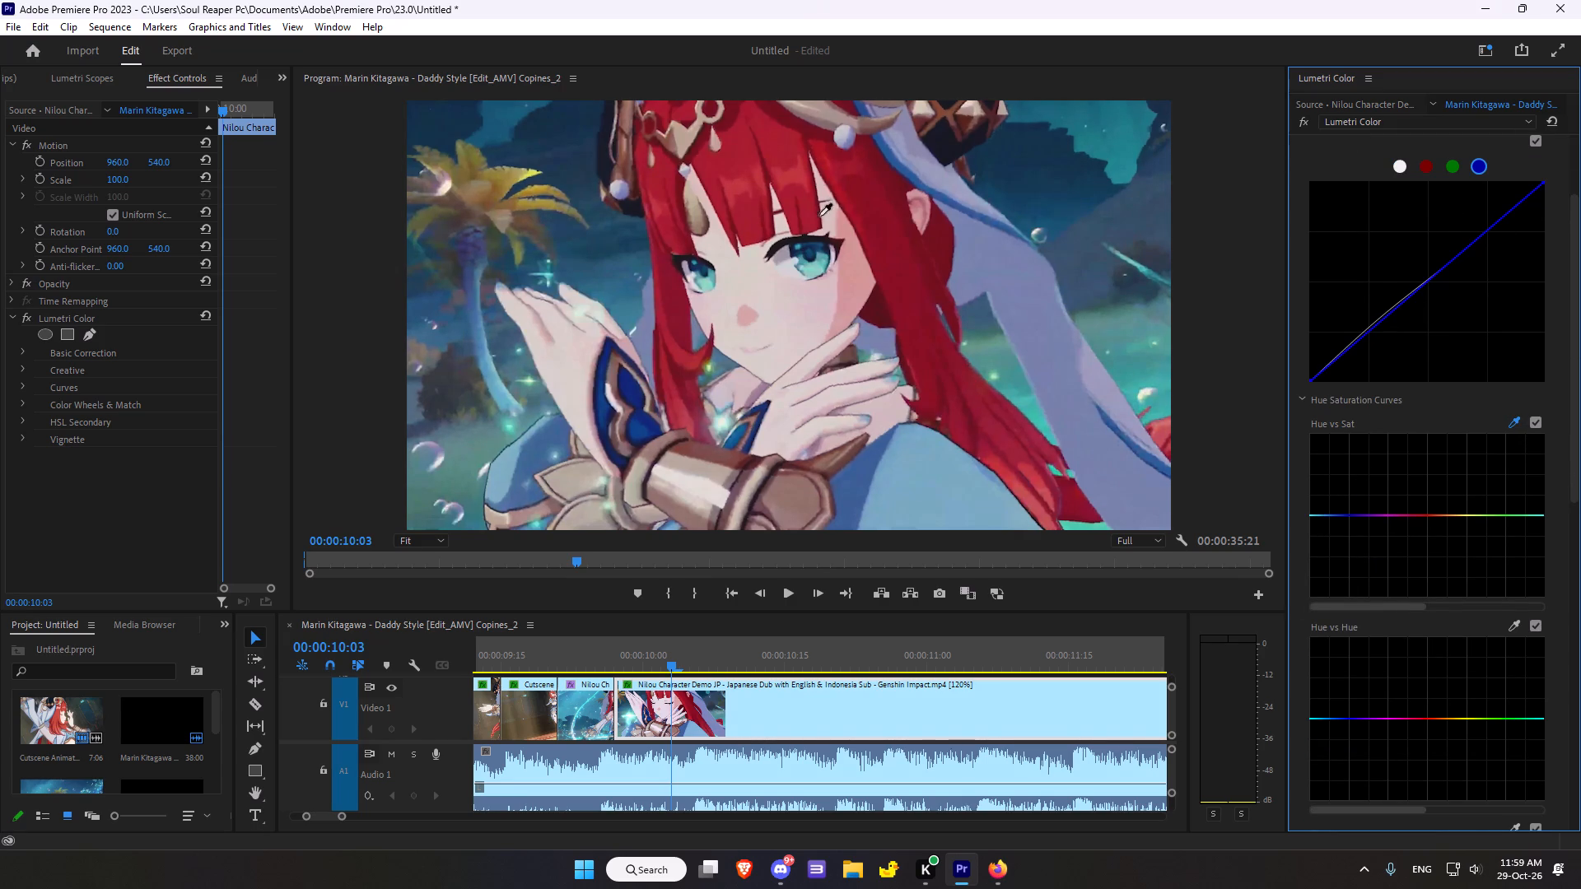
click(819, 267)
drag(1537, 513, 1538, 494)
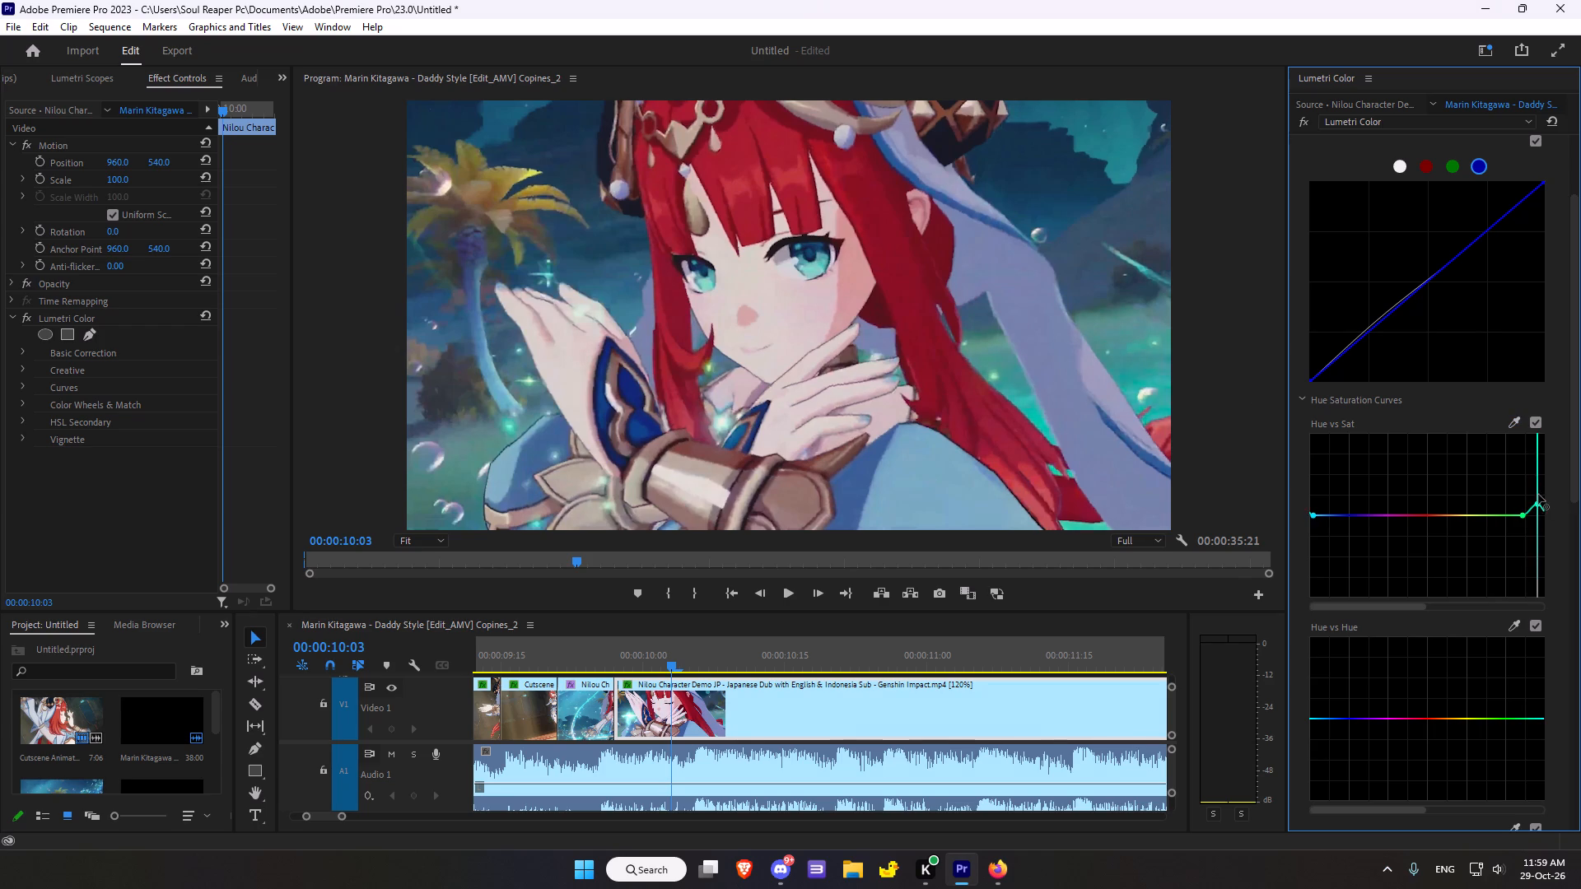
drag(1538, 494, 1541, 431)
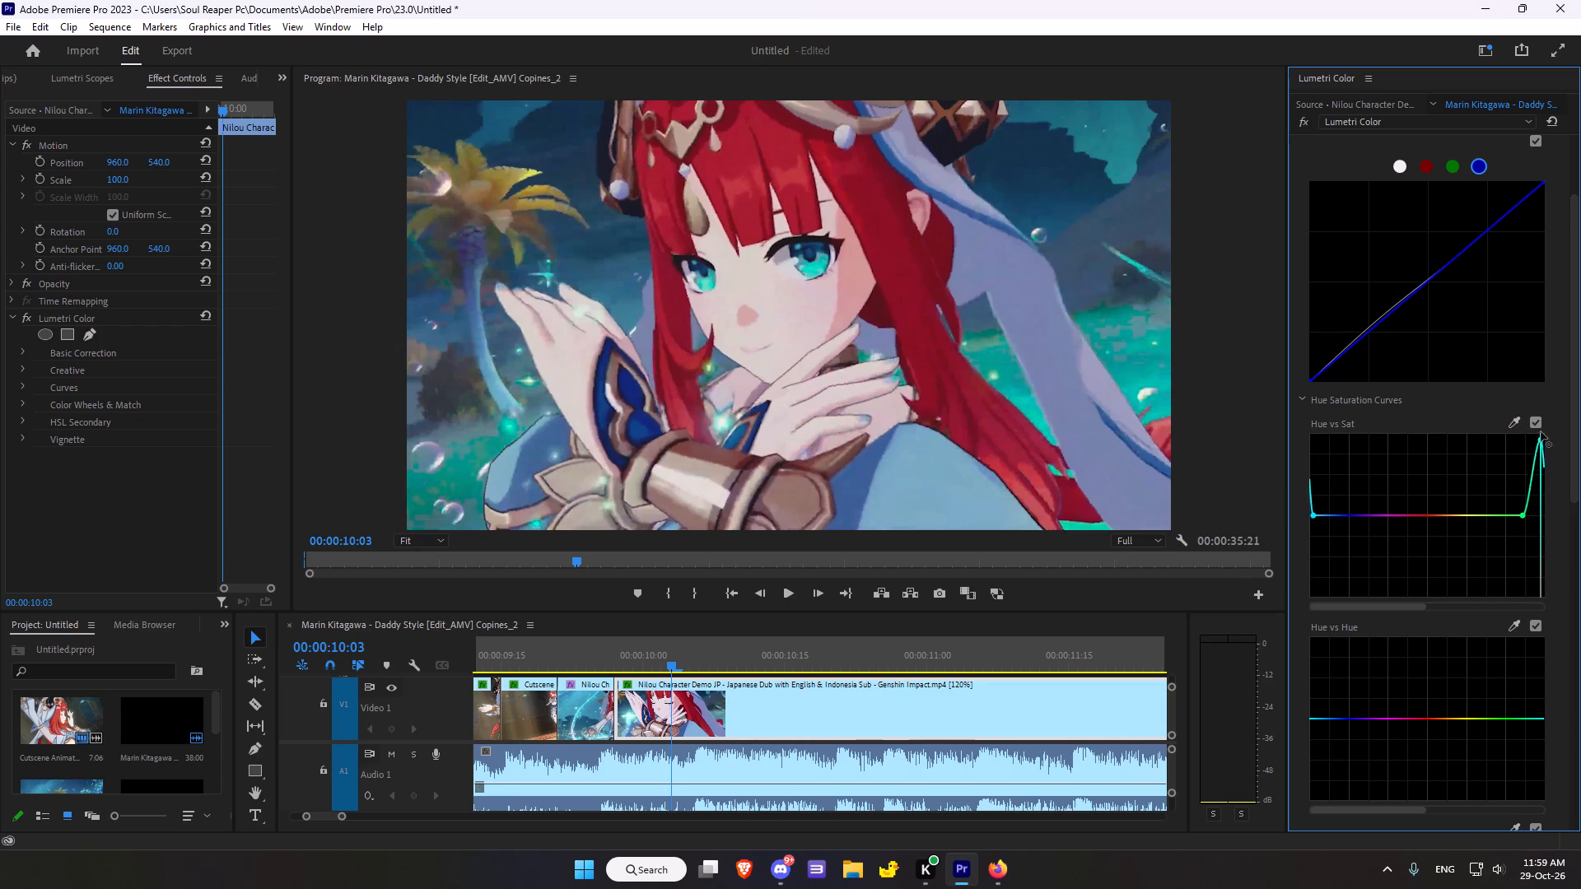
drag(1541, 431, 1541, 428)
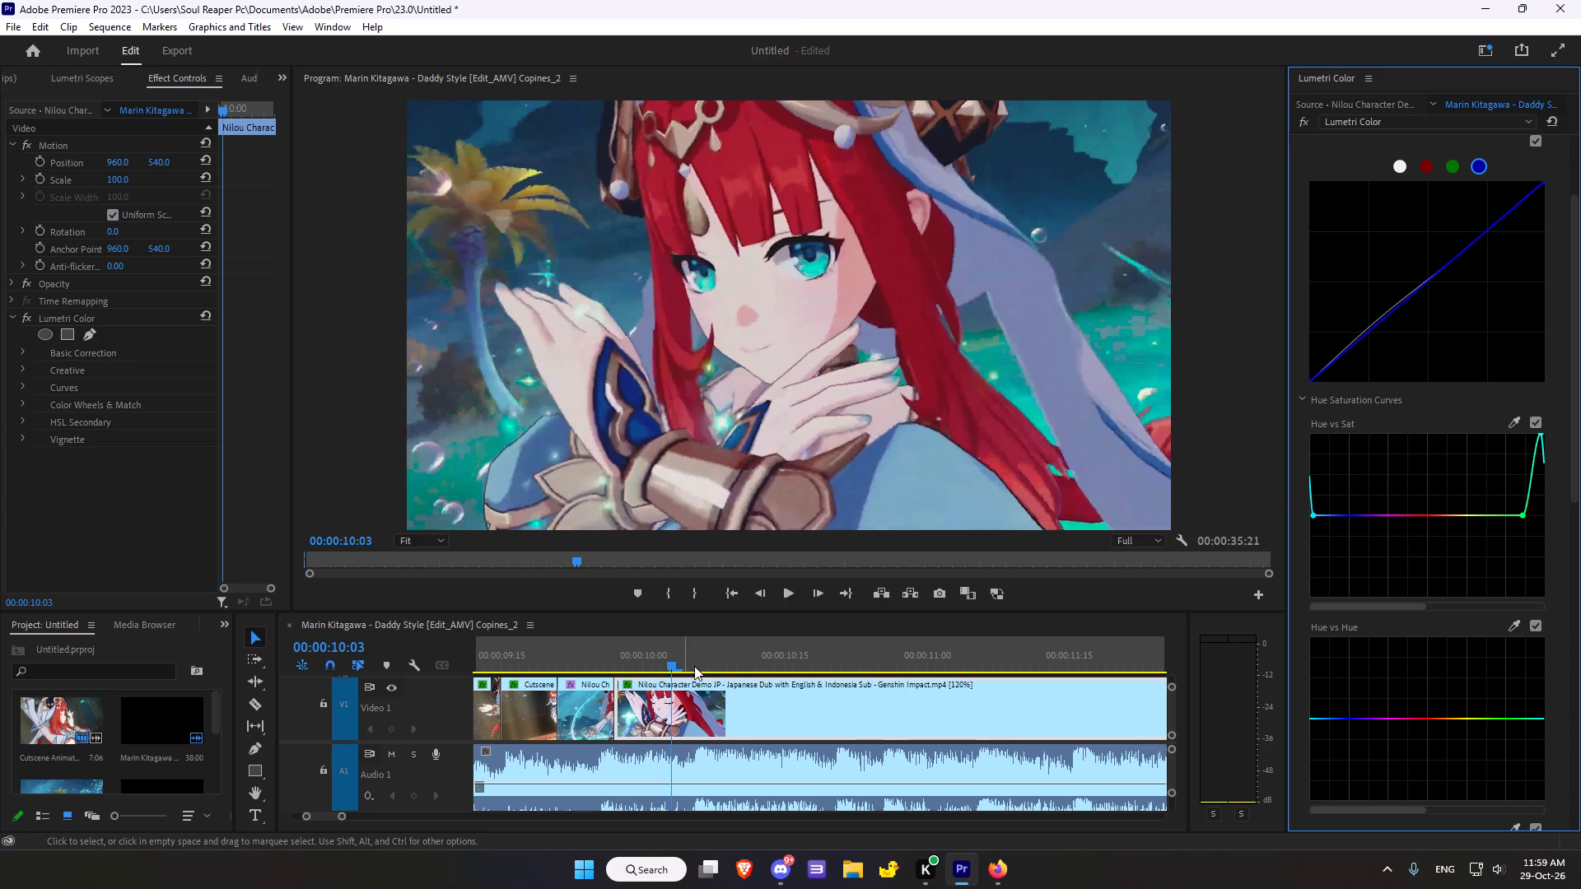
Check the clip at 00:00:11:07 and add a vignette with Amount -1.4, Midpoint 58.2, Roundness -19.6 and Feather 58.7.
drag(674, 665, 996, 682)
scroll(998, 673, down, 17)
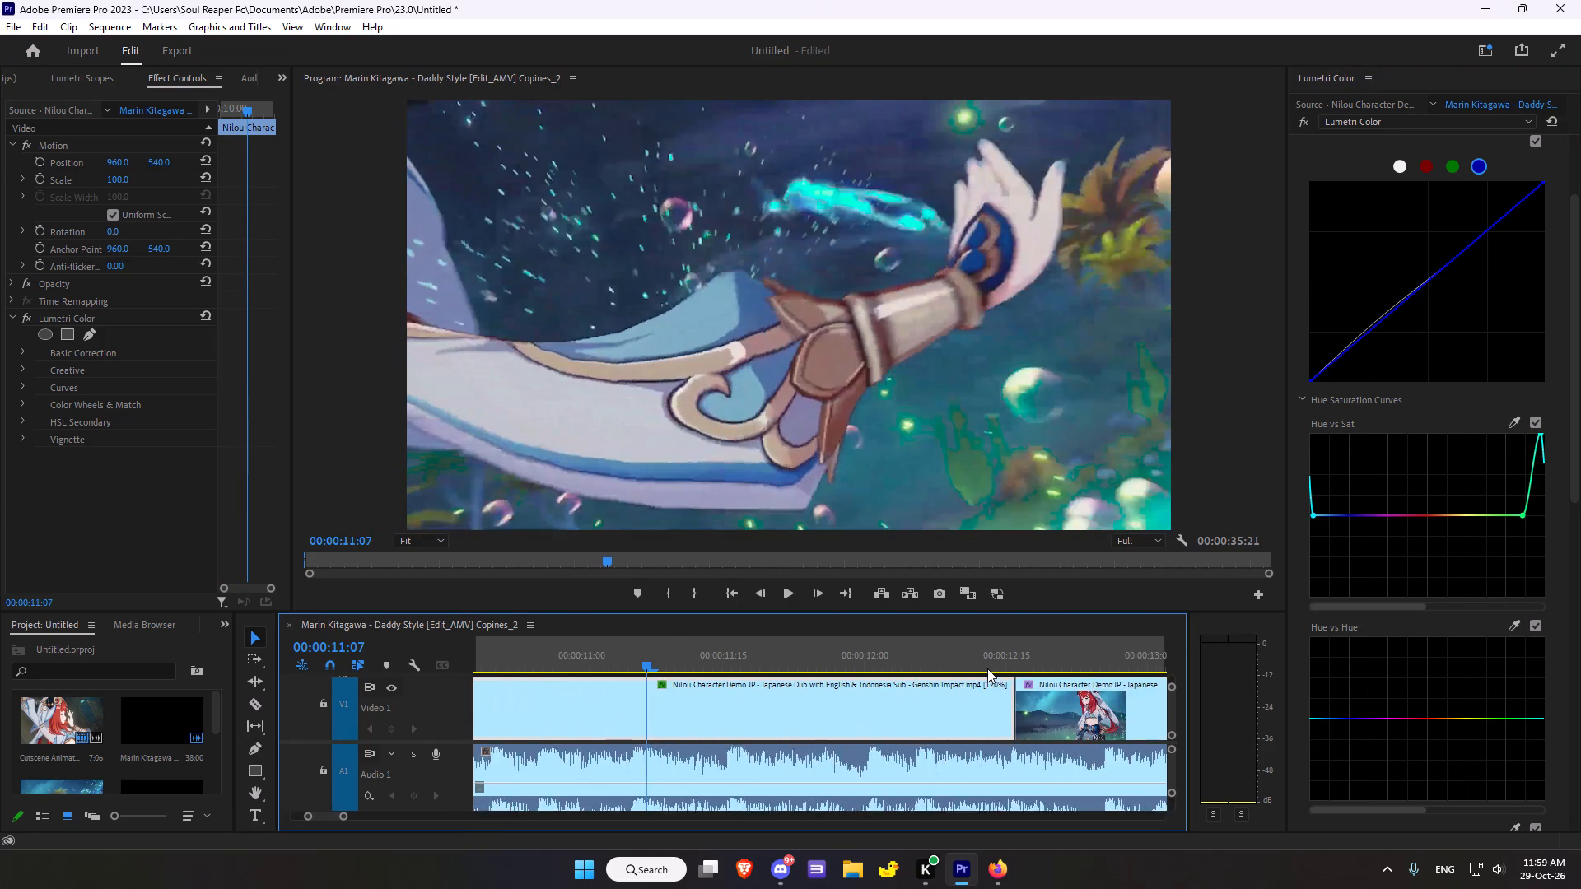
scroll(987, 668, down, 3)
scroll(1552, 651, down, 20)
scroll(1552, 651, down, 20)
scroll(1552, 651, down, 6)
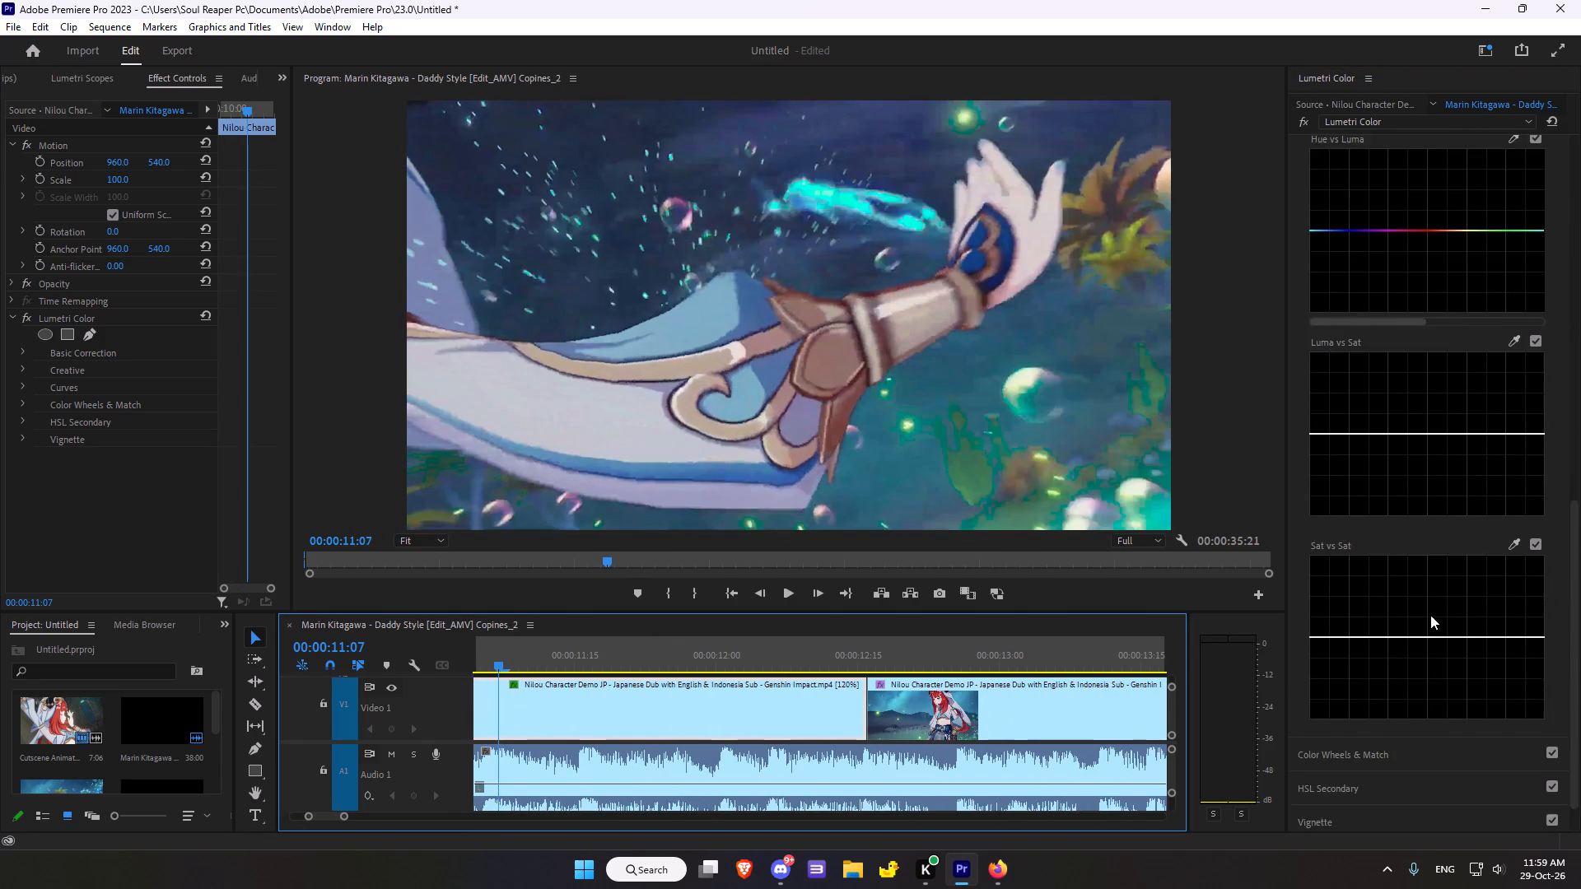
scroll(1430, 615, down, 10)
click(1325, 777)
click(1324, 770)
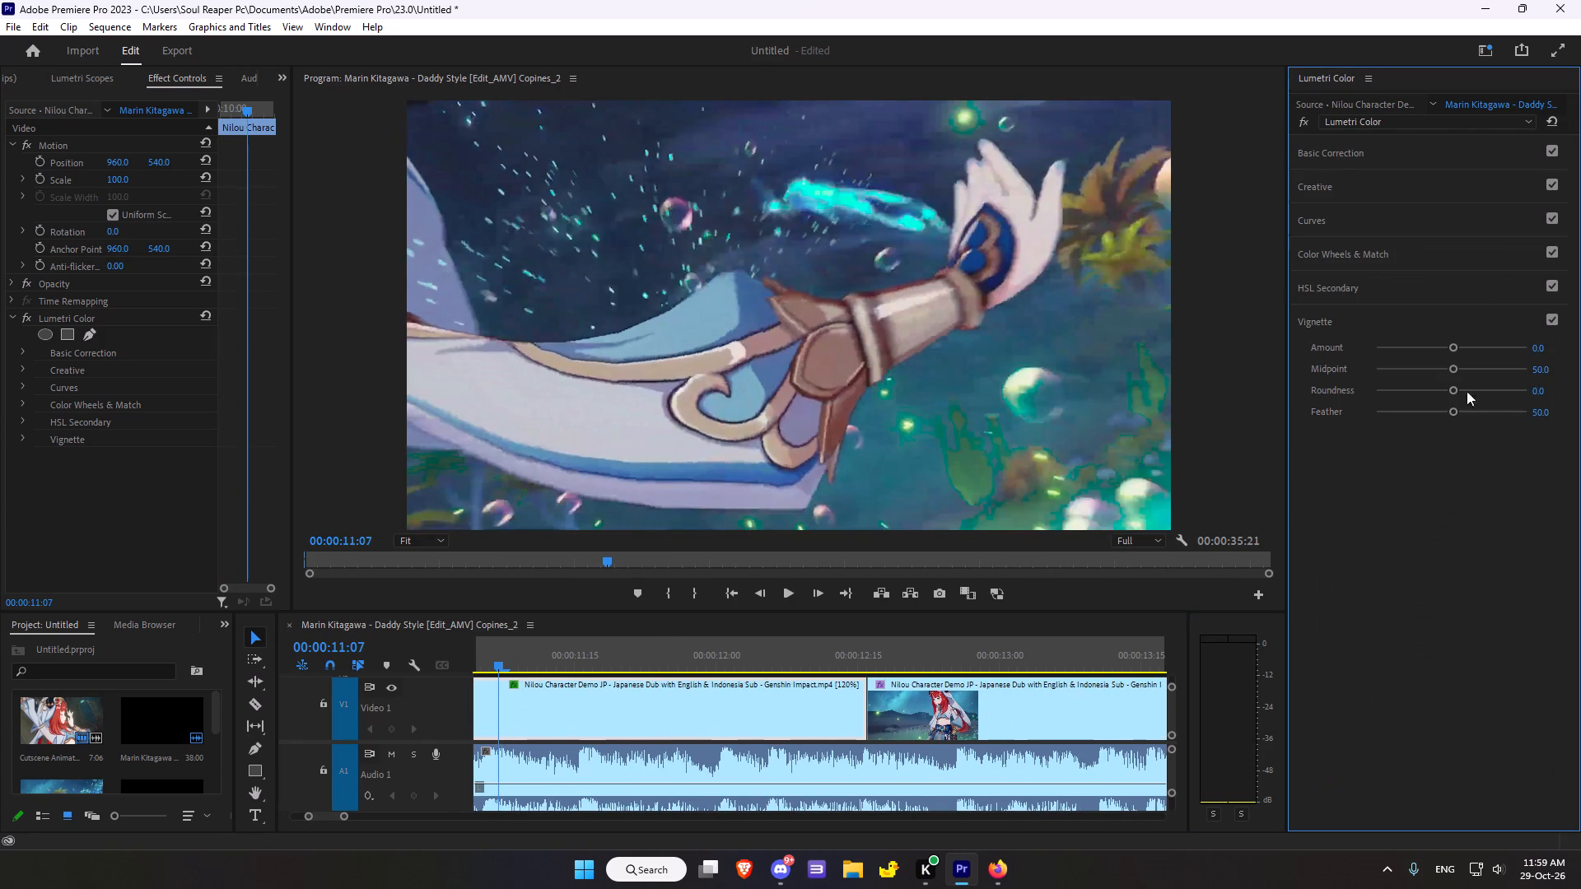
drag(1453, 341, 1415, 343)
drag(1452, 362, 1462, 361)
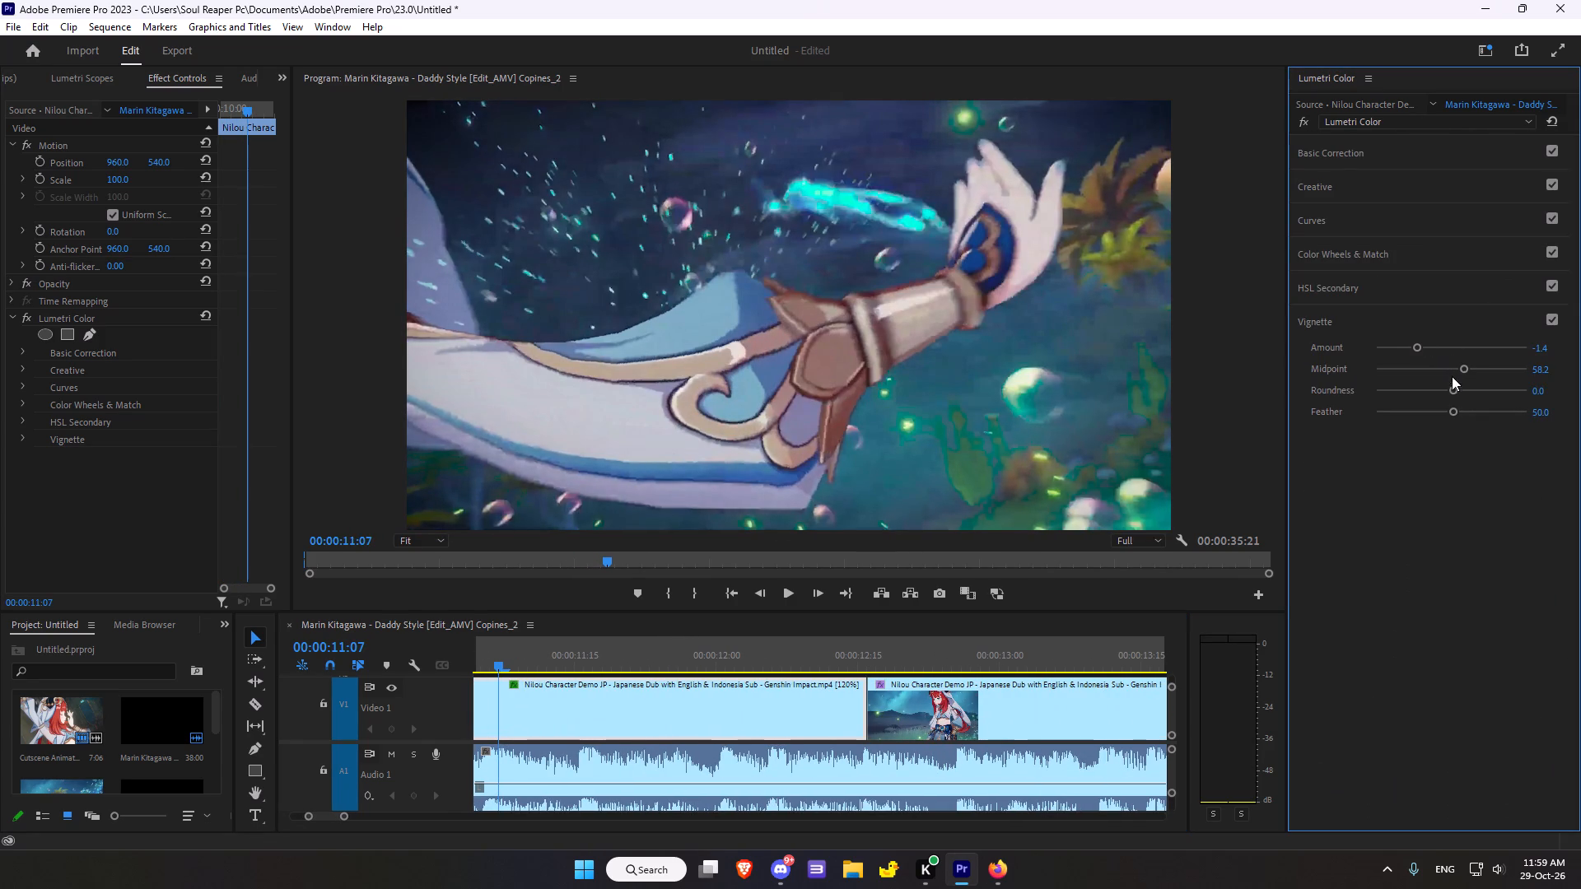
drag(1452, 379, 1442, 386)
drag(1448, 393, 1435, 396)
click(1457, 411)
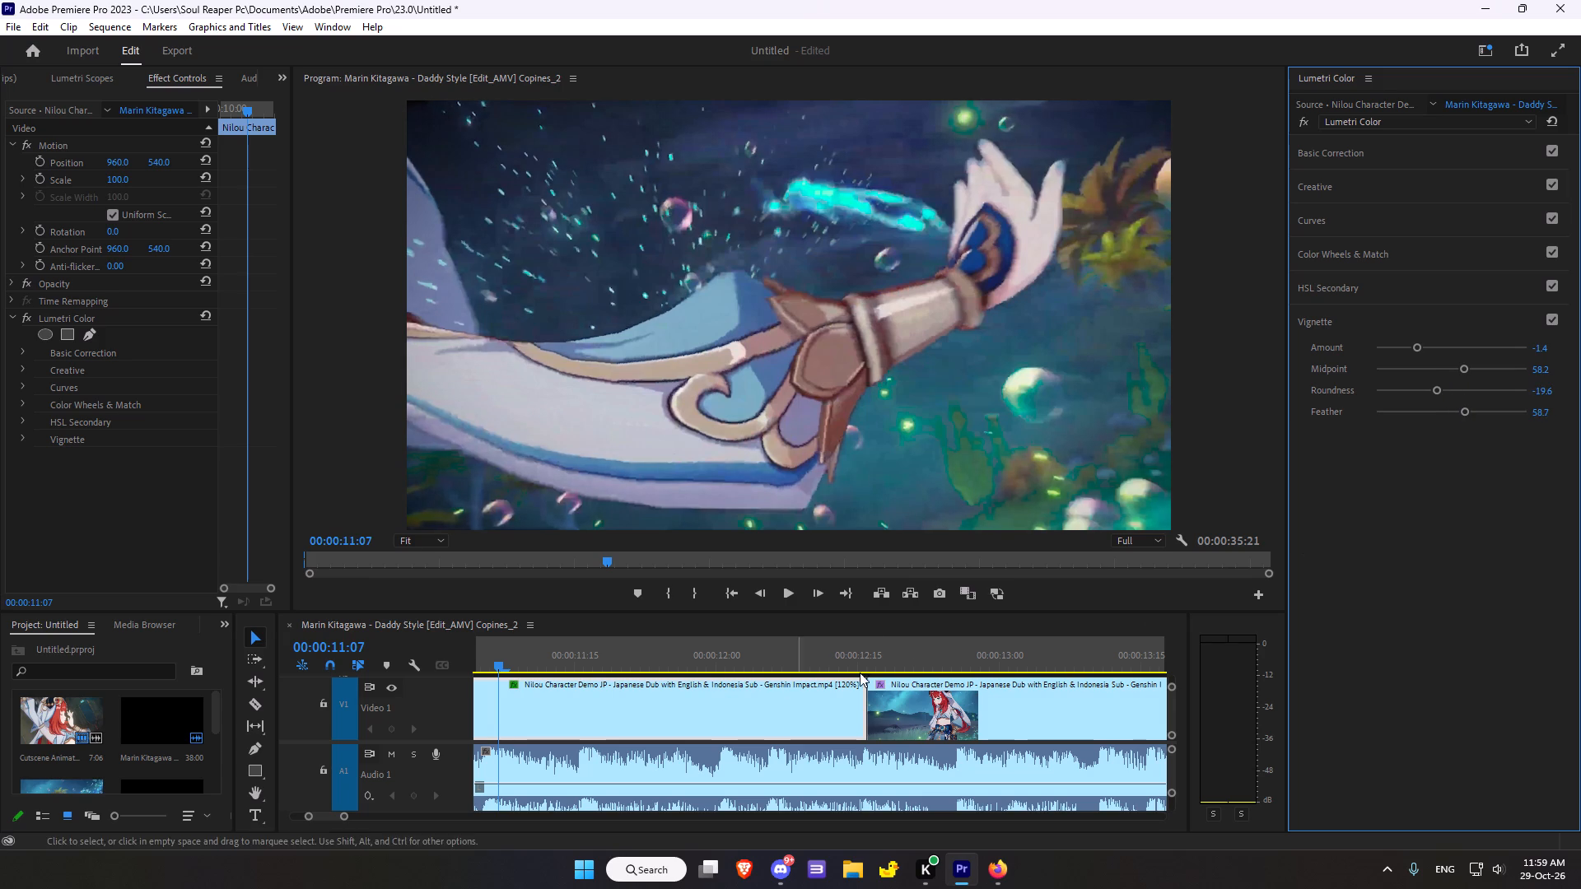
Go to the following Nilou Character Demo clip at 00:00:12:21.
click(912, 657)
Lower the system volume slightly.
click(1493, 863)
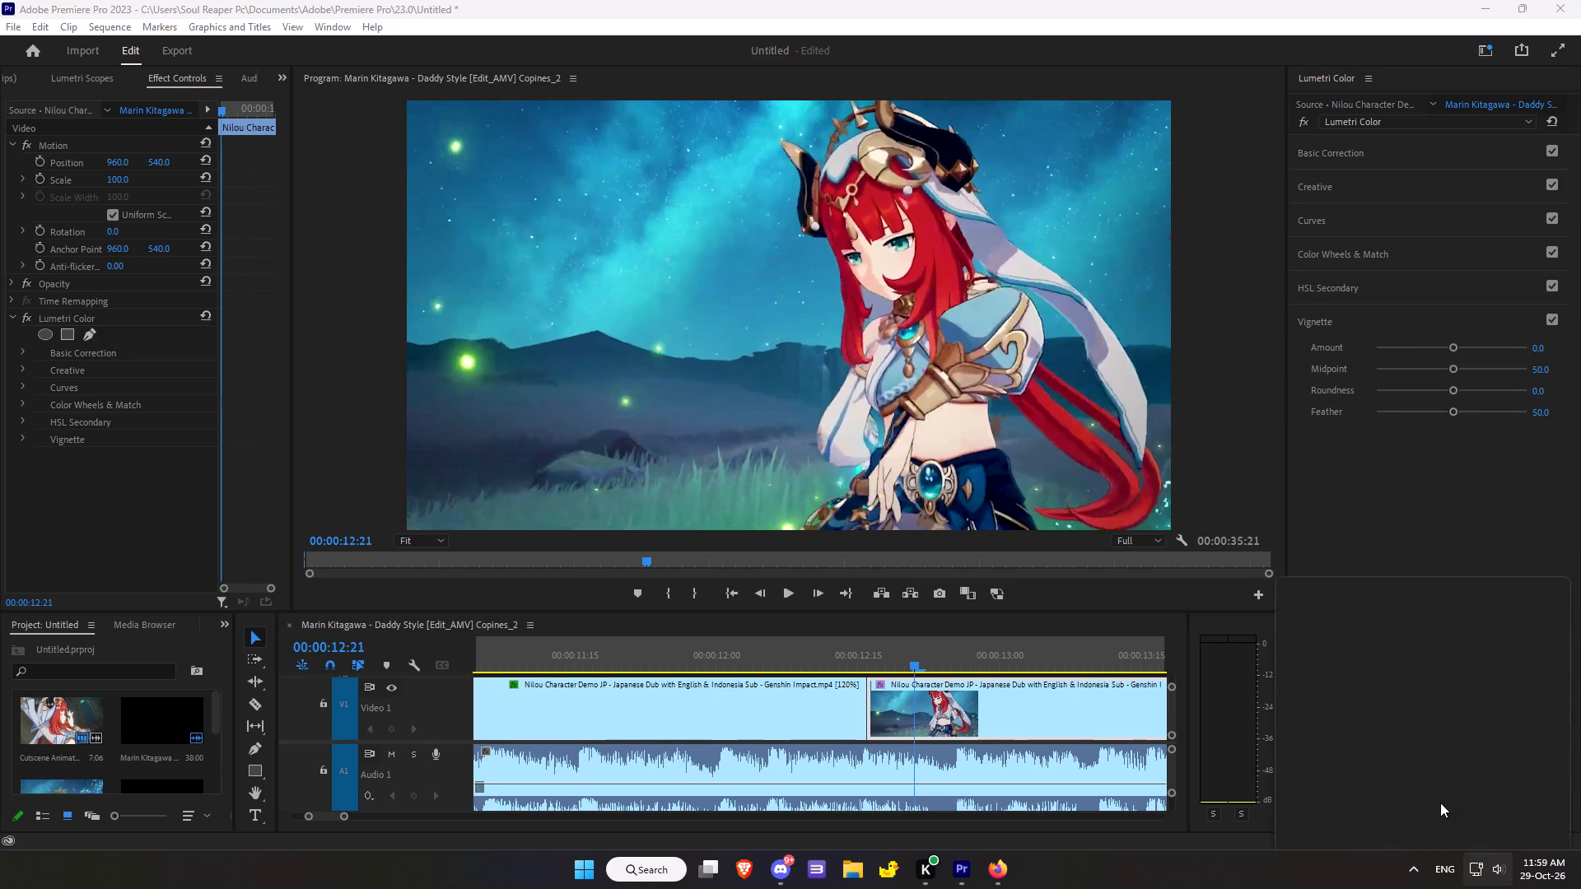
drag(1347, 771, 1333, 770)
click(1098, 609)
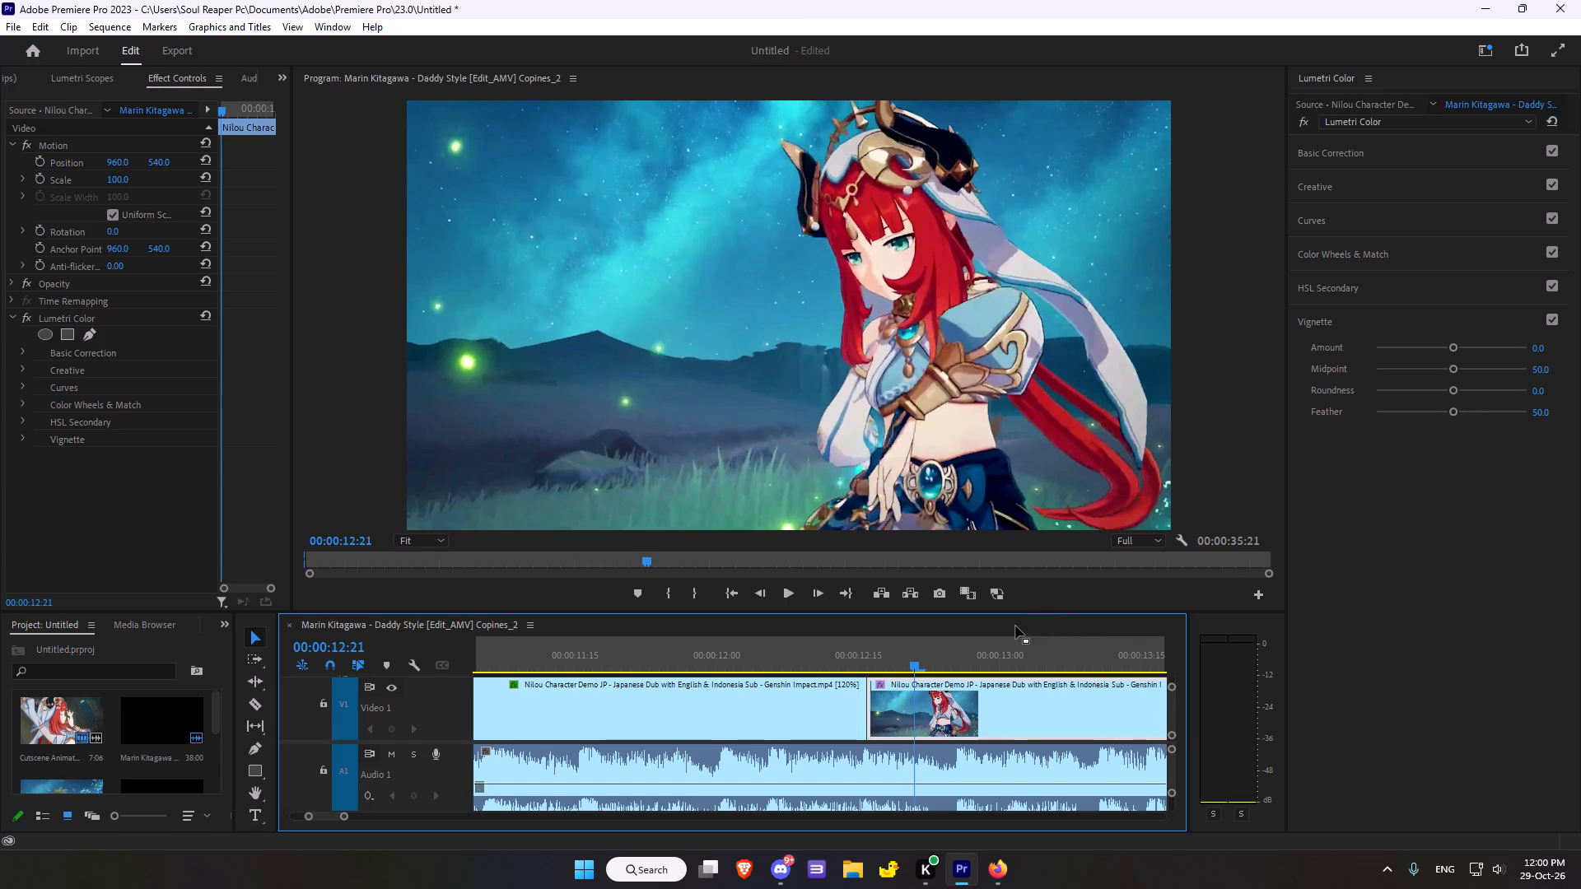
Scrub through this clip past 00:00:13:17 to 00:00:14:01 and return to 00:00:12:25.
scroll(993, 654, down, 13)
click(839, 660)
click(883, 660)
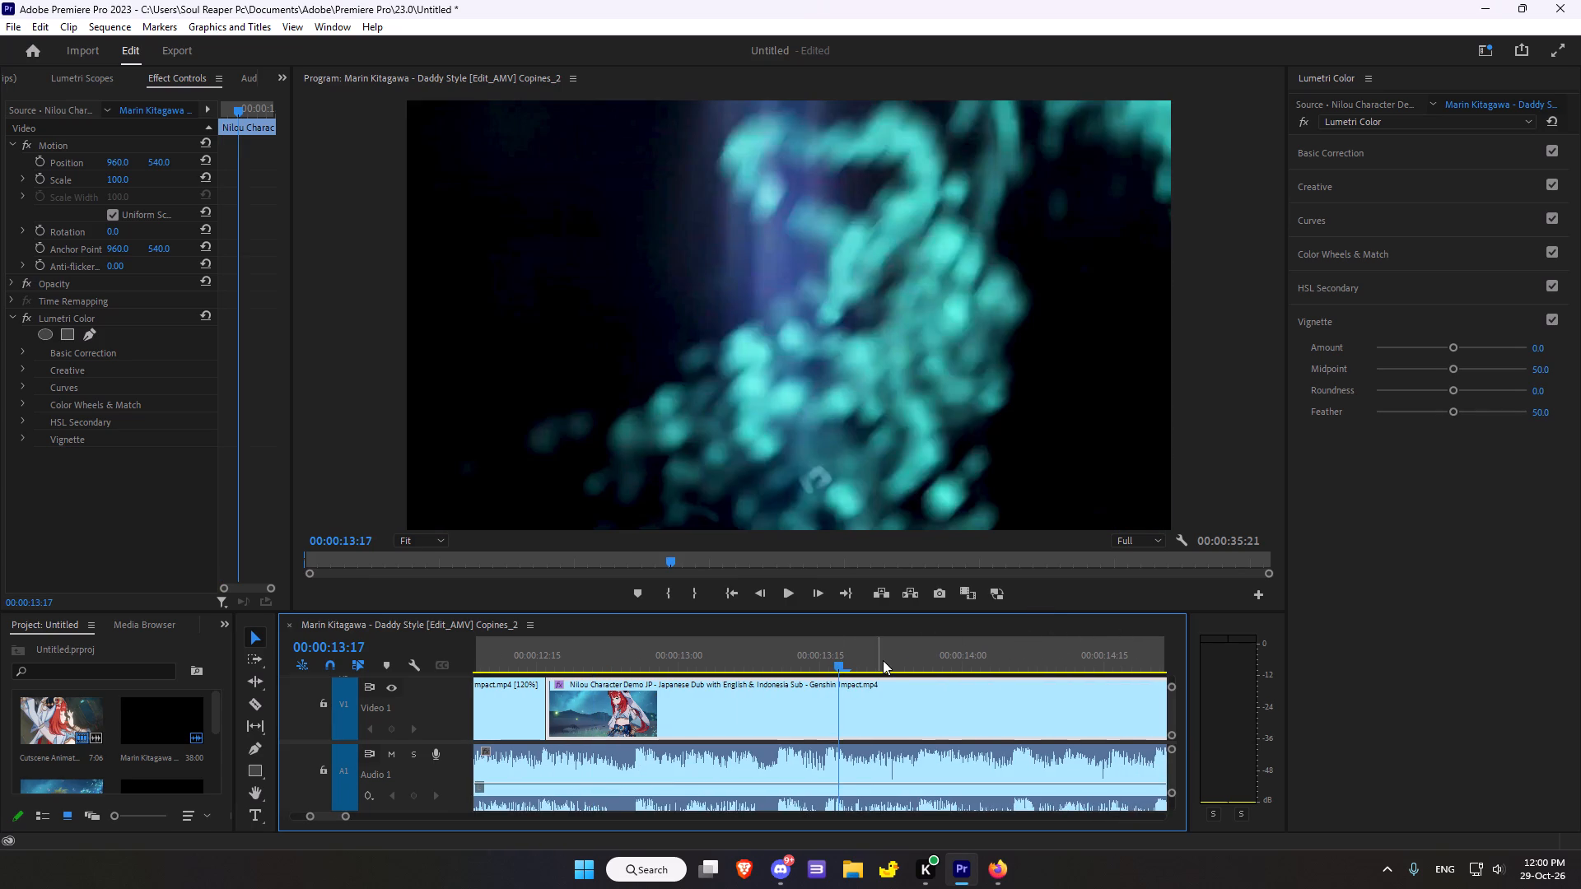
drag(883, 660, 968, 665)
drag(873, 665, 940, 661)
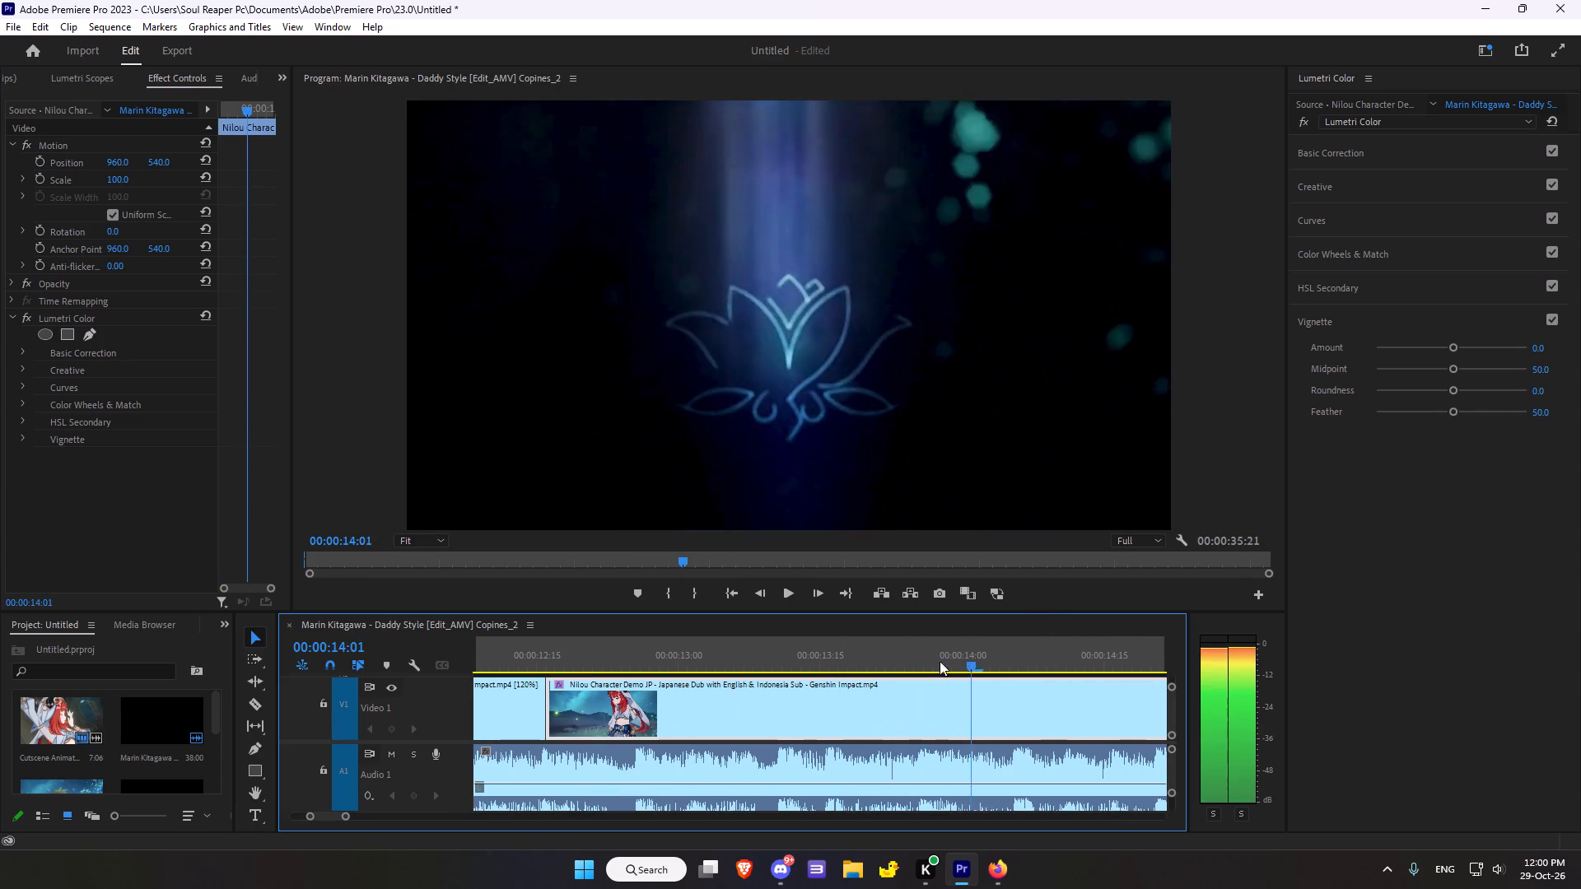
drag(940, 661, 631, 661)
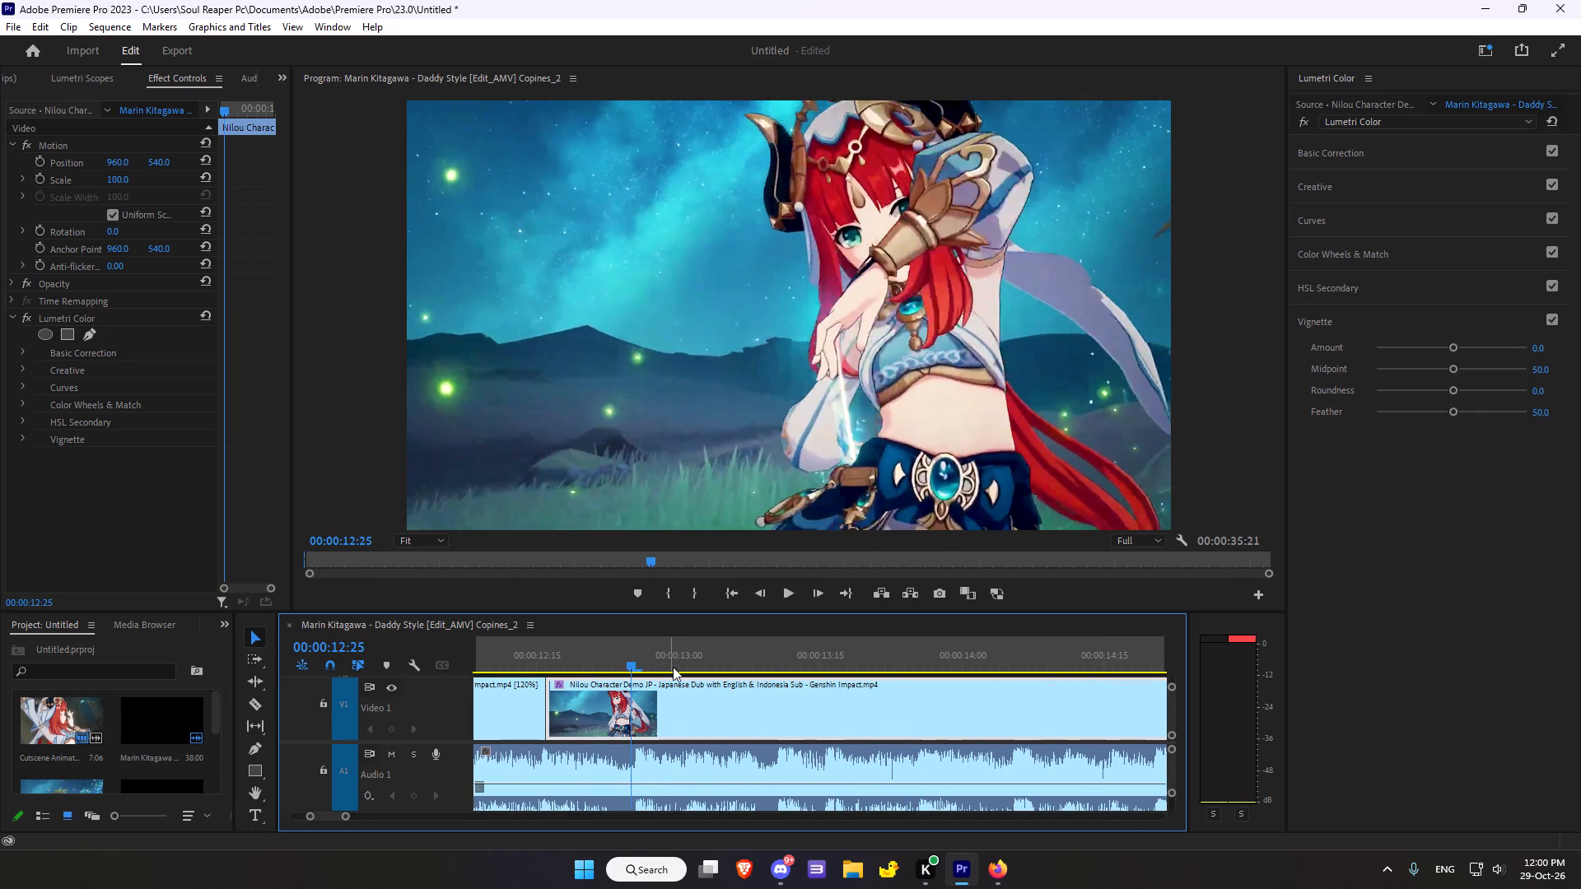
Compare the clip at 00:00:12:25 with and without Lumetri Color, and reset the effect.
triple_click(26, 312)
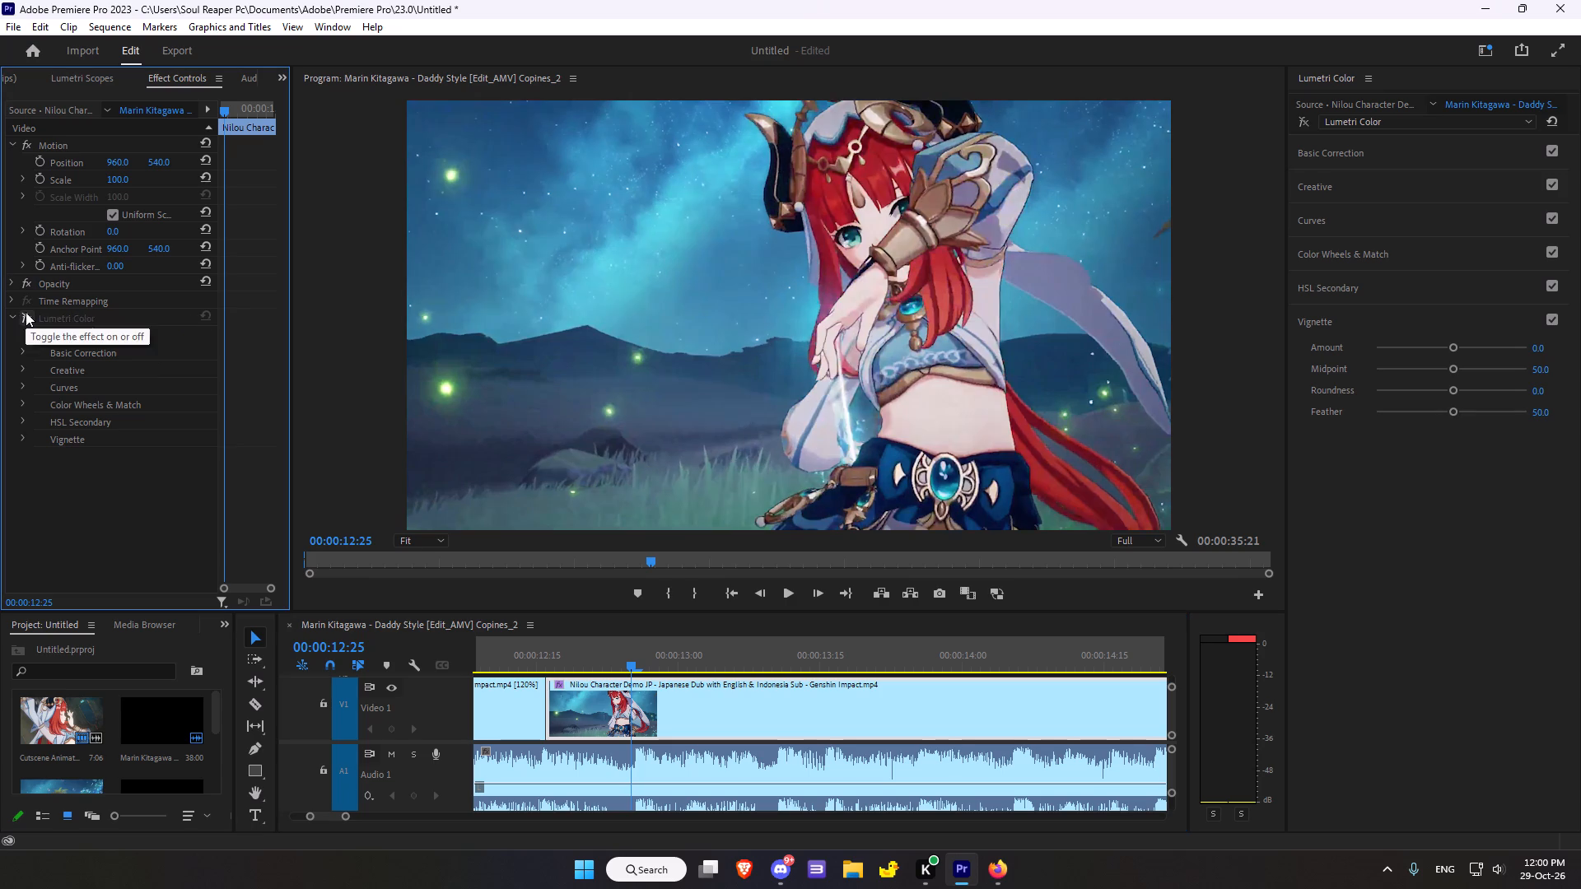
click(26, 312)
click(26, 312)
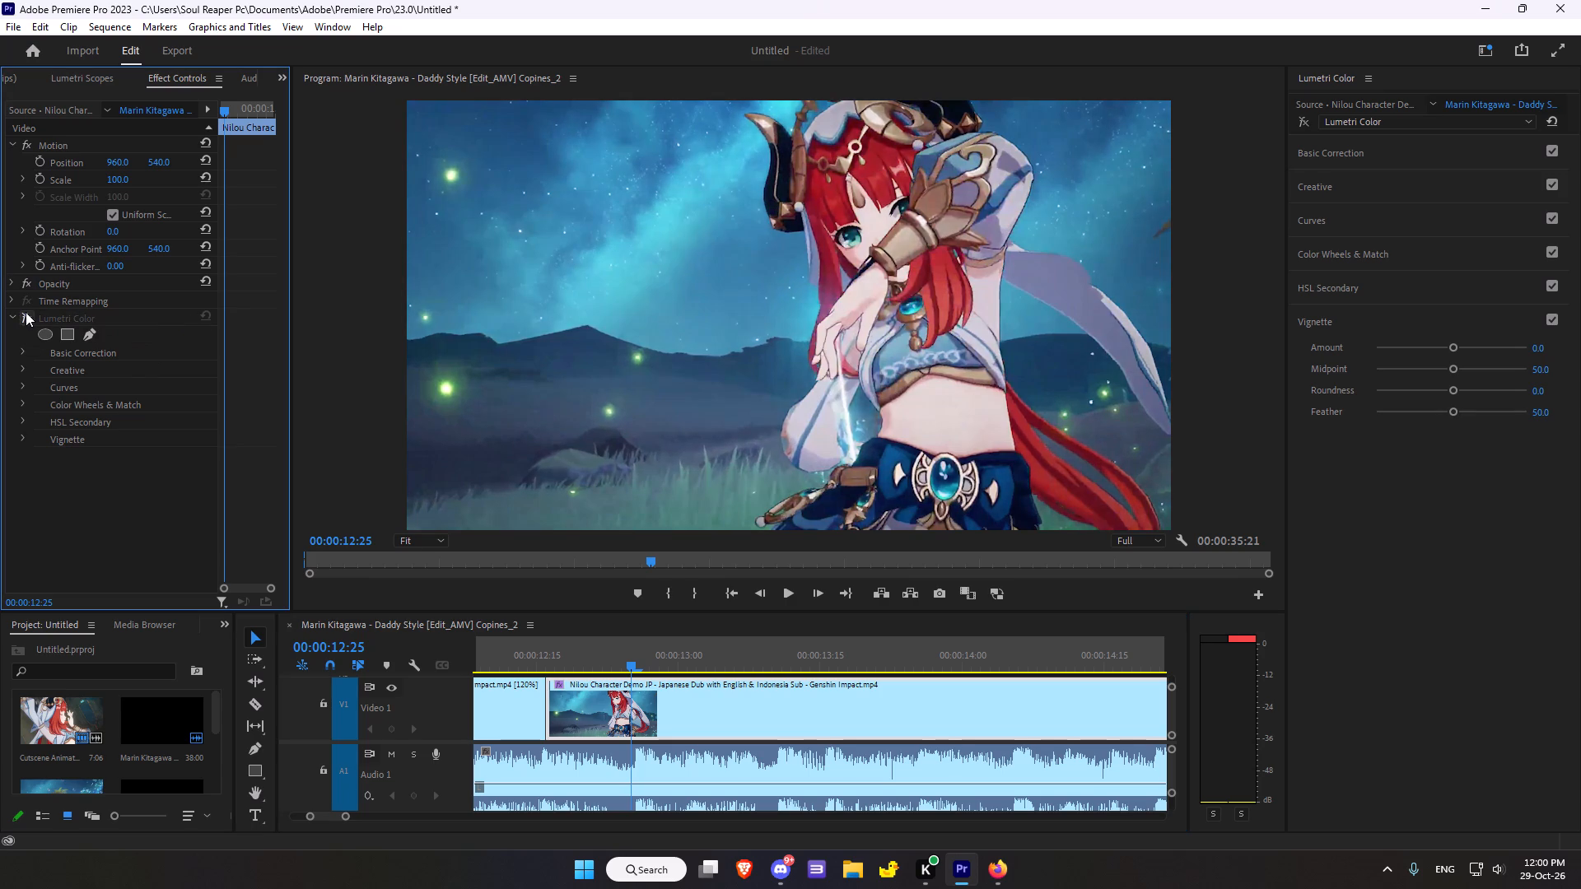
click(29, 320)
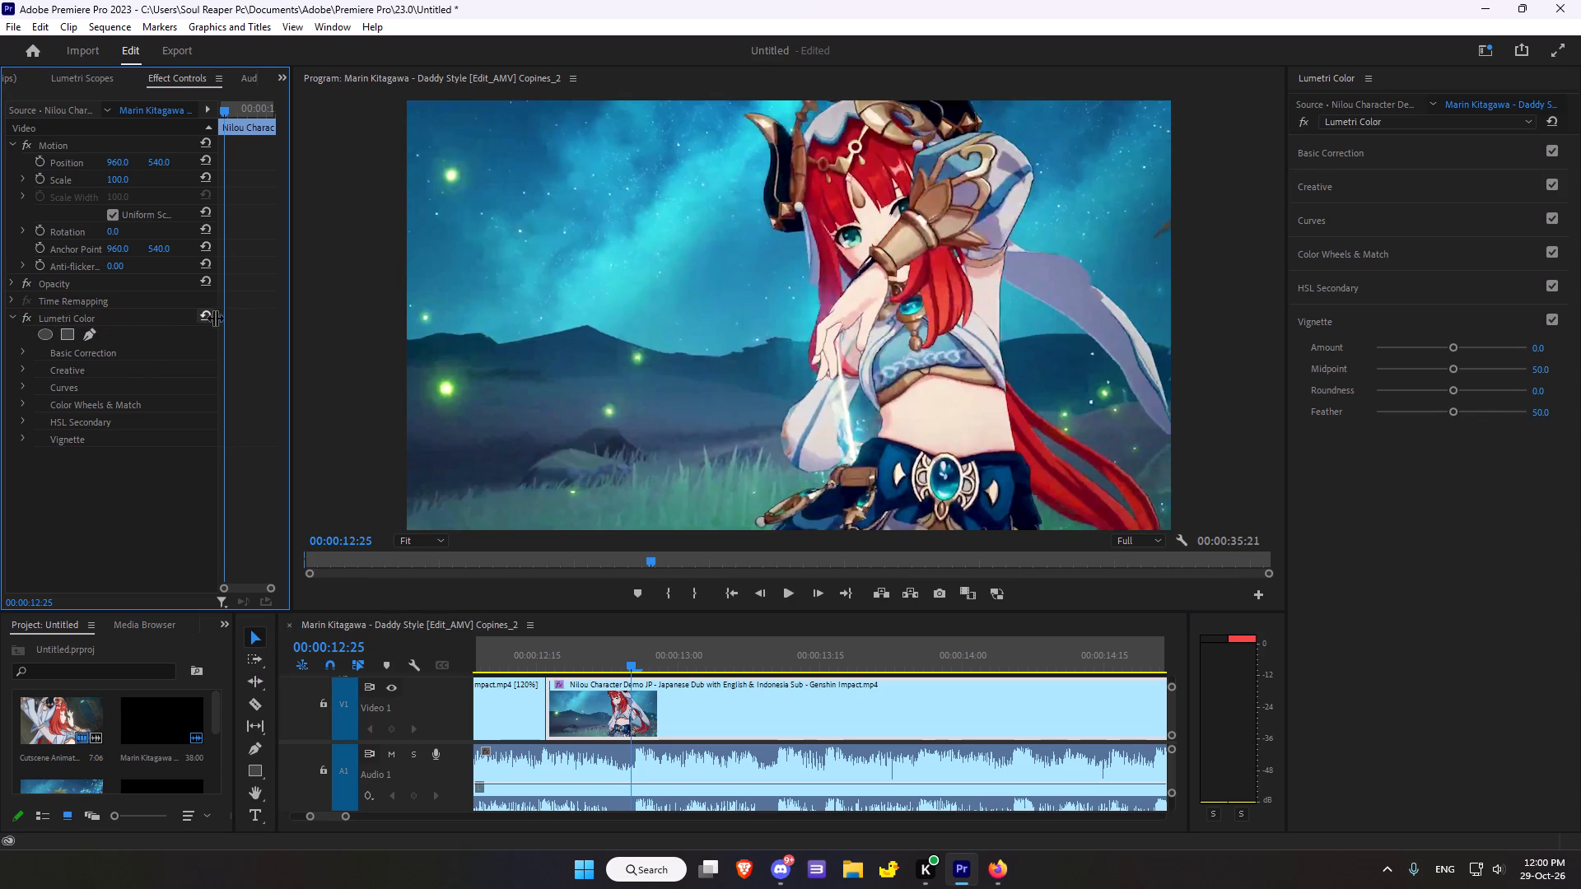
click(208, 319)
Go back to 00:00:12:19 and set the clip's basic correction to Temperature 9.8, Tint -6.5 and Saturation 109.8.
drag(631, 663, 629, 663)
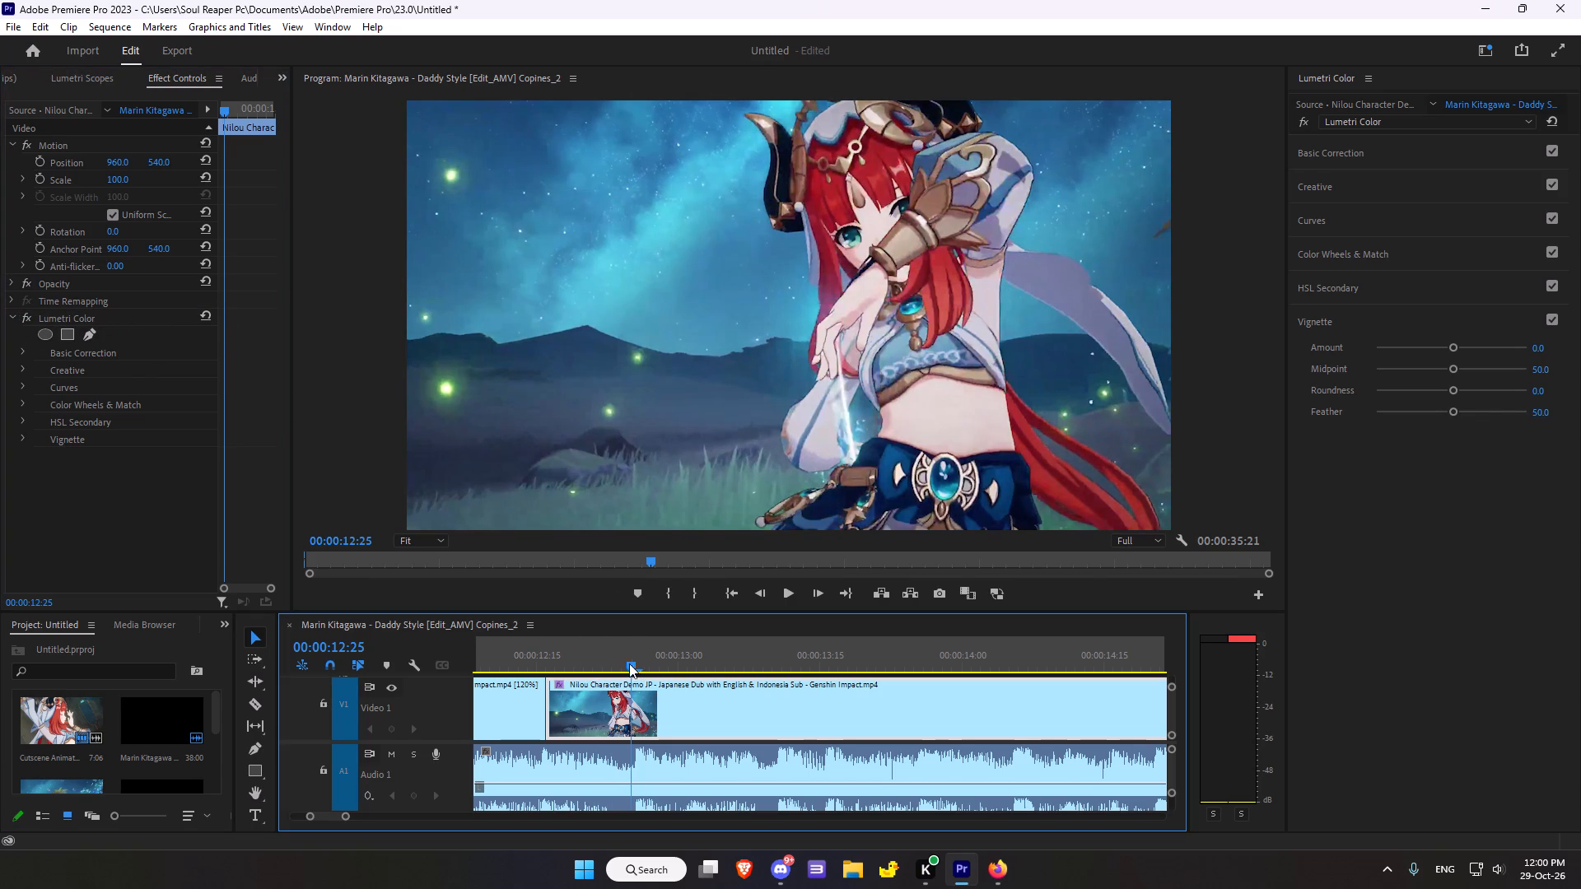
drag(629, 663, 577, 662)
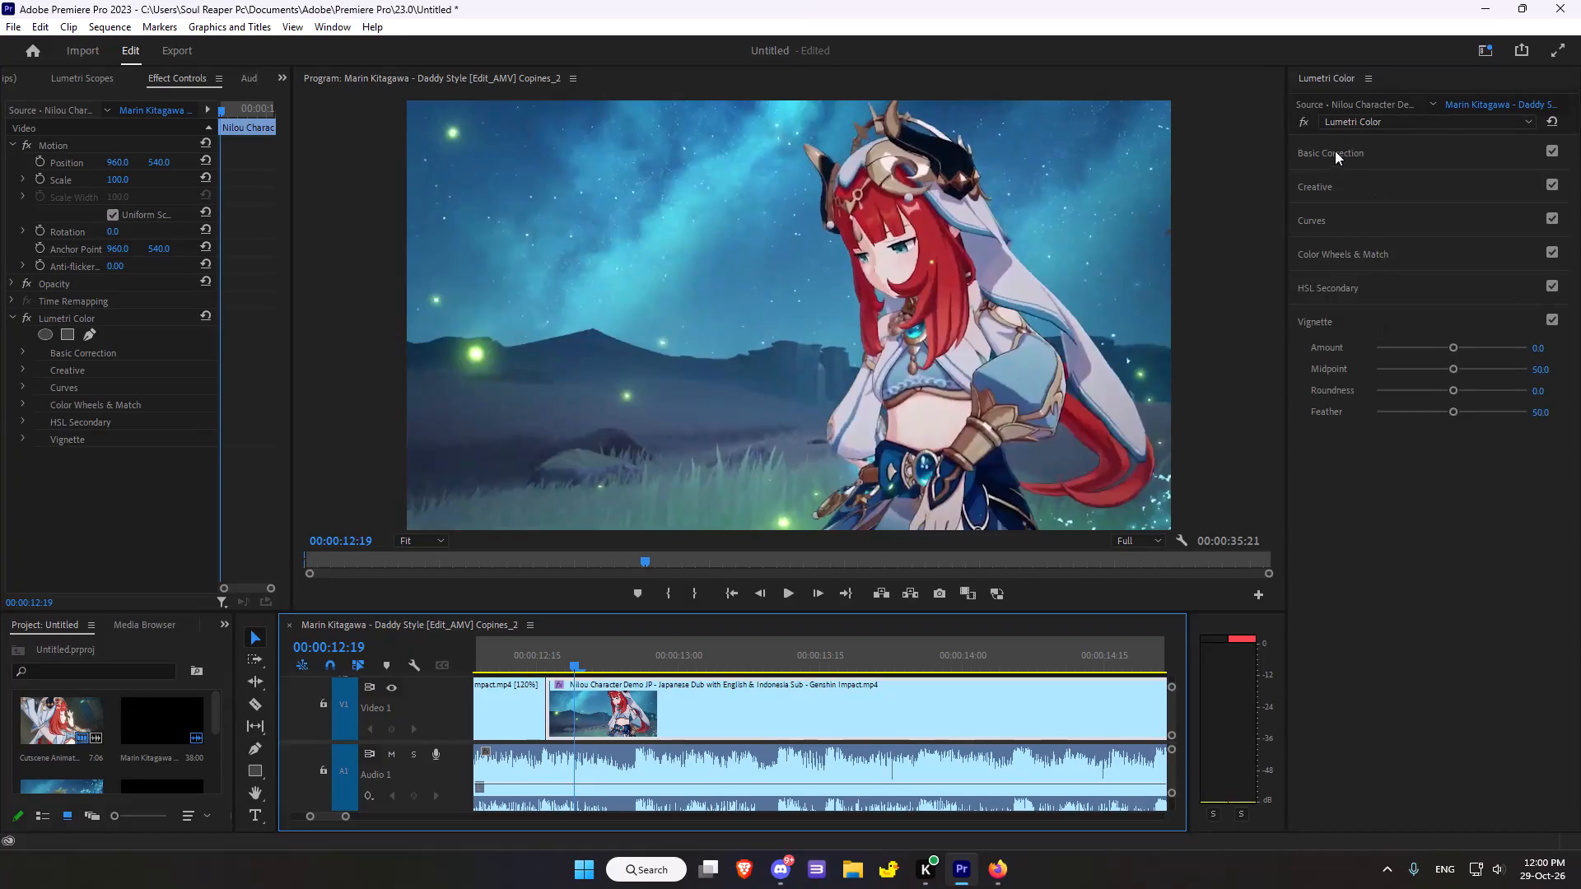
click(1335, 151)
click(1454, 301)
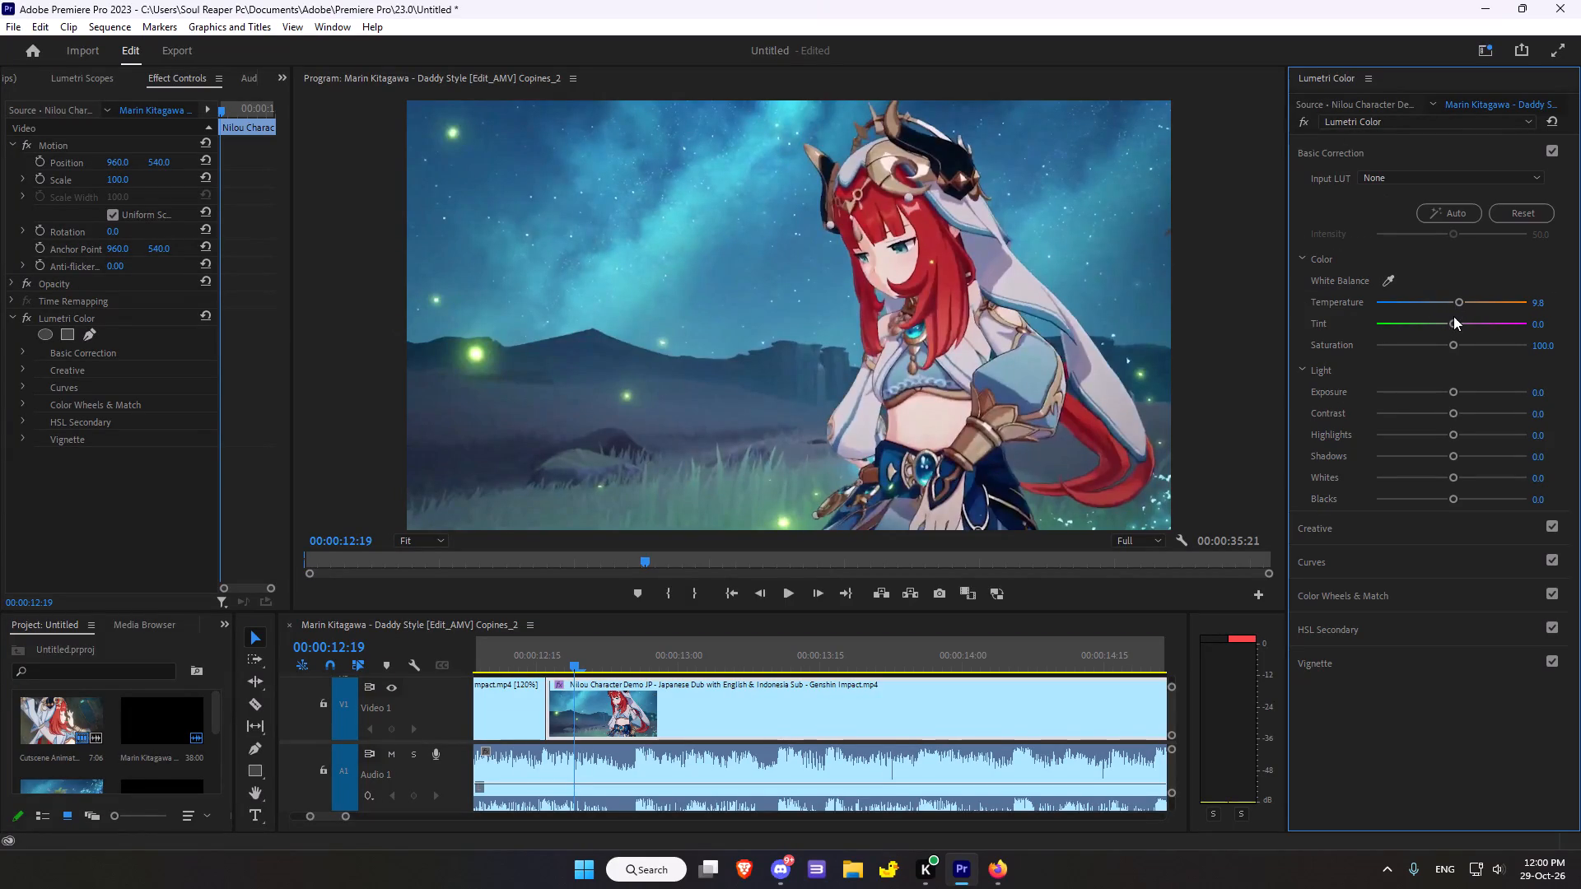
drag(1453, 322, 1445, 324)
click(1453, 348)
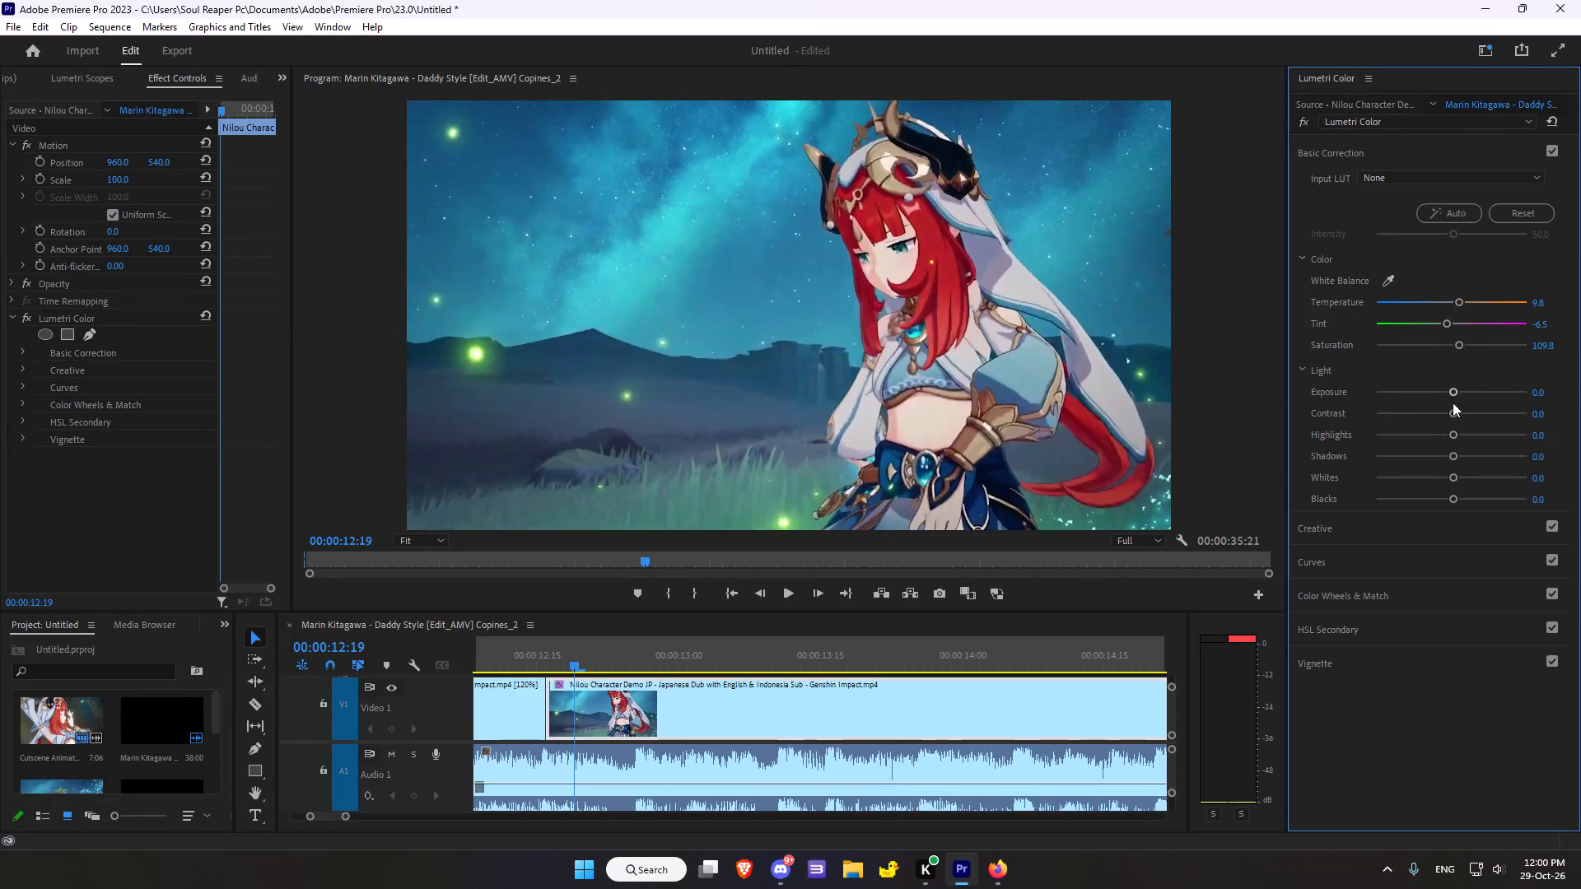
Set the clip's light correction to Exposure 0.7, Contrast 8.7, Highlights 2.2, Shadows 7.6, Whites -3.3 and Blacks 6.5.
drag(1453, 393, 1452, 388)
drag(1452, 388, 1461, 378)
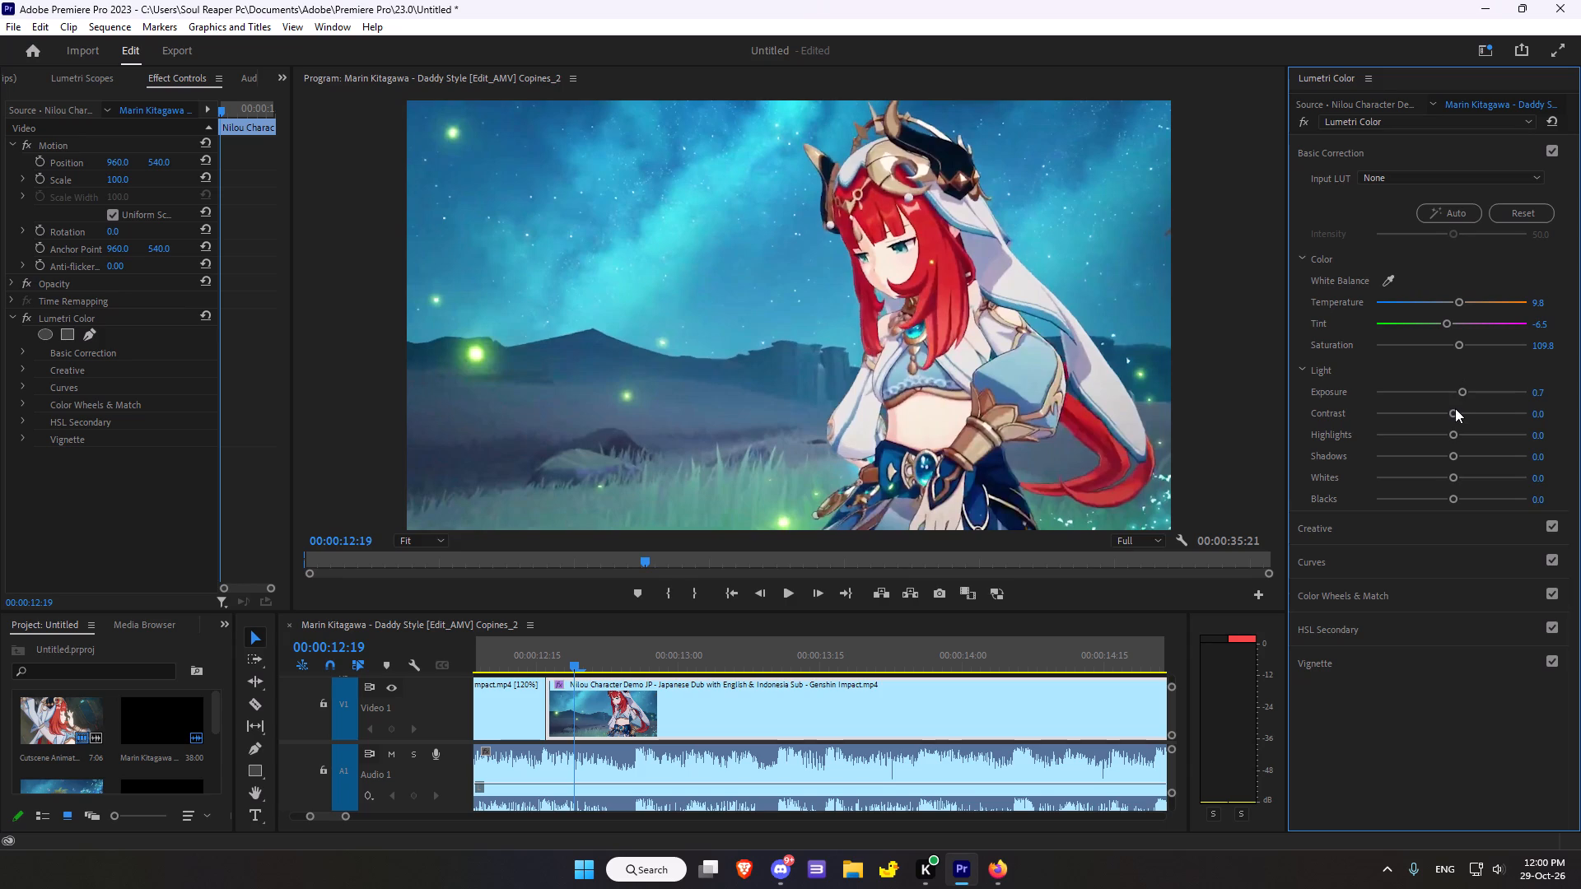
click(1450, 411)
click(1452, 433)
click(1457, 455)
drag(1457, 484, 1445, 482)
drag(1457, 475, 1448, 478)
click(1453, 492)
Nudge the clip's Creative Shadow Tint slightly toward green, and try a Highlight Tint shift before resetting it.
scroll(1423, 510, down, 2)
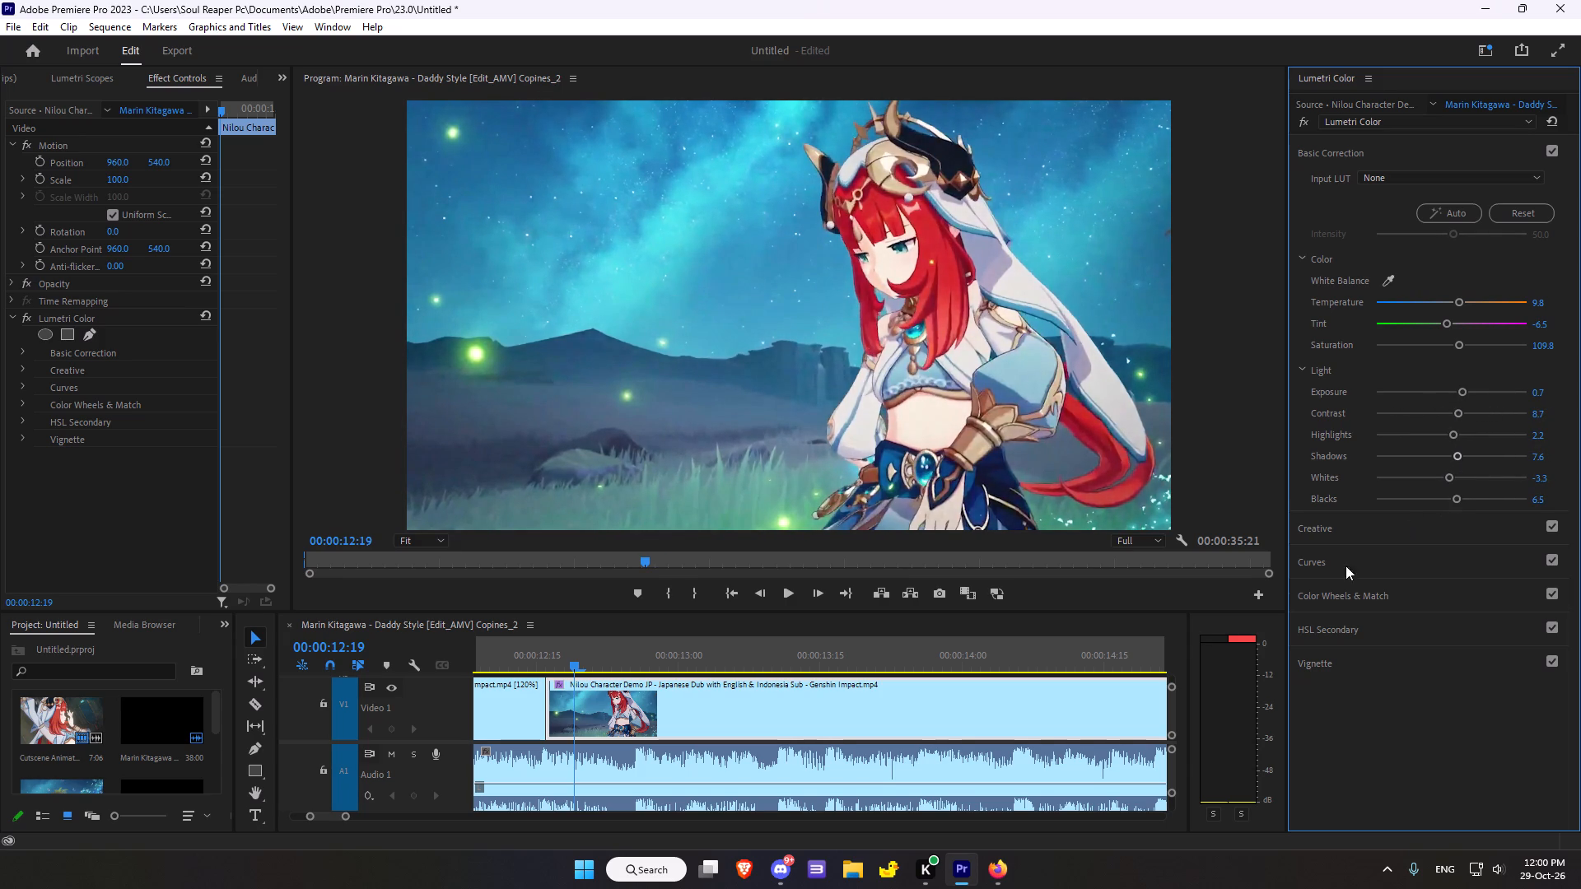
triple_click(1323, 535)
double_click(1324, 532)
scroll(1349, 514, down, 7)
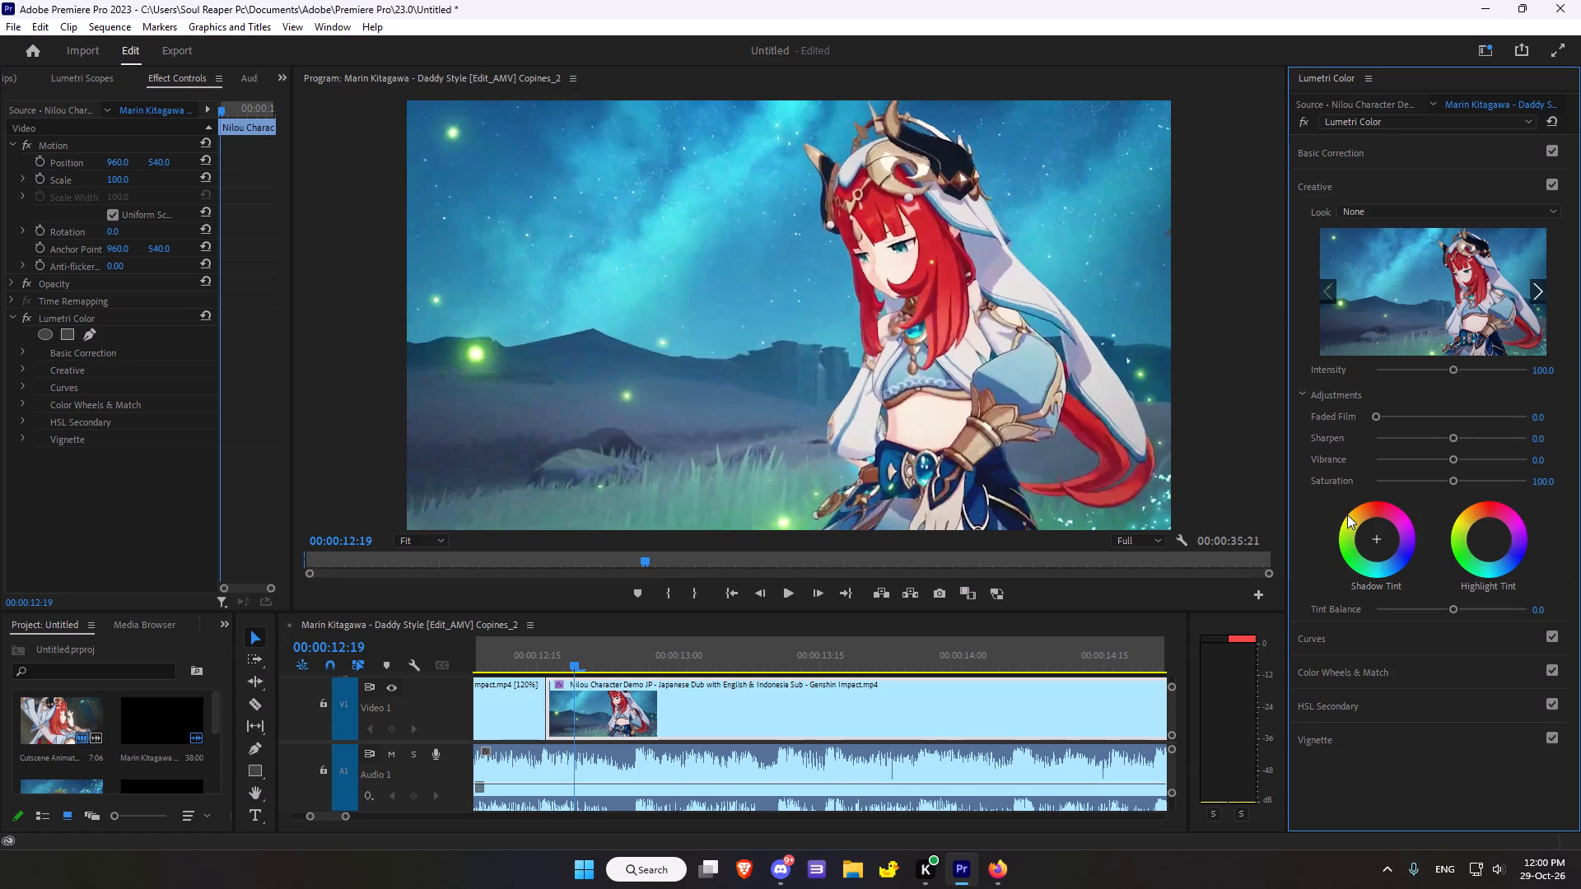
drag(1378, 537, 1397, 506)
drag(1397, 506, 1317, 564)
drag(1477, 533, 1531, 521)
double_click(1471, 531)
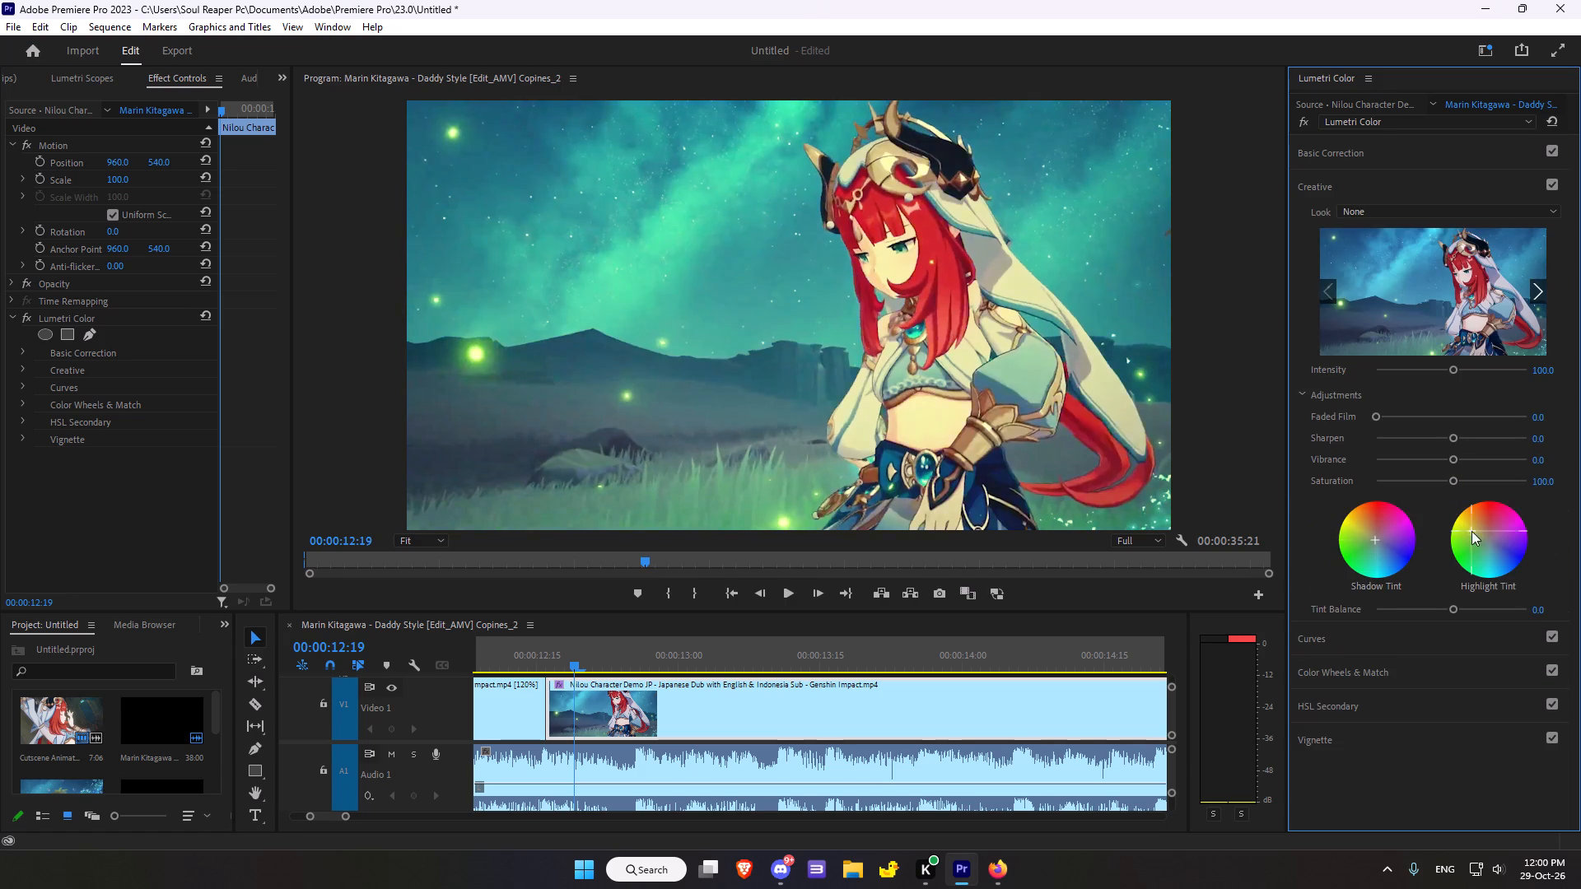
Shape the clip's RGB curve into a gentle S with a lowered shadow point, a midpoint and a raised highlight point.
click(1316, 640)
scroll(1317, 636, down, 5)
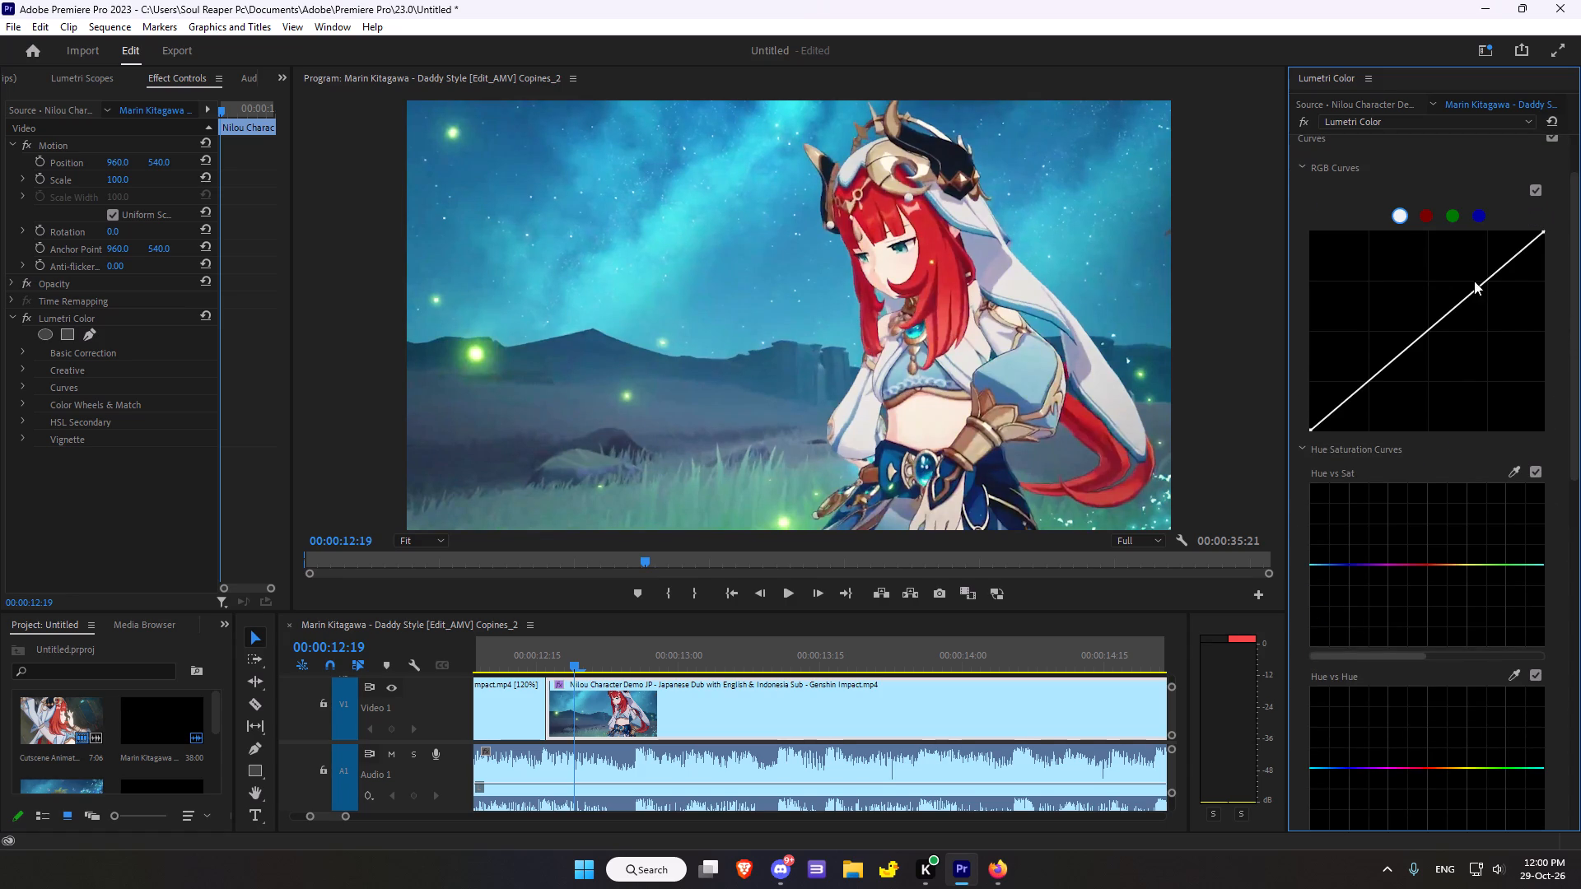
click(1489, 284)
click(1487, 277)
click(1449, 312)
click(1420, 348)
click(1398, 361)
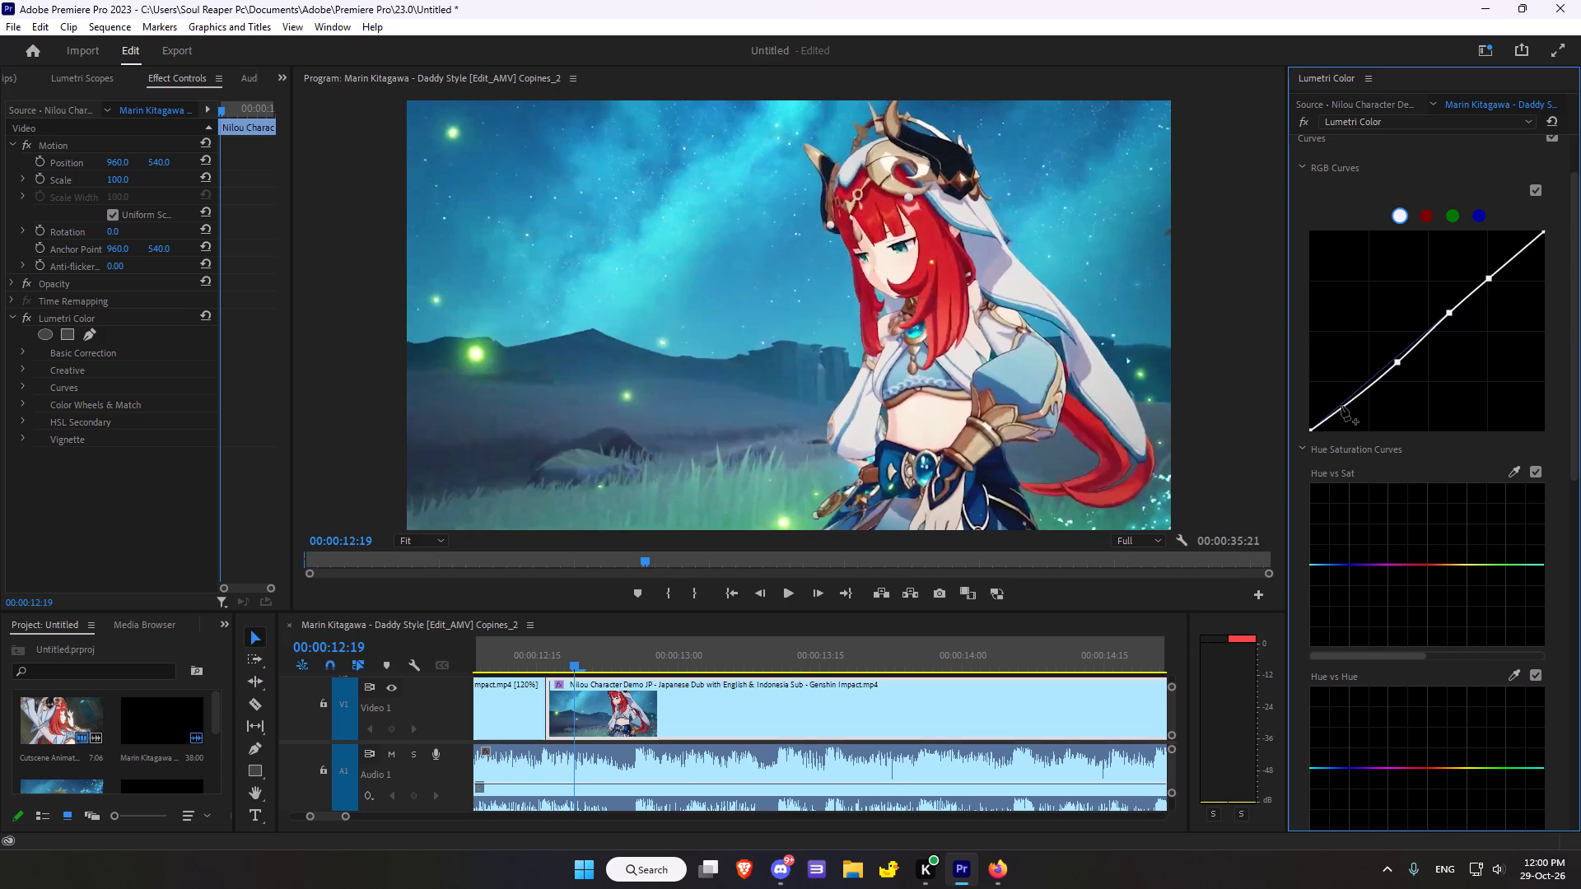
click(1488, 278)
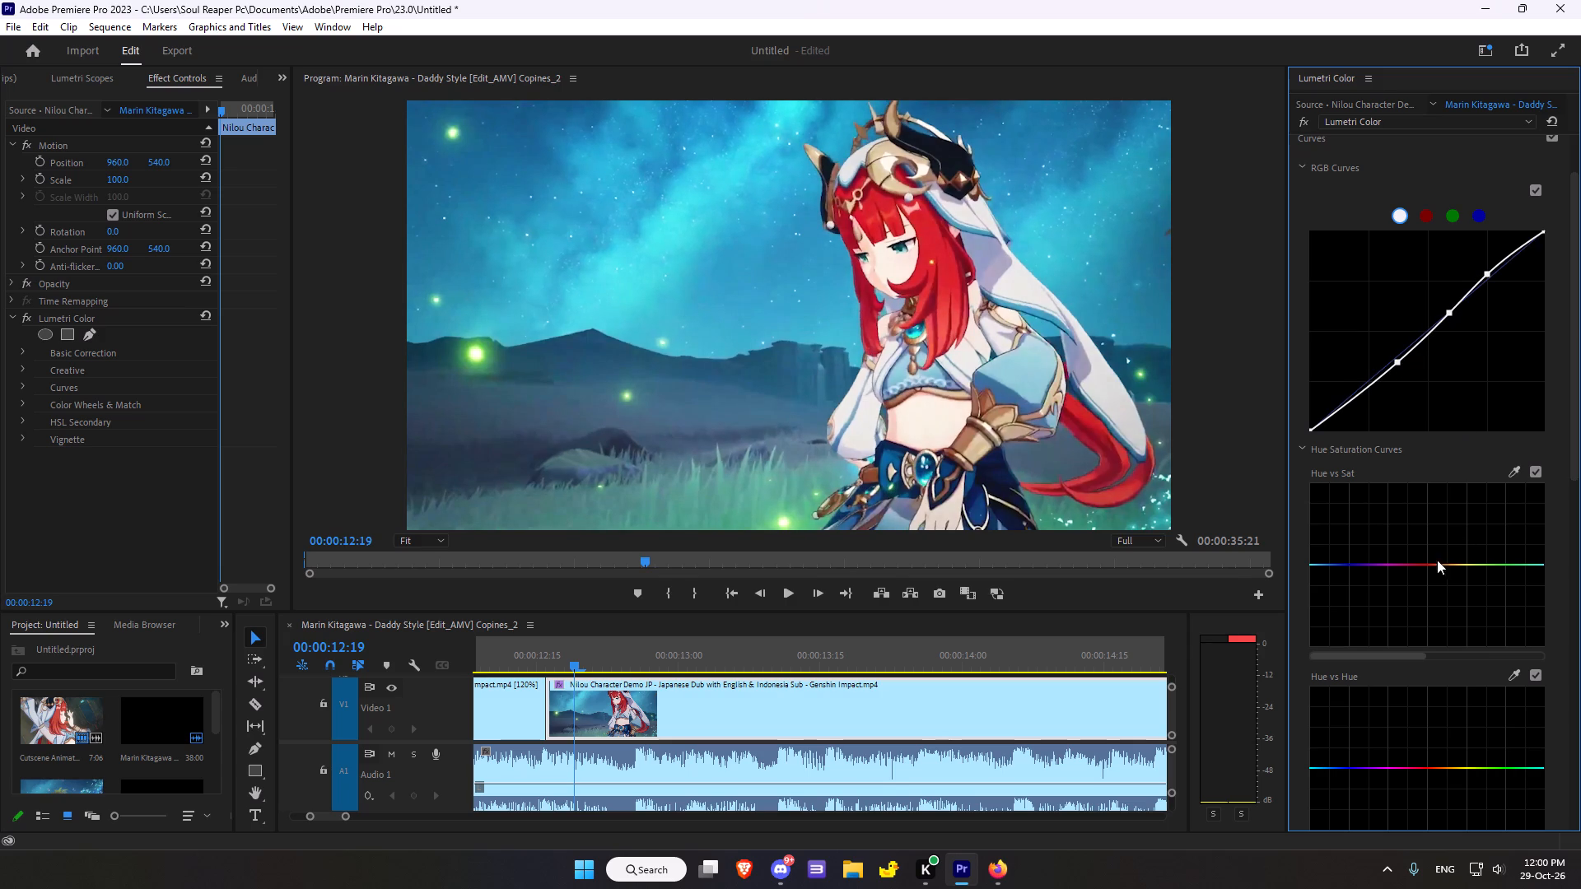
Add Hue vs Sat control points around the reds by sampling the character's red hair, and nudge the middle point.
click(1411, 565)
click(1520, 469)
click(928, 267)
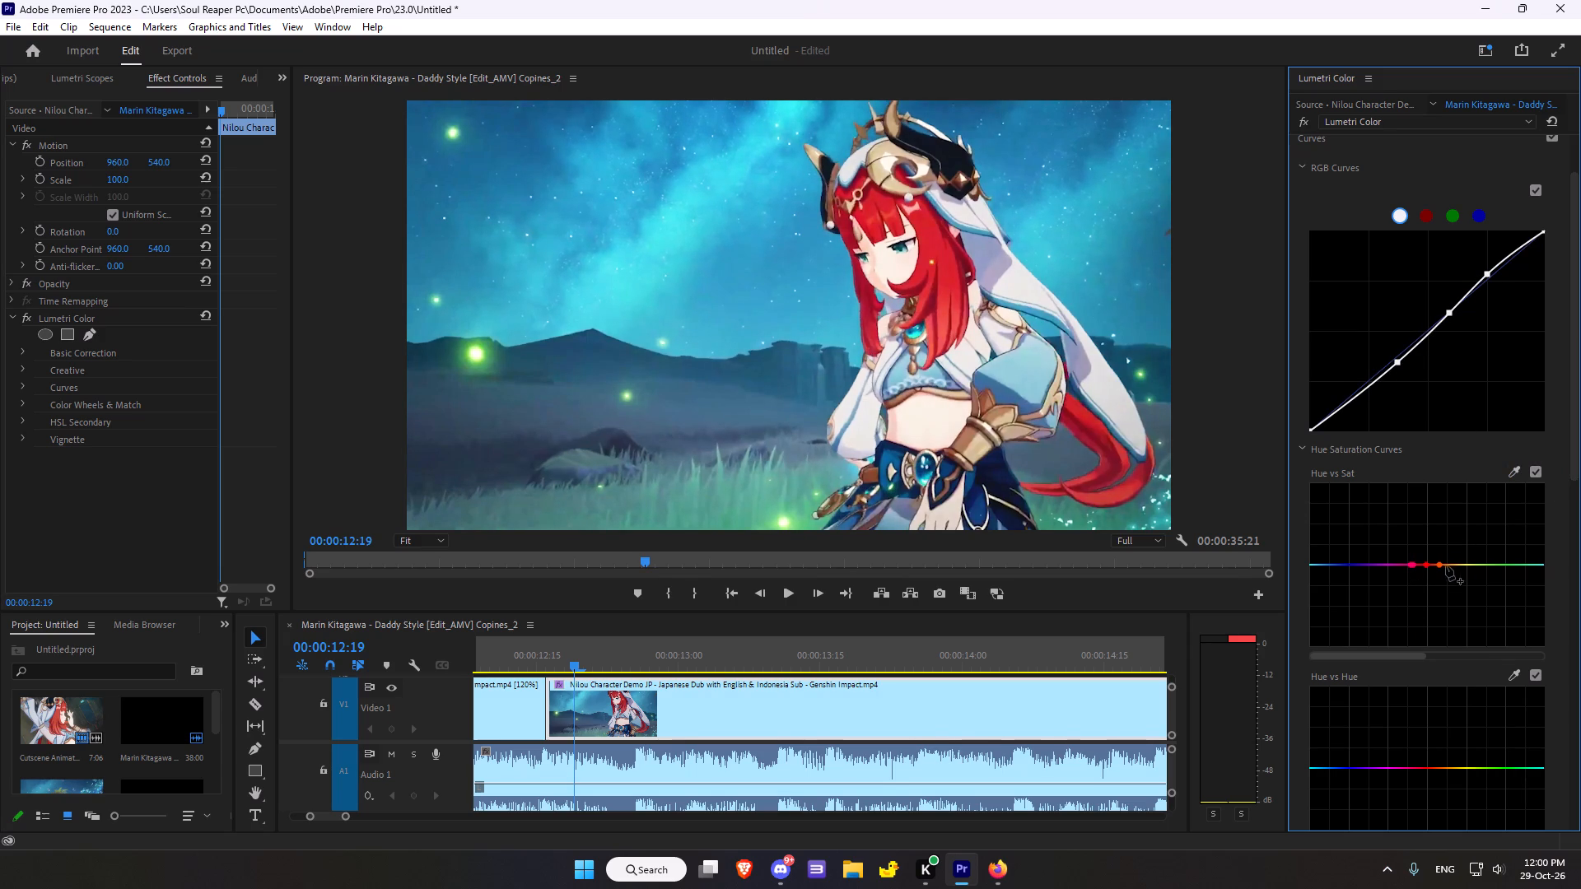
click(1426, 567)
Set the clip's vignette to Amount -0.6, Midpoint 56.5, Roundness -7.6 and Feather 58.7.
scroll(1226, 579, down, 6)
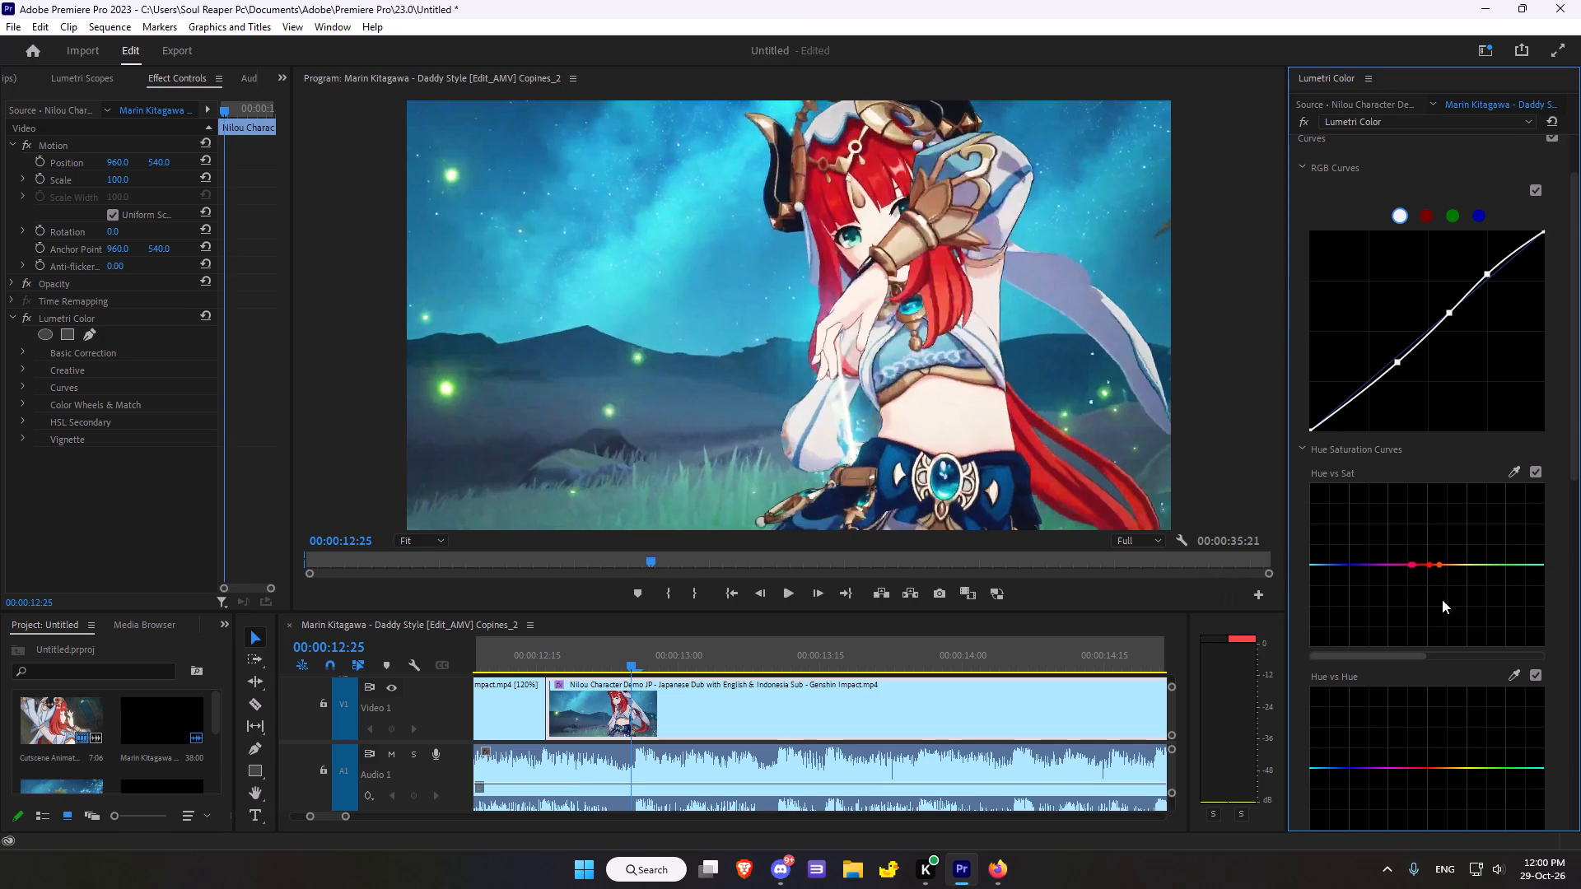
scroll(916, 475, up, 4)
scroll(1416, 617, down, 3)
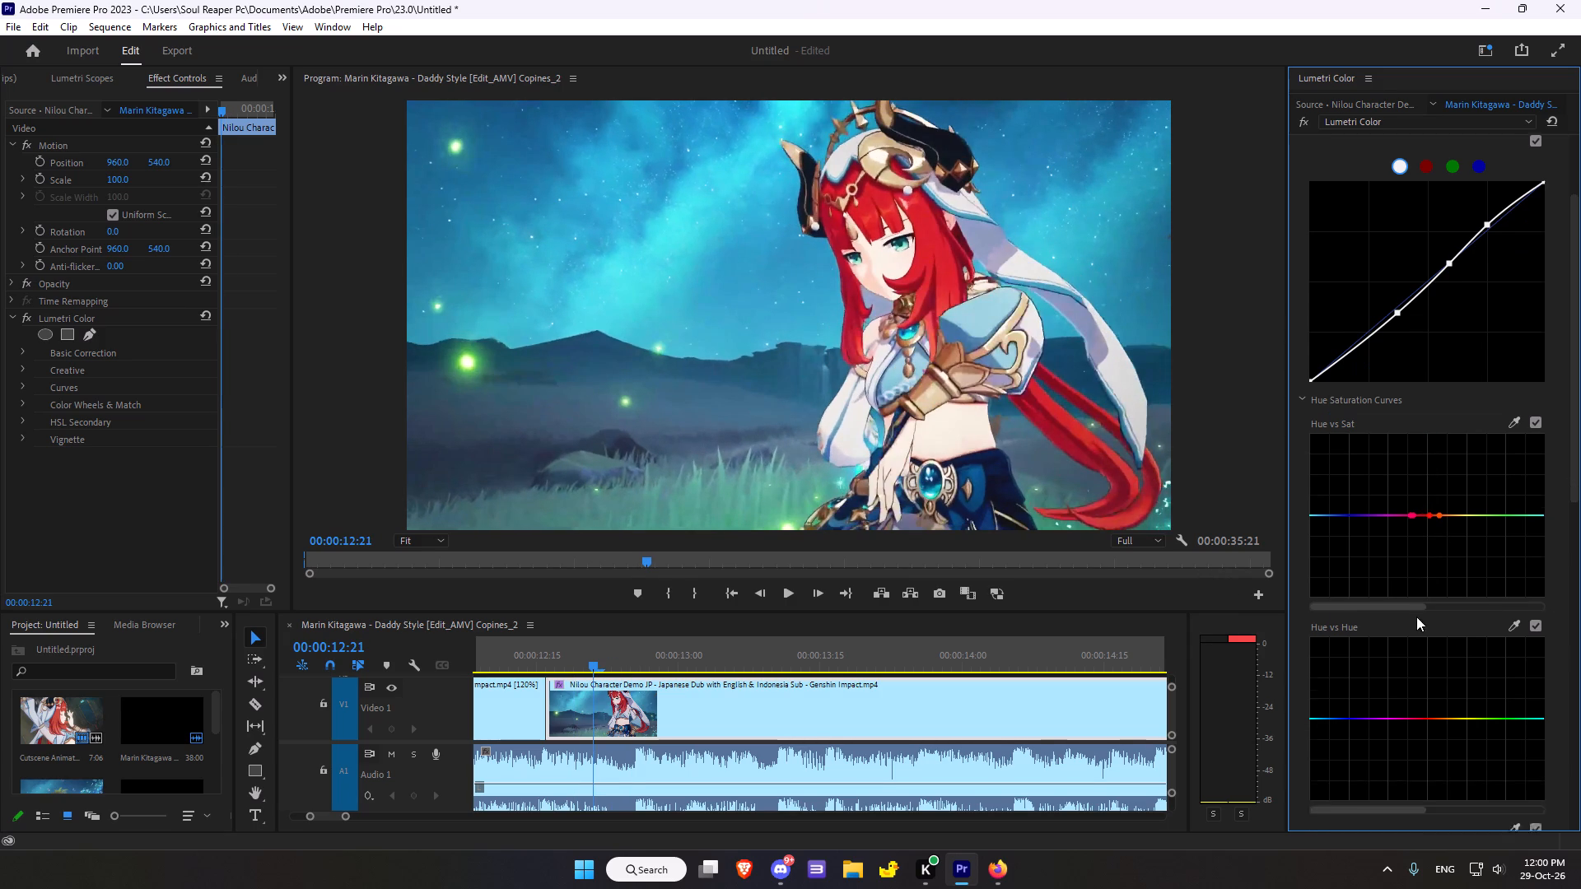
scroll(1416, 617, down, 9)
scroll(1426, 550, down, 20)
scroll(1426, 550, down, 5)
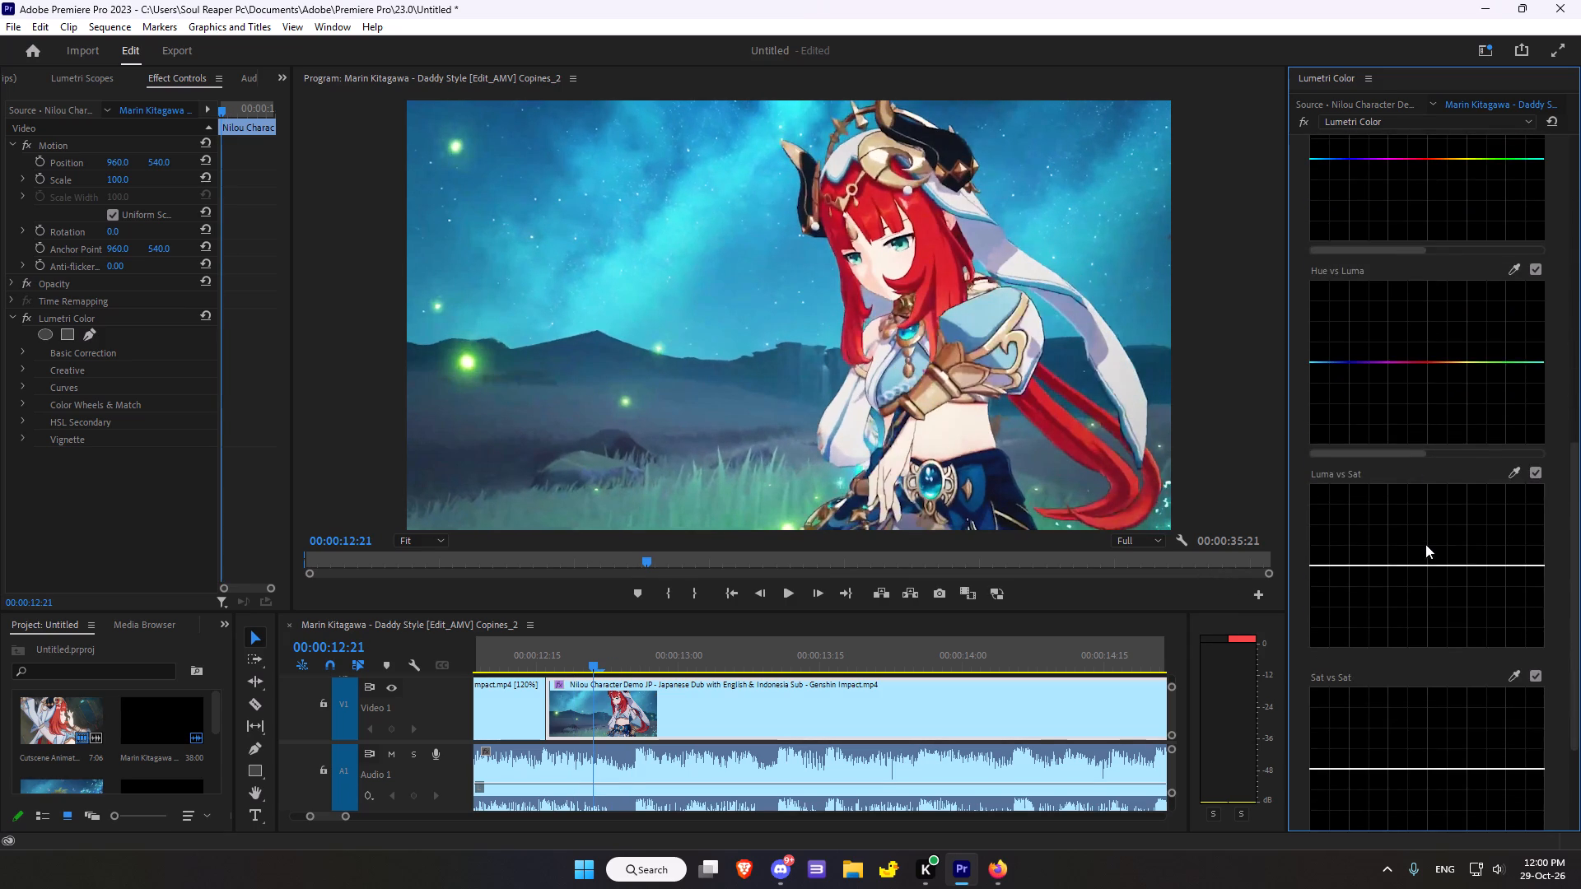
scroll(1425, 544, down, 20)
scroll(1425, 544, down, 4)
click(1327, 775)
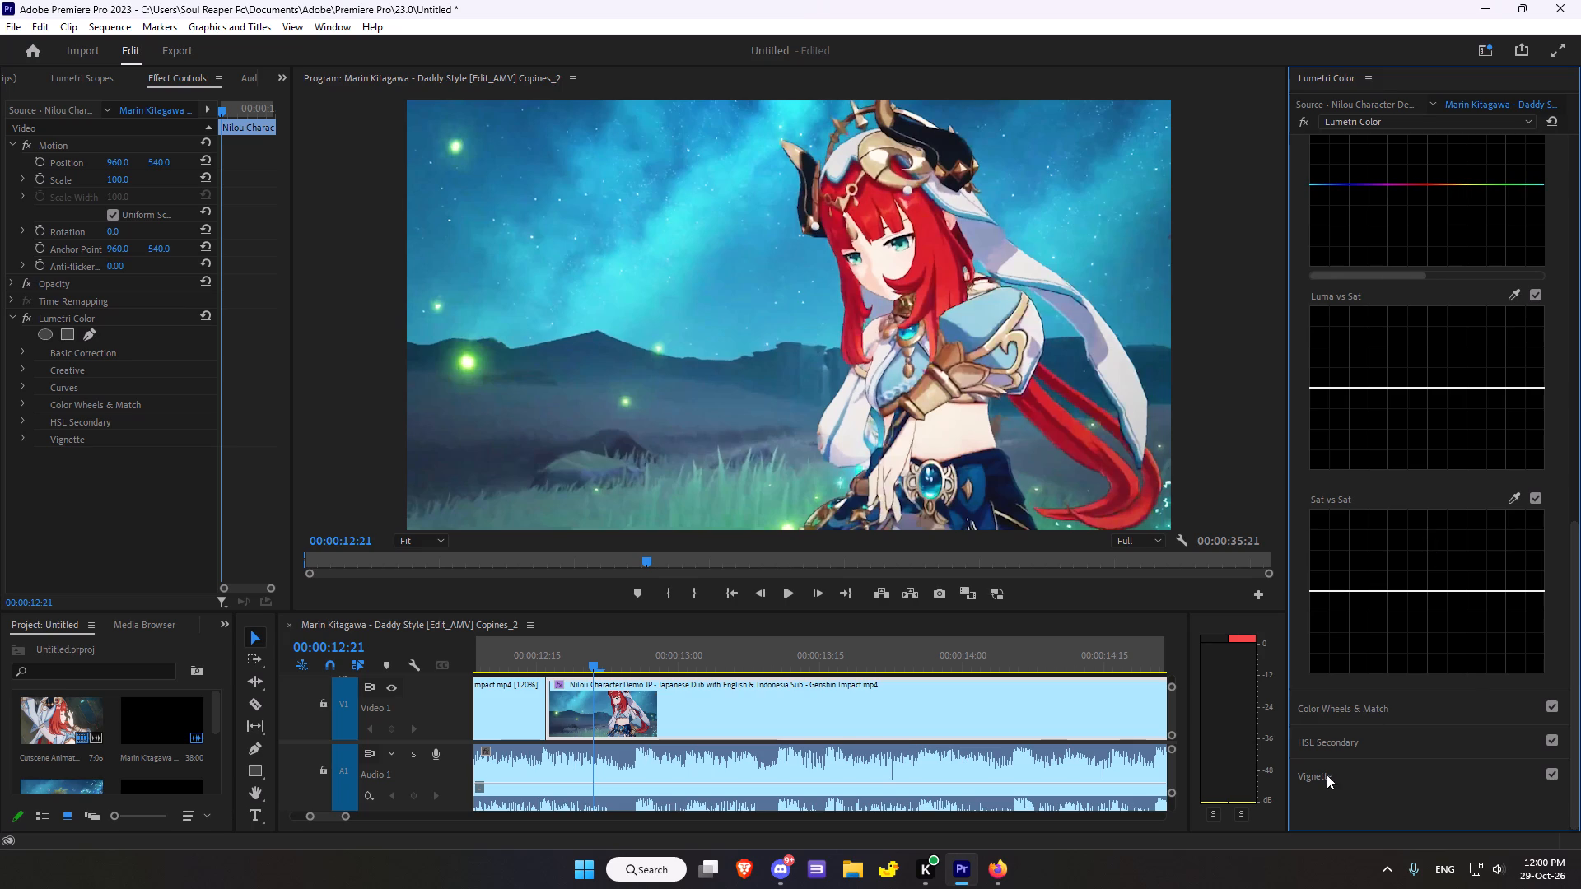
drag(1451, 343, 1435, 352)
click(1456, 371)
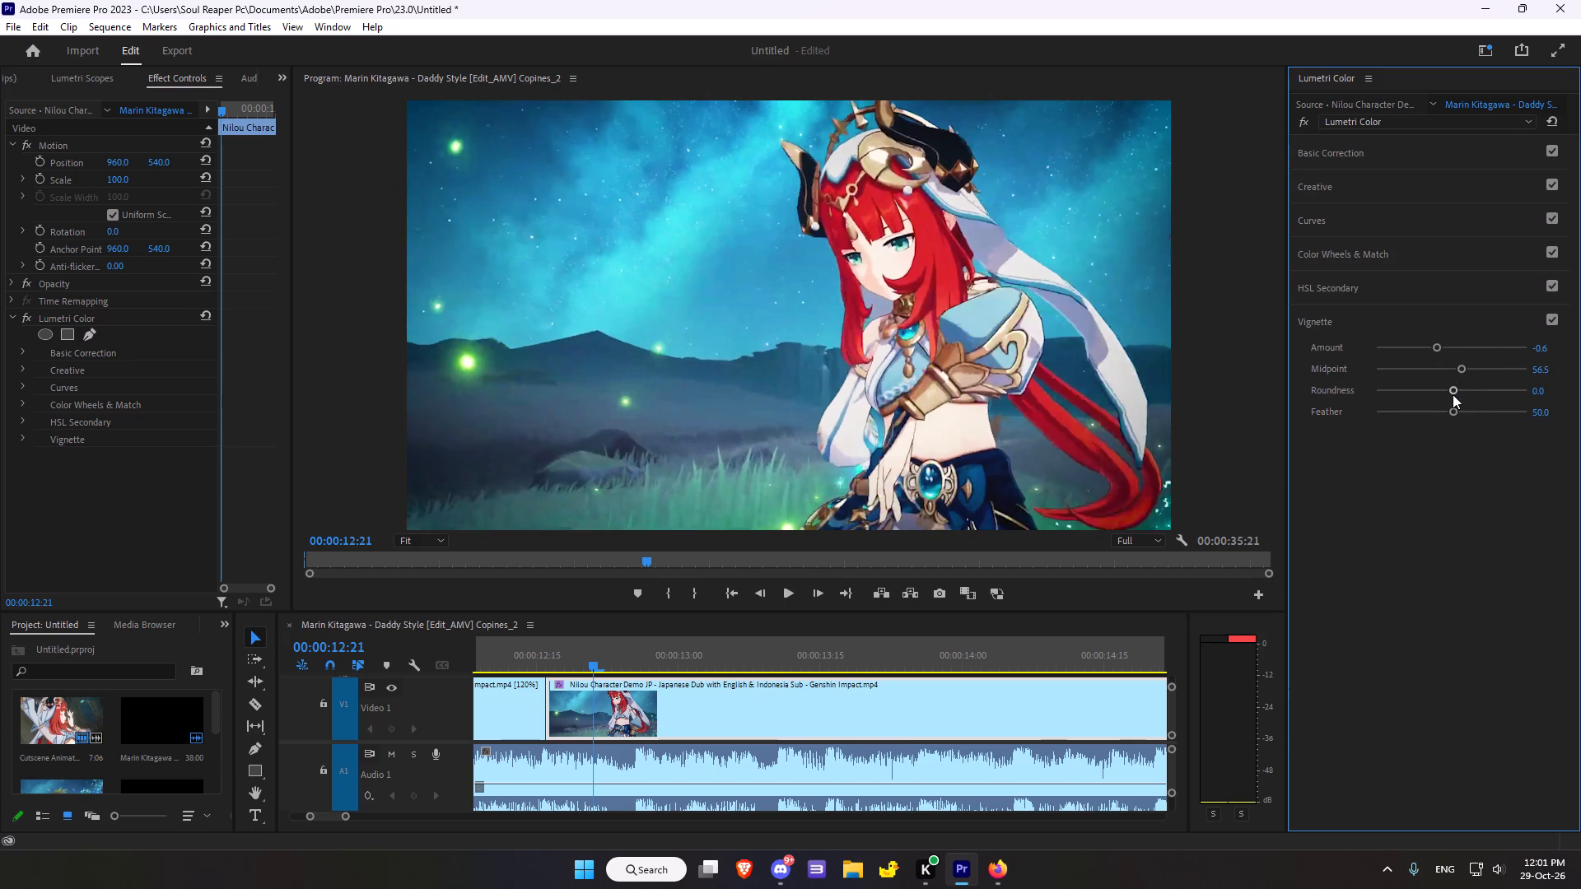
click(1451, 395)
click(1457, 413)
Scrub through the next Nilou Character Demo clip from 00:00:15:28 to 00:00:18:01 and return to 00:00:17:23.
scroll(877, 677, down, 11)
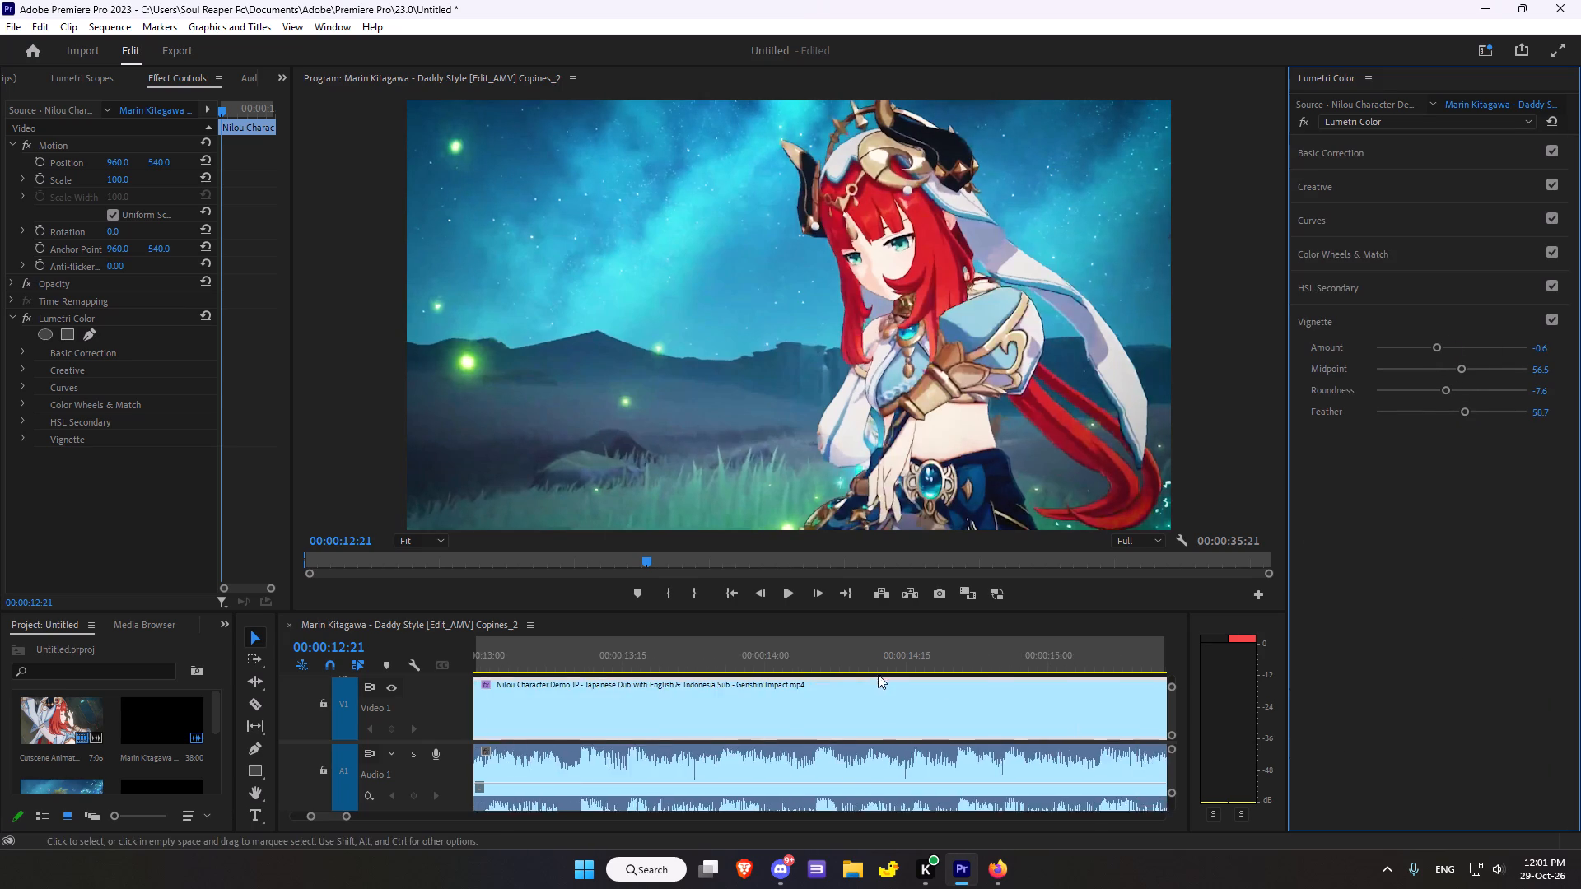
scroll(878, 674, down, 17)
click(857, 651)
click(818, 664)
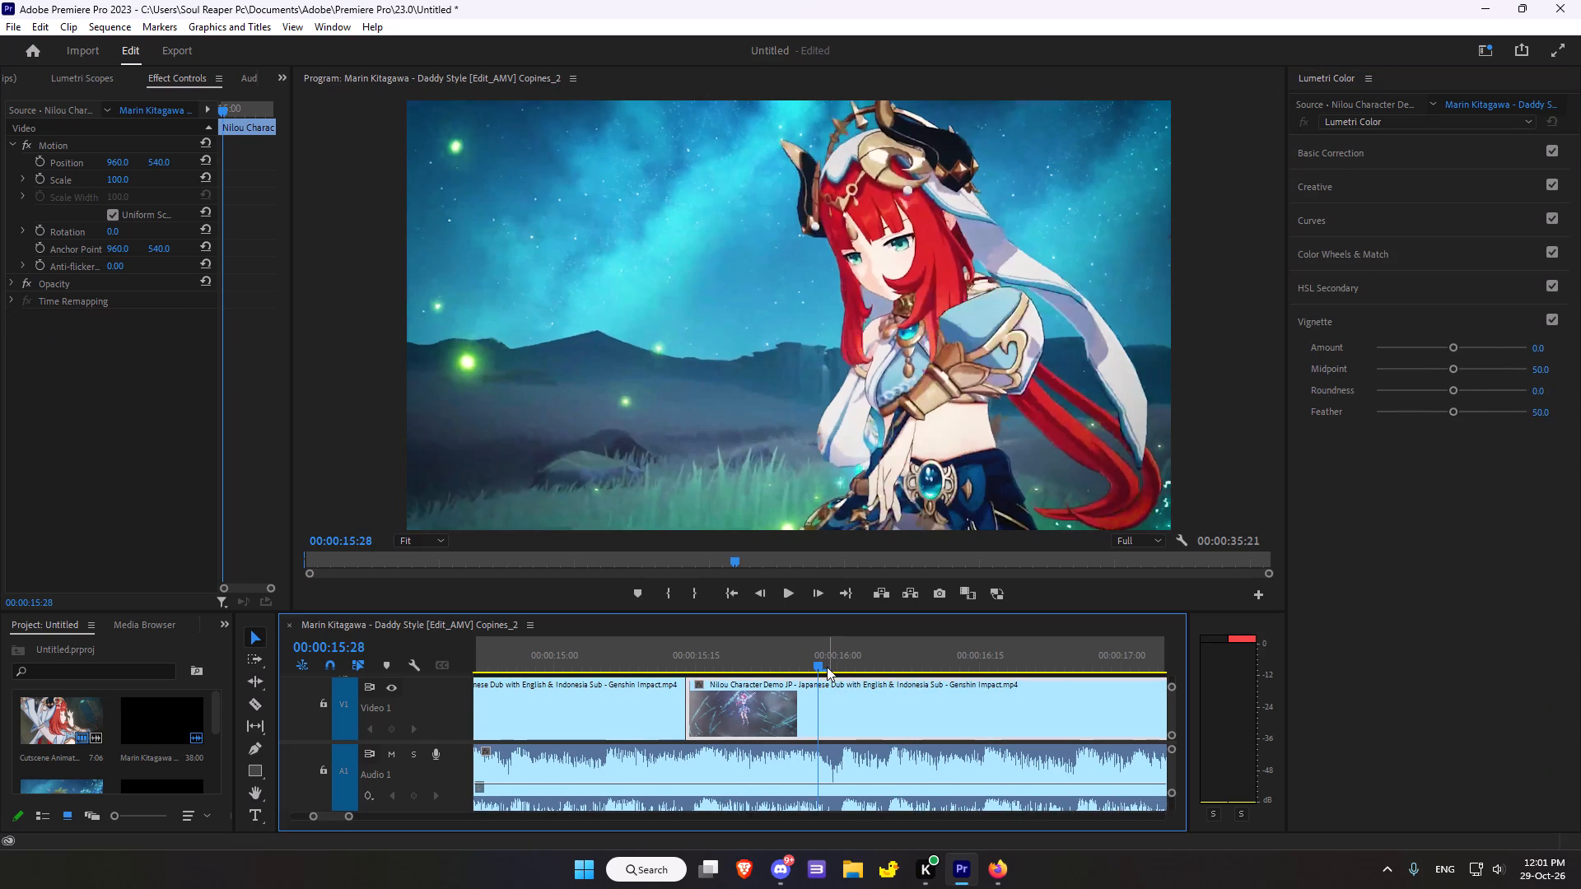
drag(809, 660, 977, 659)
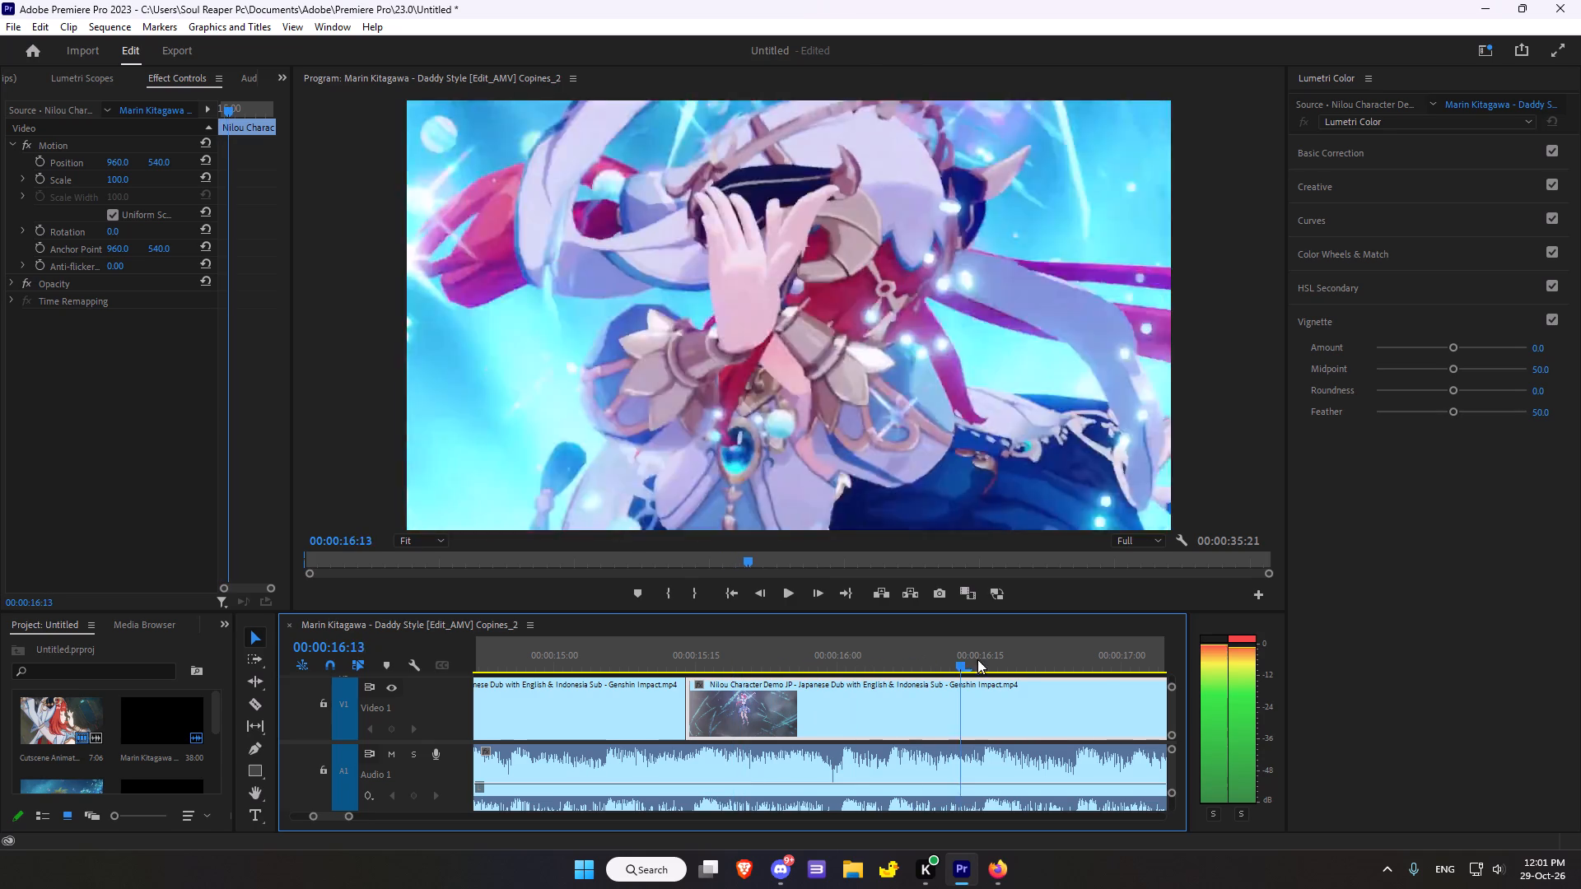
drag(977, 659, 1173, 650)
scroll(1056, 662, down, 13)
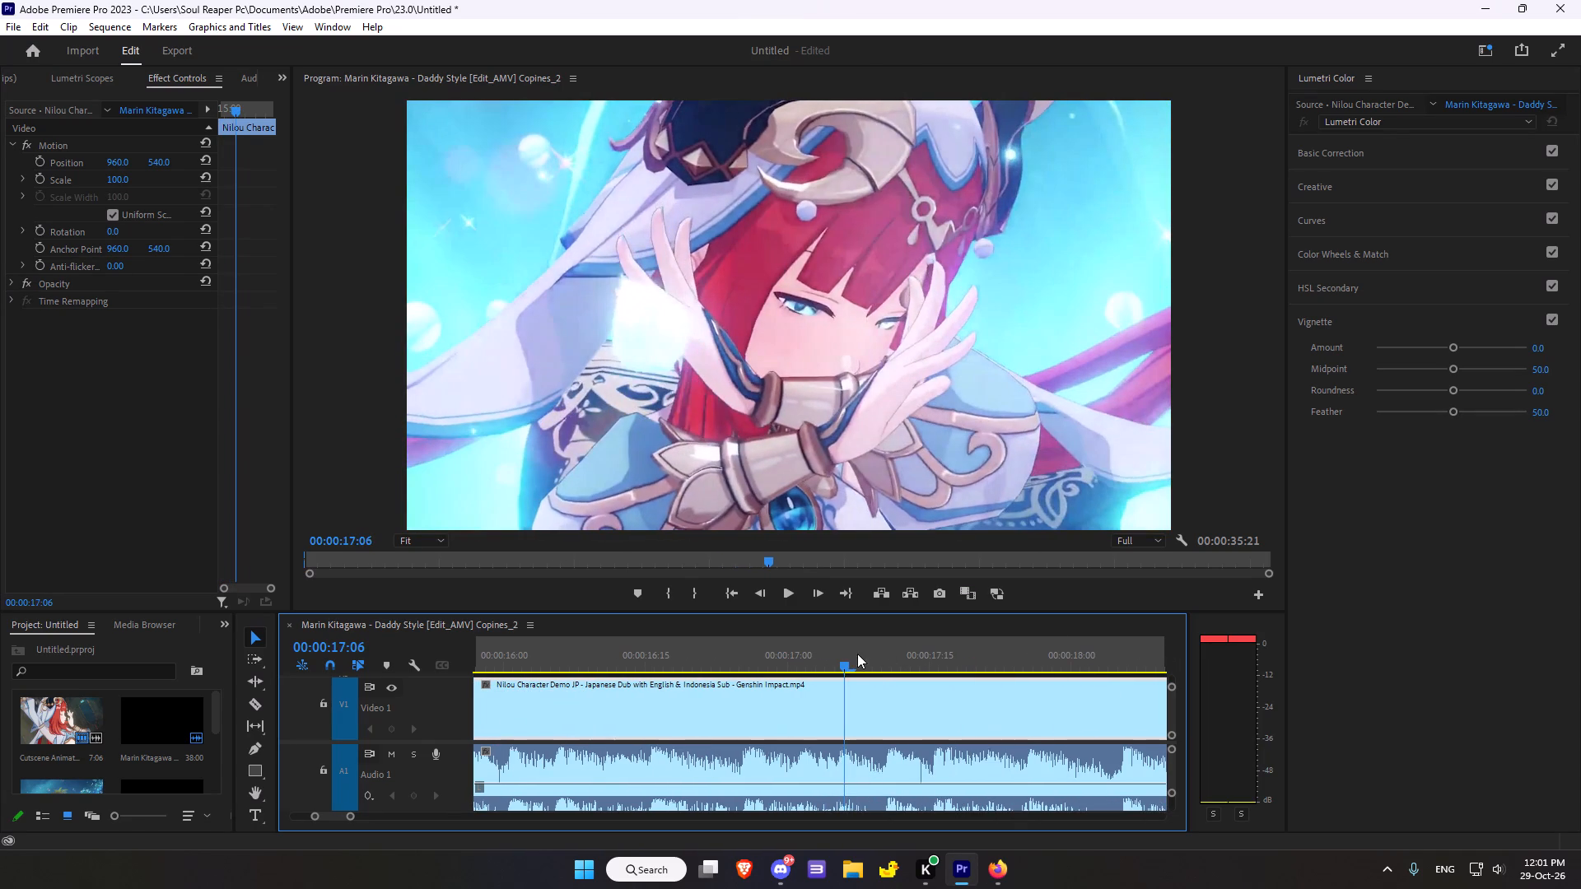
drag(846, 663, 1080, 659)
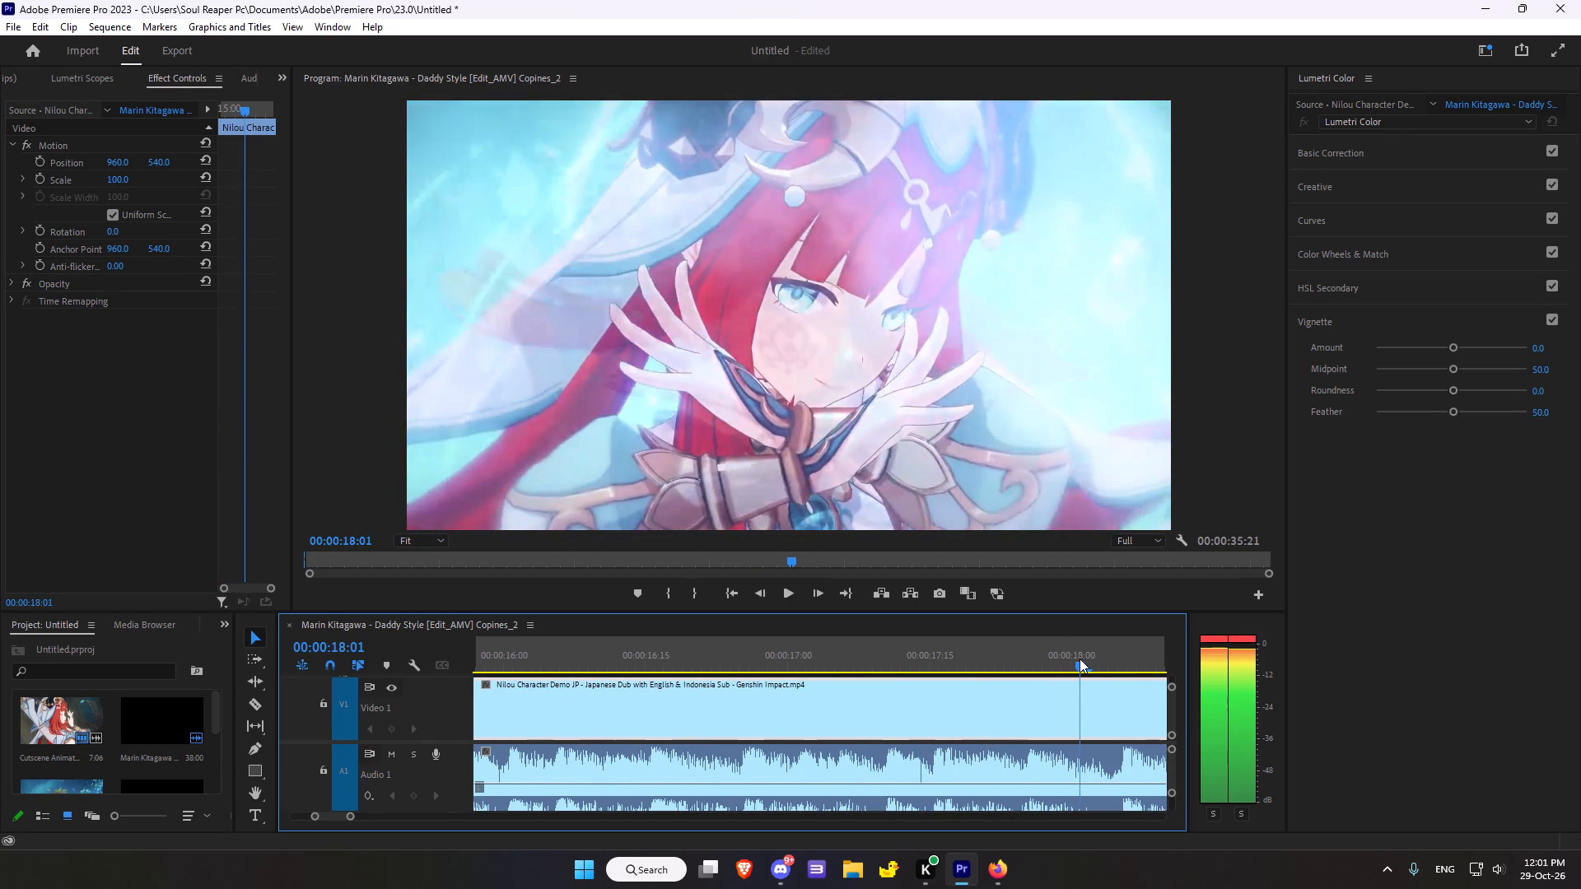
drag(1080, 659, 1006, 658)
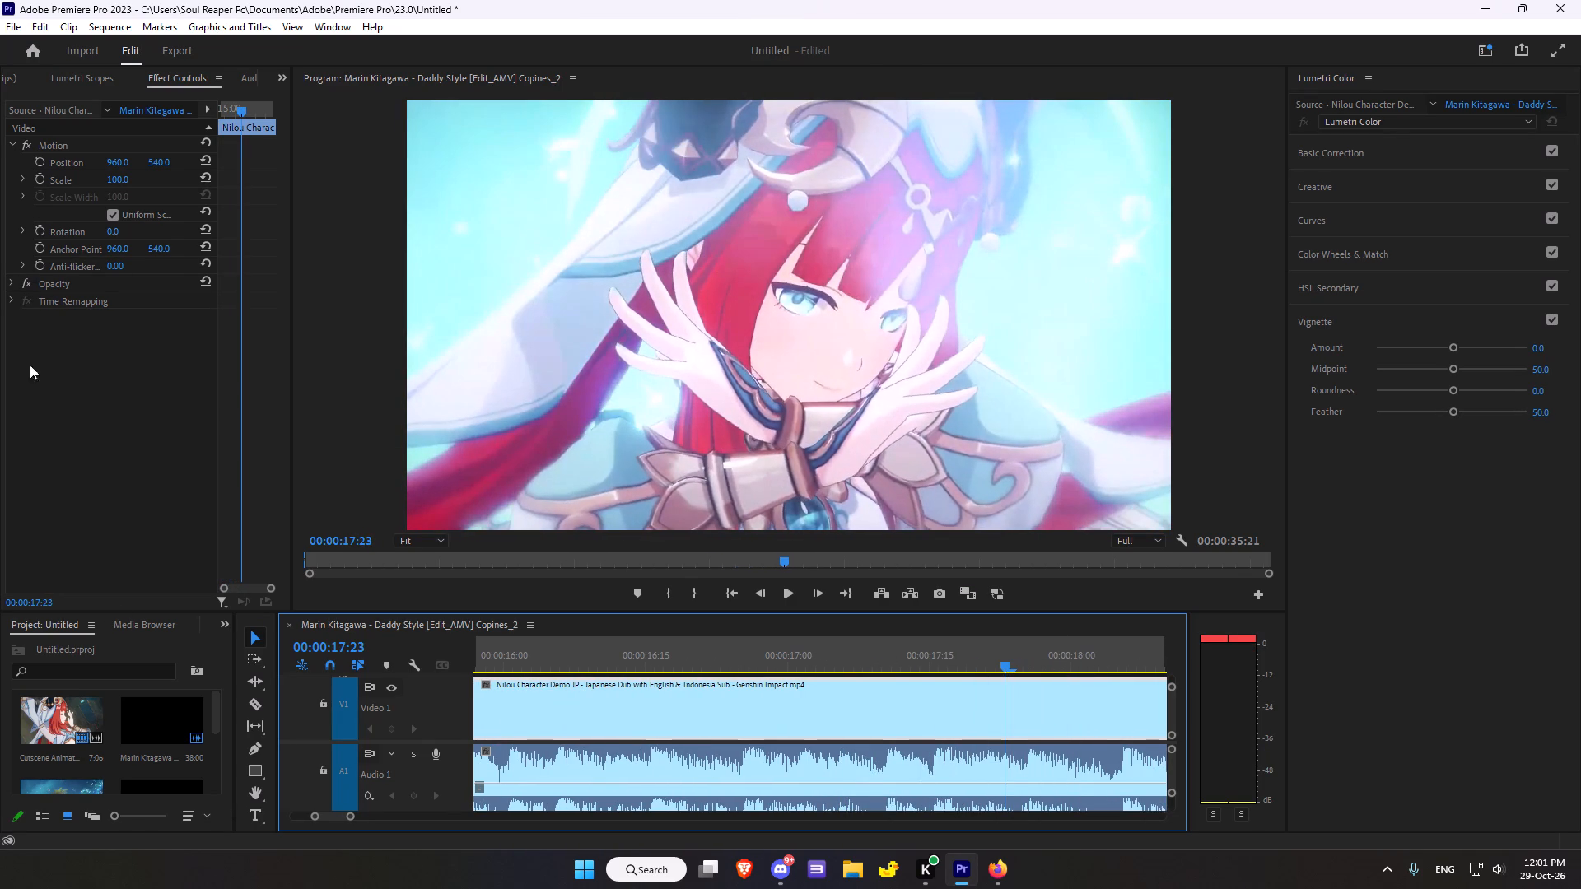
Select the clip at 00:00:17:23 and set its basic correction to Temperature 19.6, Tint -9.8 and Saturation 114.1.
click(698, 721)
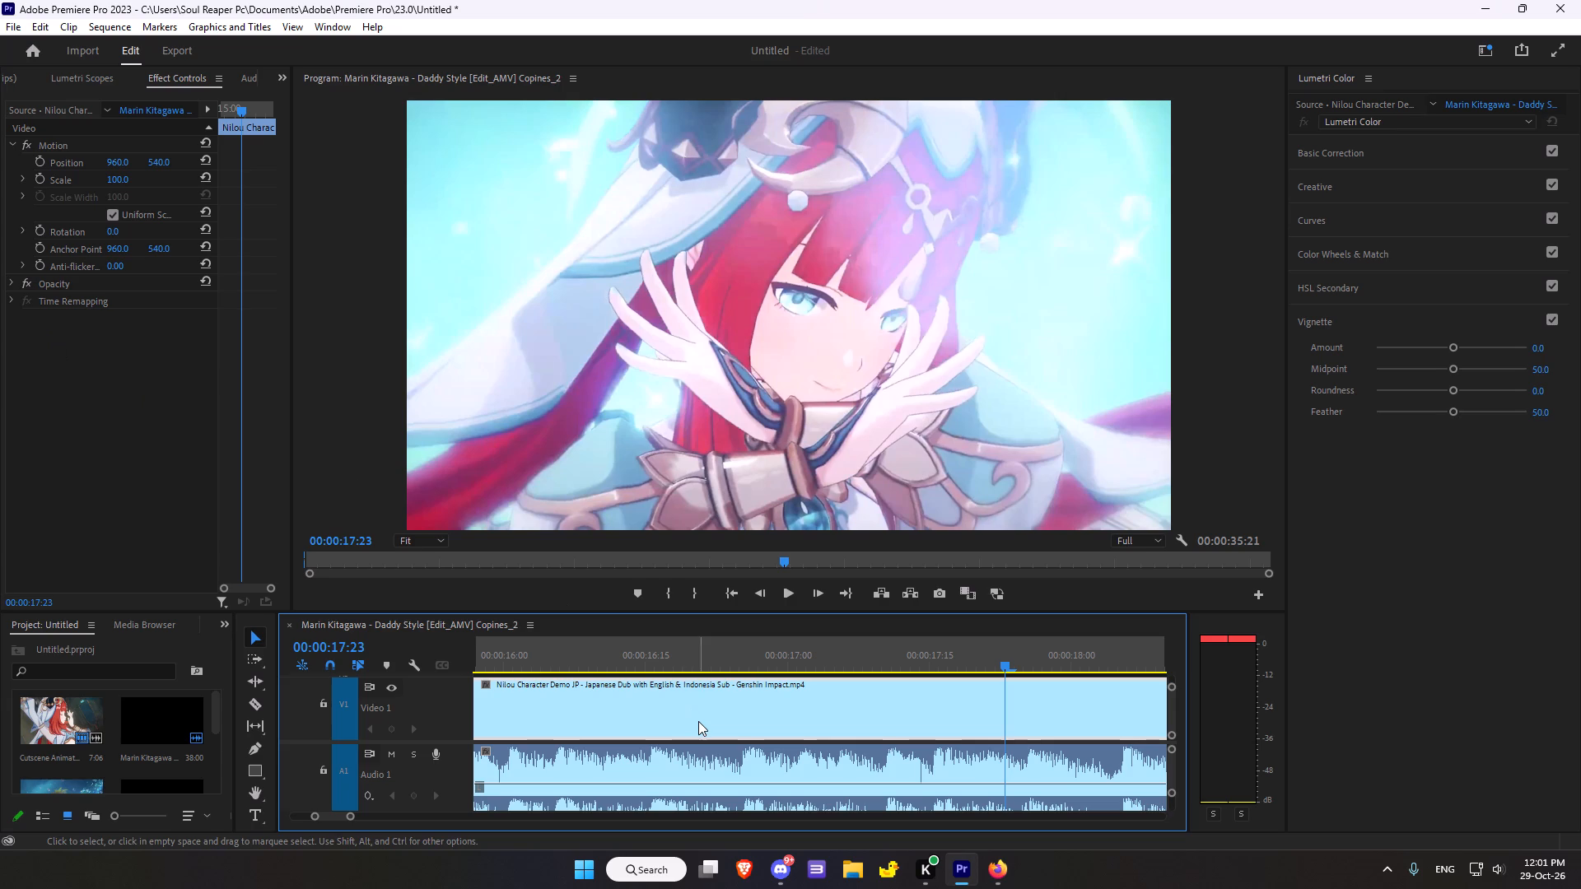
double_click(1345, 156)
drag(1453, 305, 1472, 297)
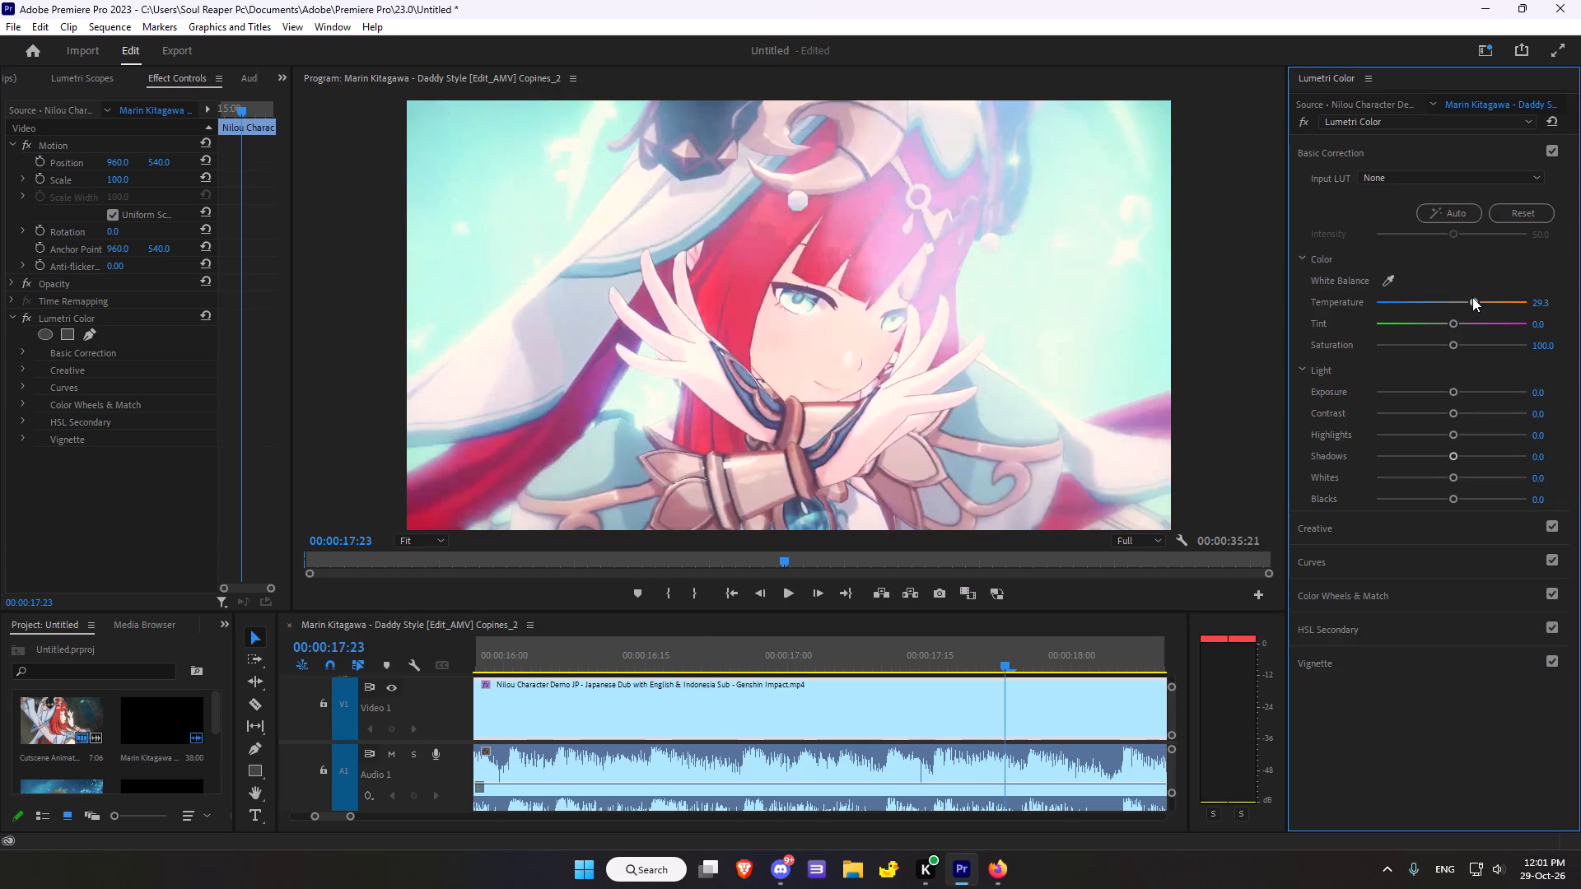
drag(1472, 297, 1465, 298)
click(1448, 319)
drag(1453, 341, 1461, 342)
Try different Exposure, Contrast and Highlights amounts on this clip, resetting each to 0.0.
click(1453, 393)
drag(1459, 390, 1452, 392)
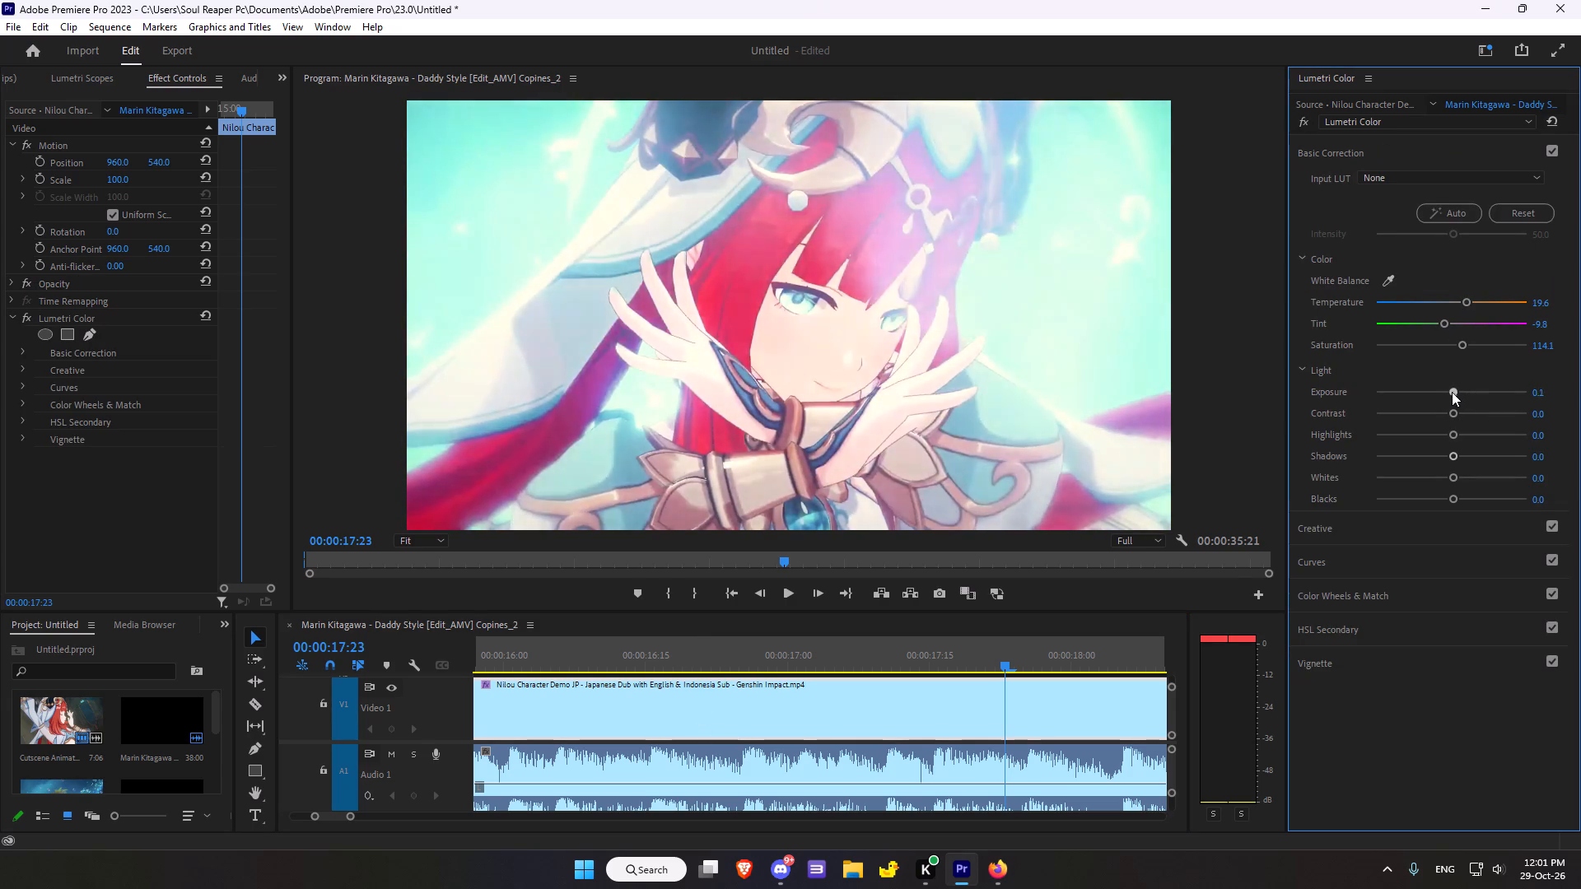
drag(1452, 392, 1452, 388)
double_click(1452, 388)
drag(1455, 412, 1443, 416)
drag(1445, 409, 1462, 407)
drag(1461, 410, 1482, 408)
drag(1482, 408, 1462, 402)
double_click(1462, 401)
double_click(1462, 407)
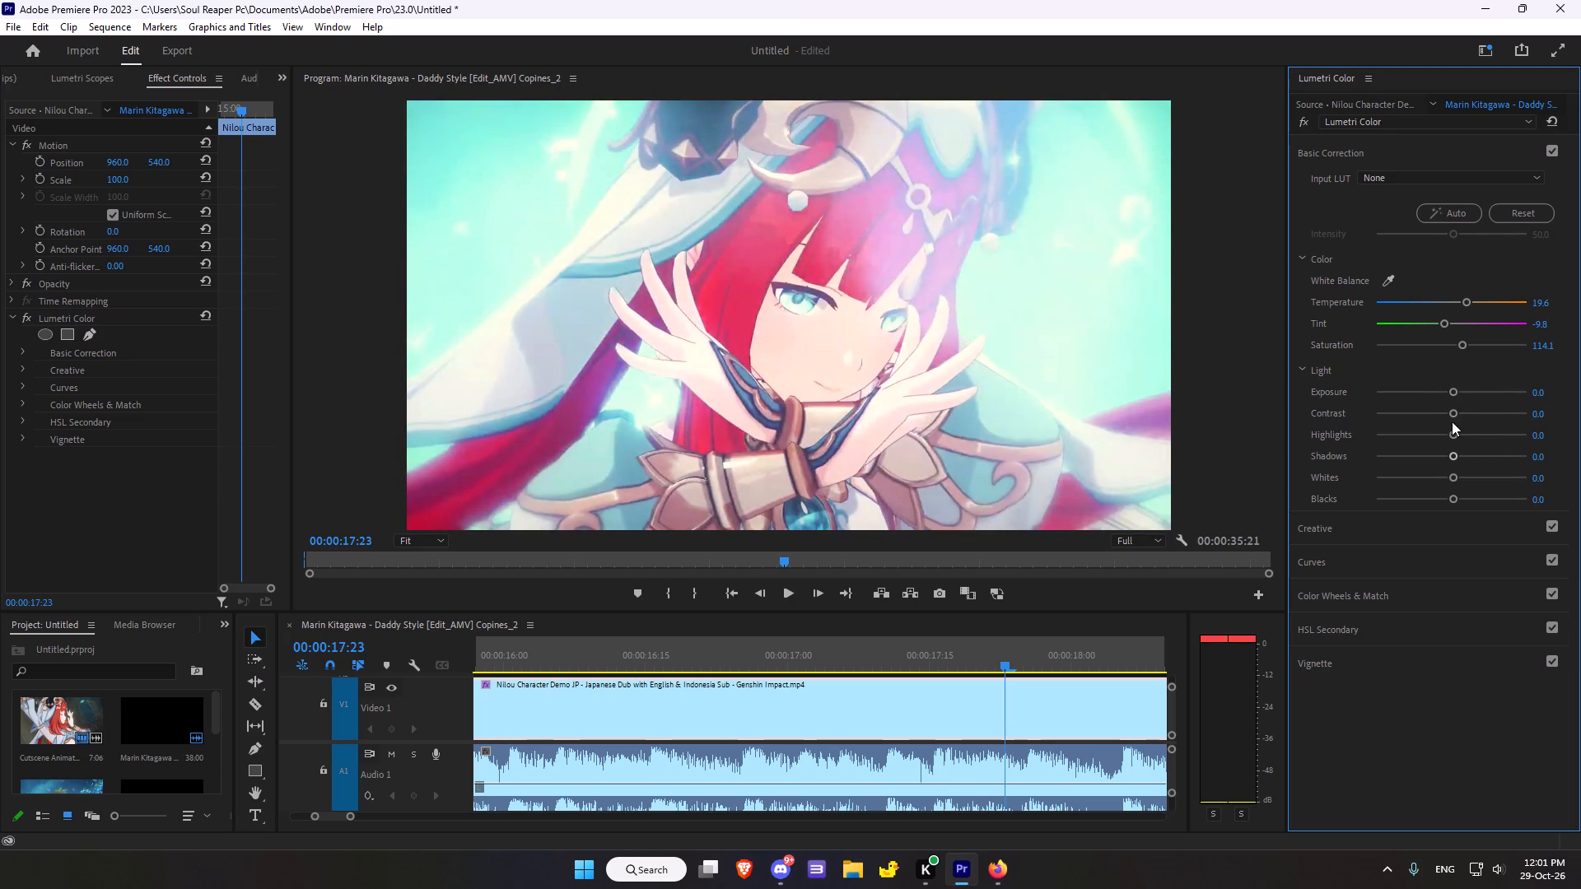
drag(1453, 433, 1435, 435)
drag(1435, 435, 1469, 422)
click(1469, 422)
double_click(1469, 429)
Set the clip's Shadows to 12.0 and Whites to 1.1, and nudge Blacks.
drag(1449, 461, 1459, 454)
click(1457, 468)
click(1453, 473)
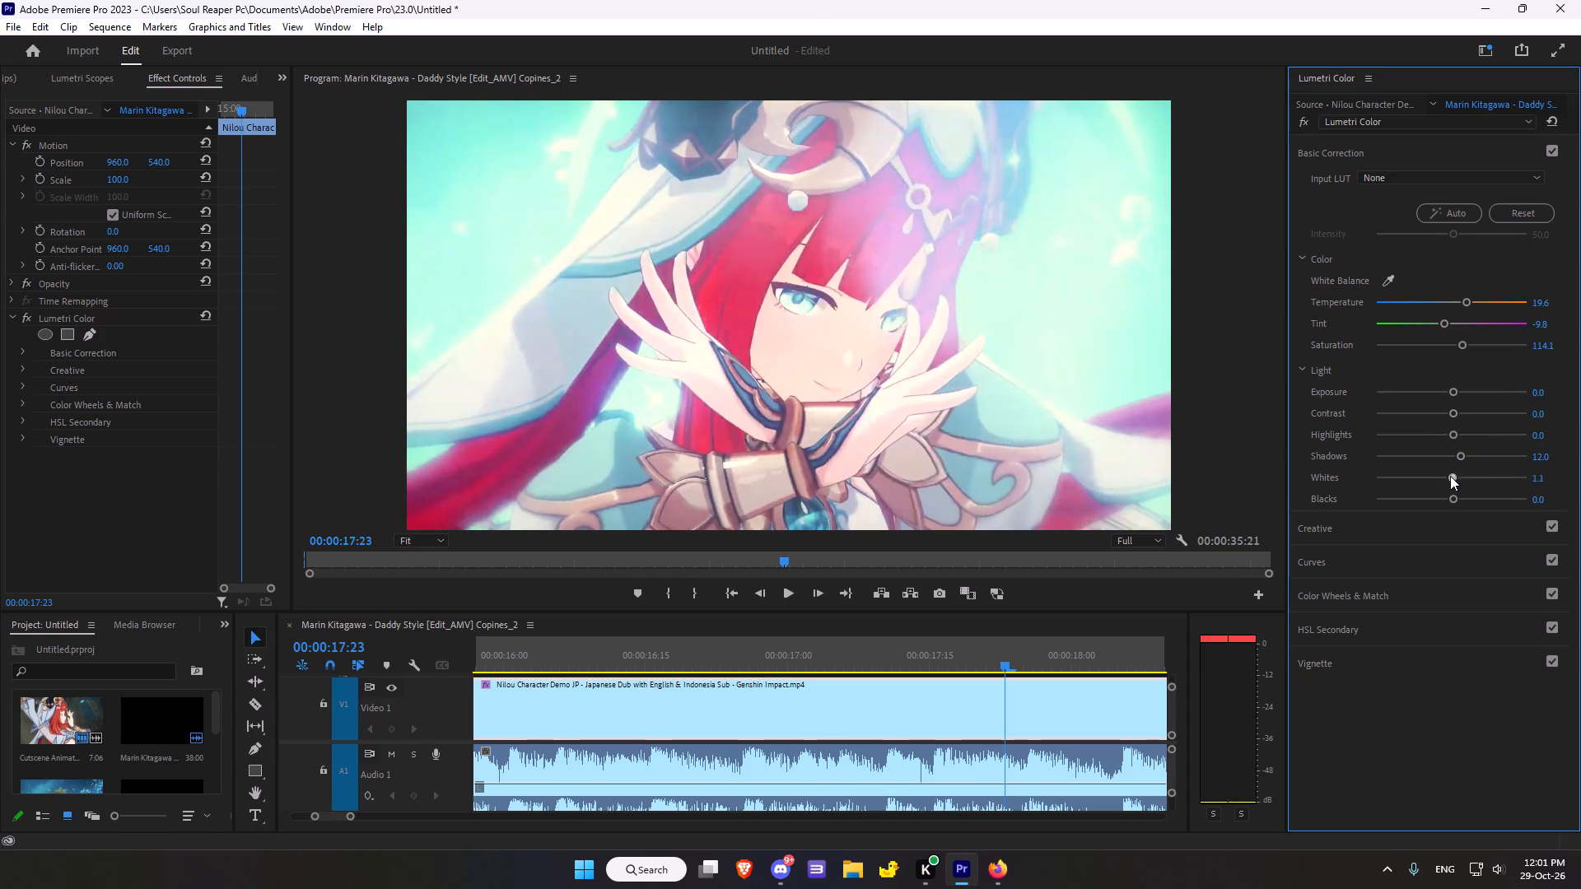
click(1449, 495)
Fine-tune the clip's Shadow Tint with repeated small shifts off neutral, and nudge its Highlight Tint slightly in the Creative section.
scroll(1411, 511, down, 2)
double_click(1330, 526)
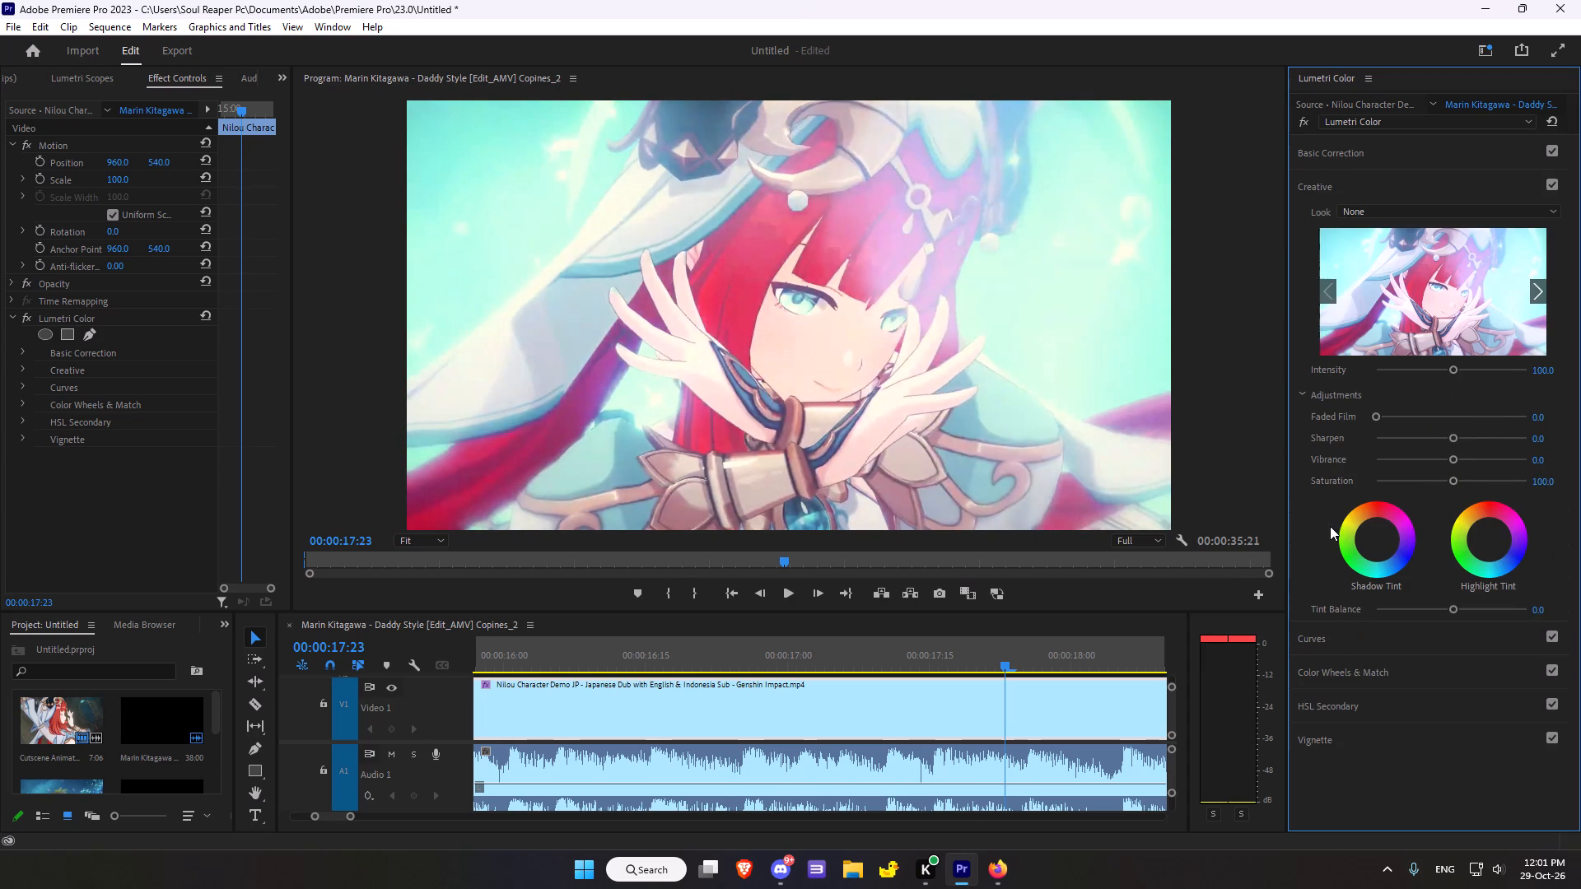
scroll(1431, 508, down, 5)
drag(1379, 542, 1377, 547)
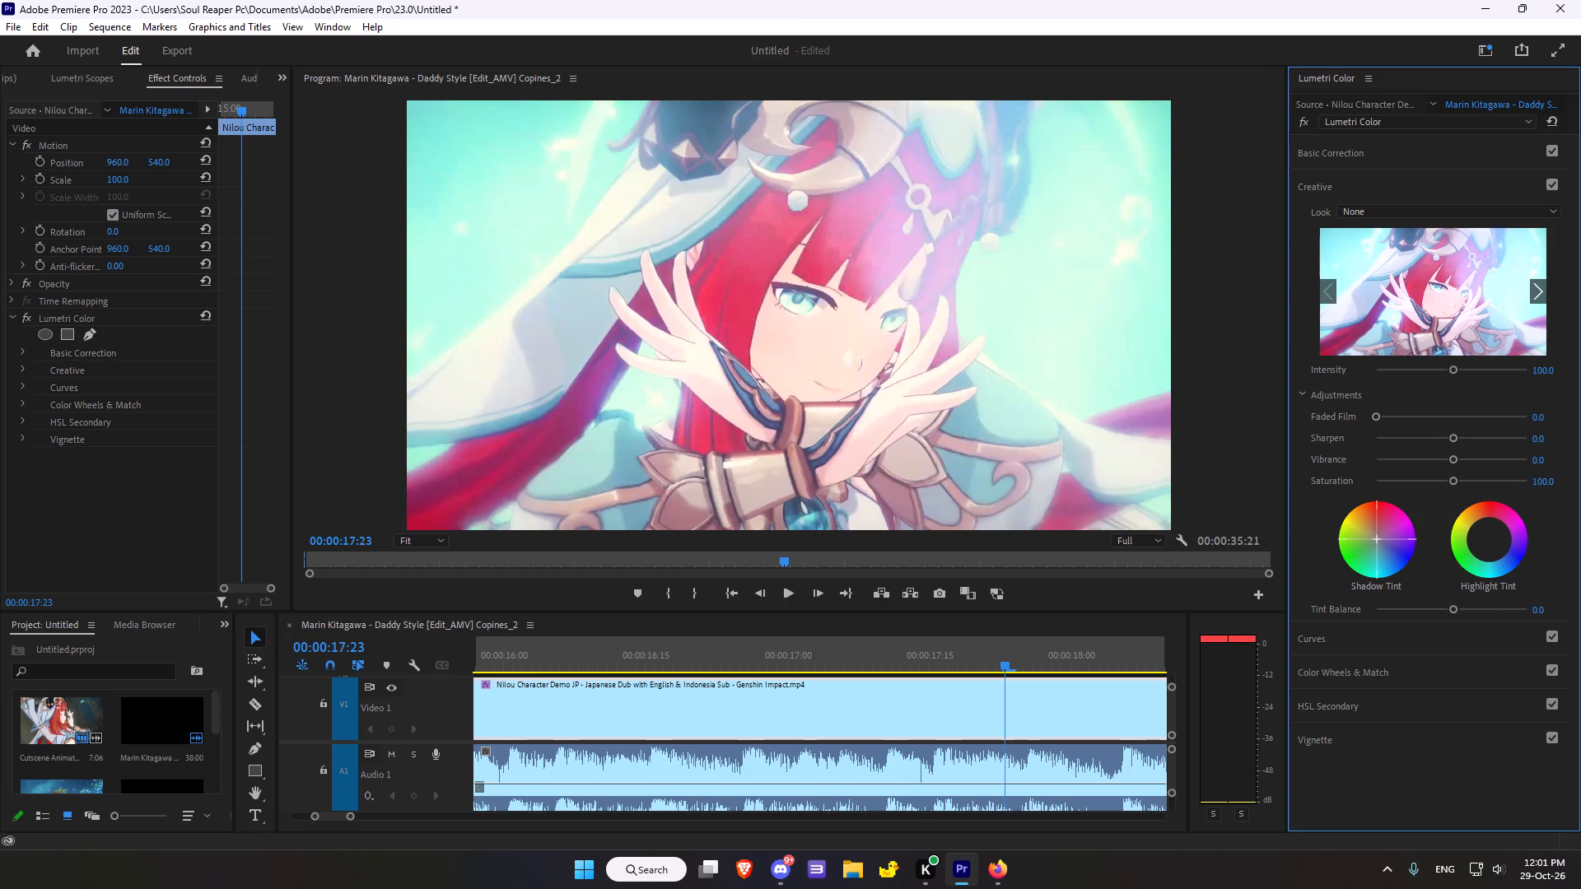
drag(1377, 547, 1311, 458)
double_click(1379, 542)
drag(1378, 540, 1333, 507)
click(1375, 542)
drag(1375, 542, 1368, 528)
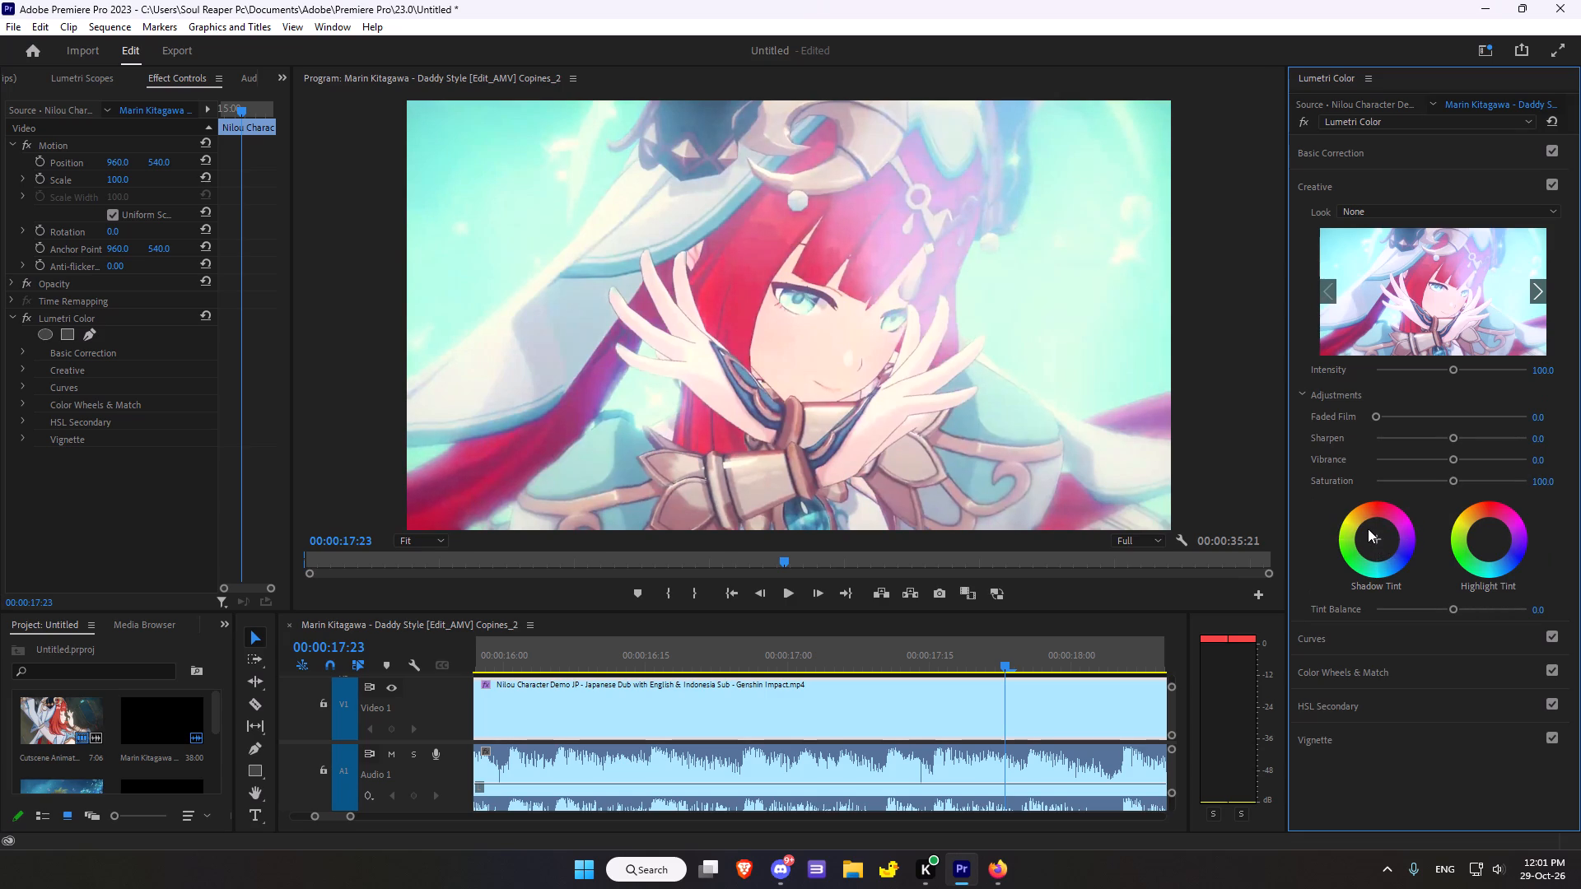
drag(1368, 528, 1368, 529)
drag(1375, 539, 1347, 520)
click(1376, 535)
drag(1376, 535, 1364, 527)
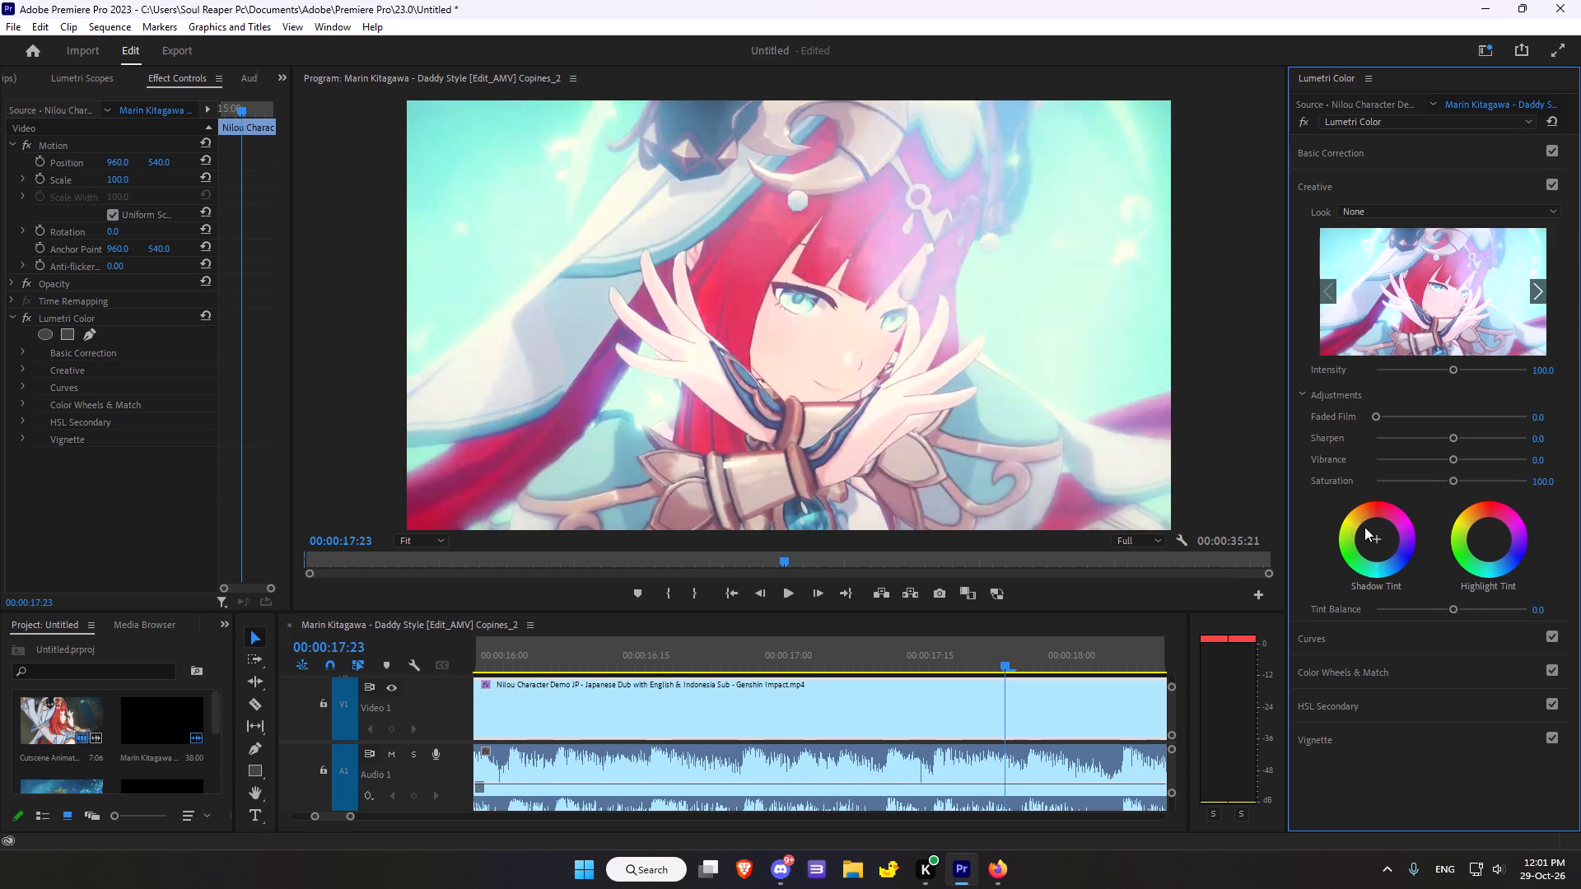
drag(1364, 527, 1364, 528)
click(1375, 538)
drag(1375, 538, 1367, 535)
click(1380, 542)
drag(1380, 542, 1381, 551)
drag(1381, 551, 1381, 555)
drag(1374, 539, 1352, 523)
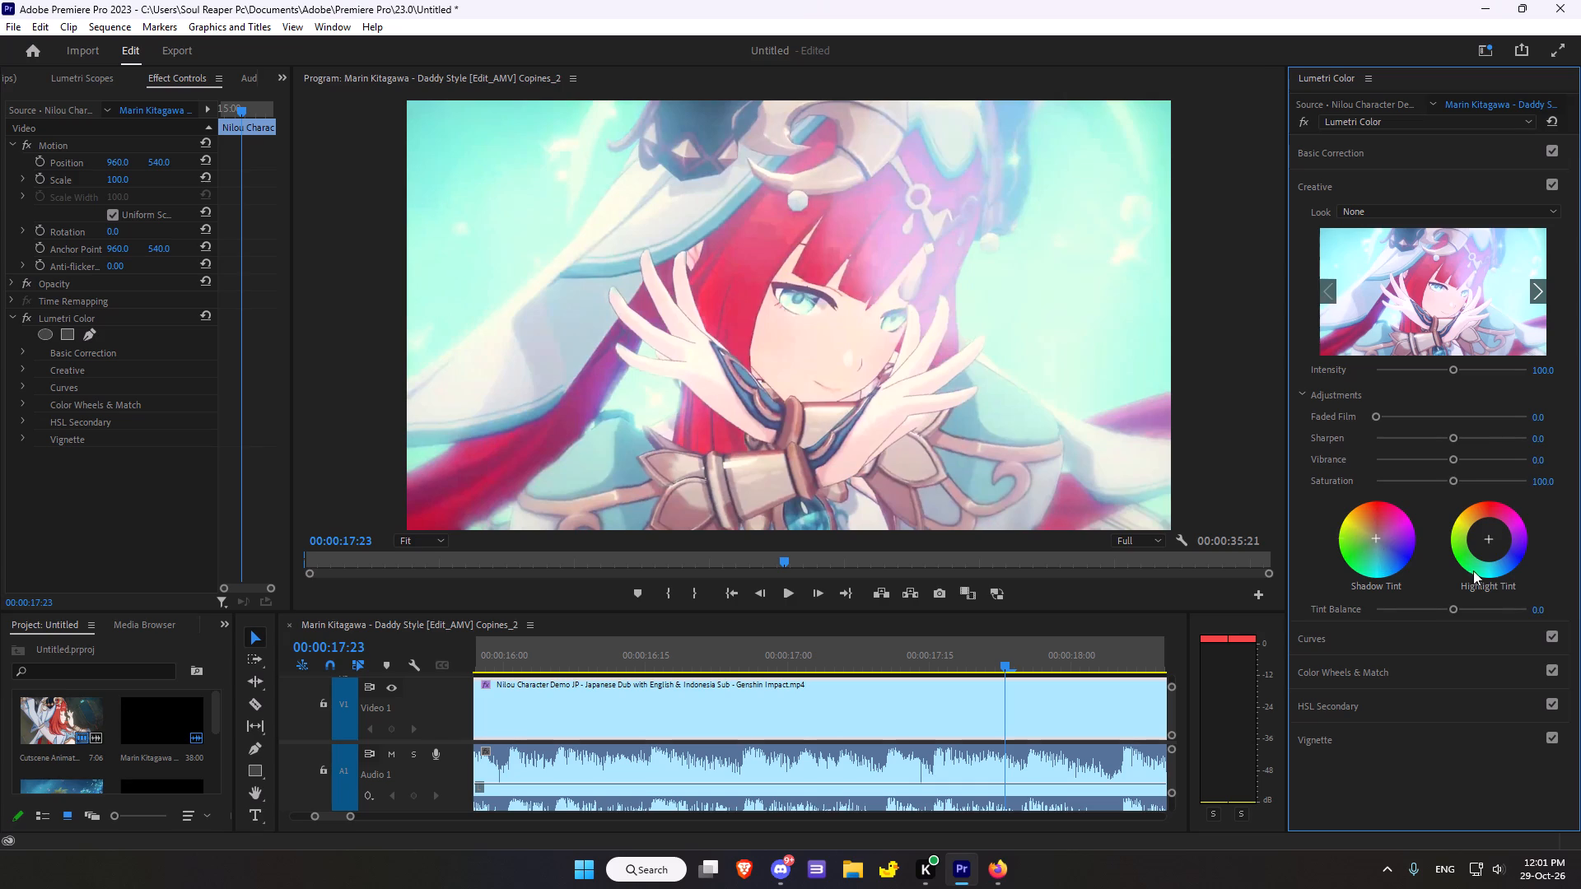
drag(1491, 537, 1498, 559)
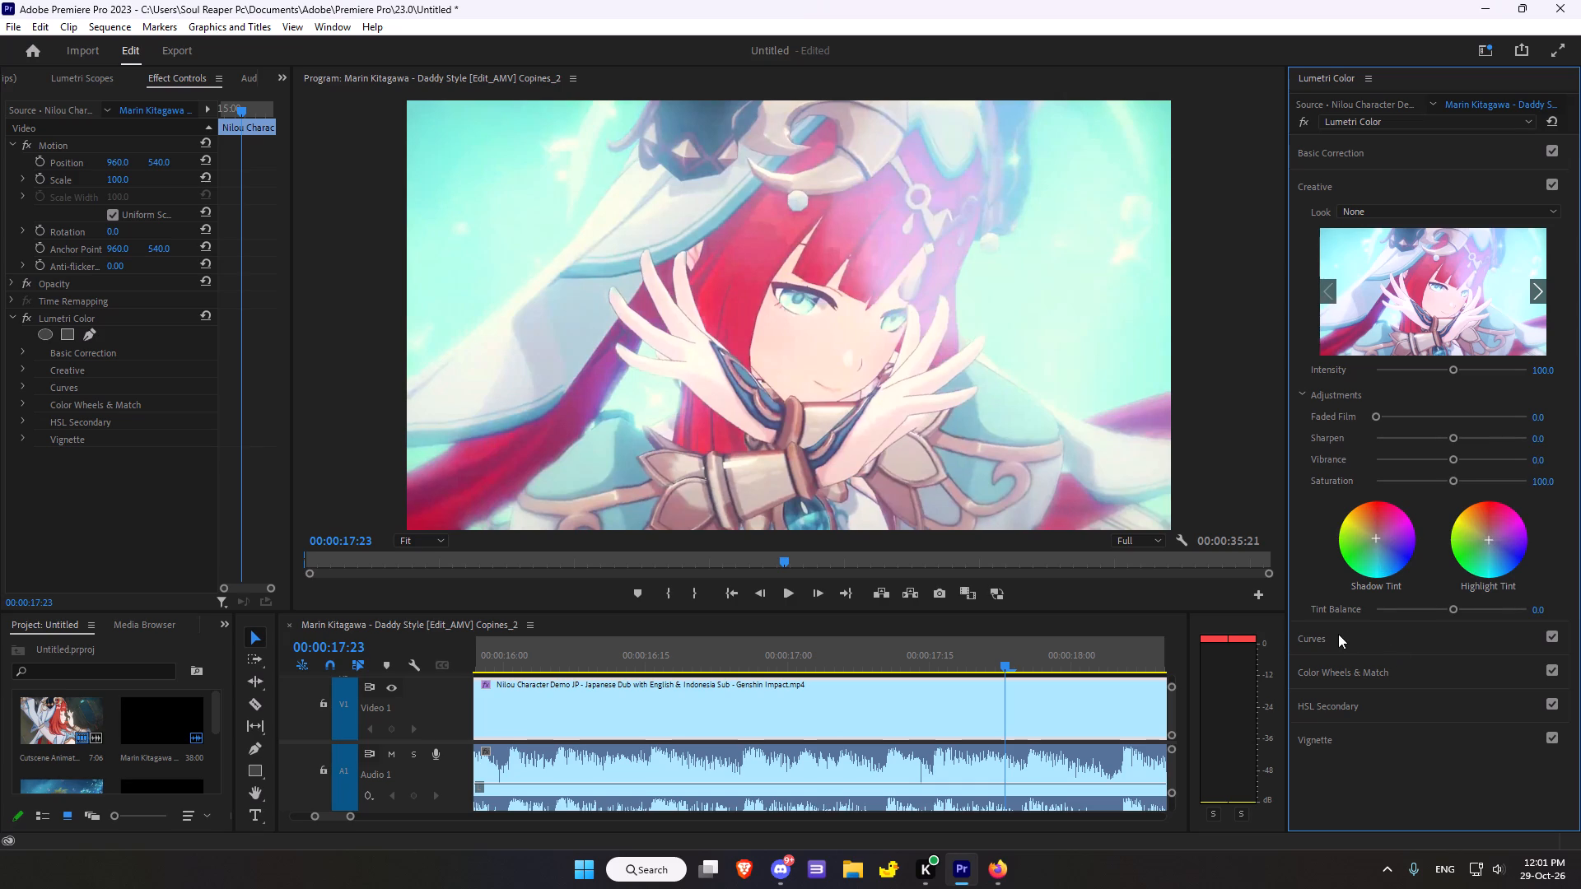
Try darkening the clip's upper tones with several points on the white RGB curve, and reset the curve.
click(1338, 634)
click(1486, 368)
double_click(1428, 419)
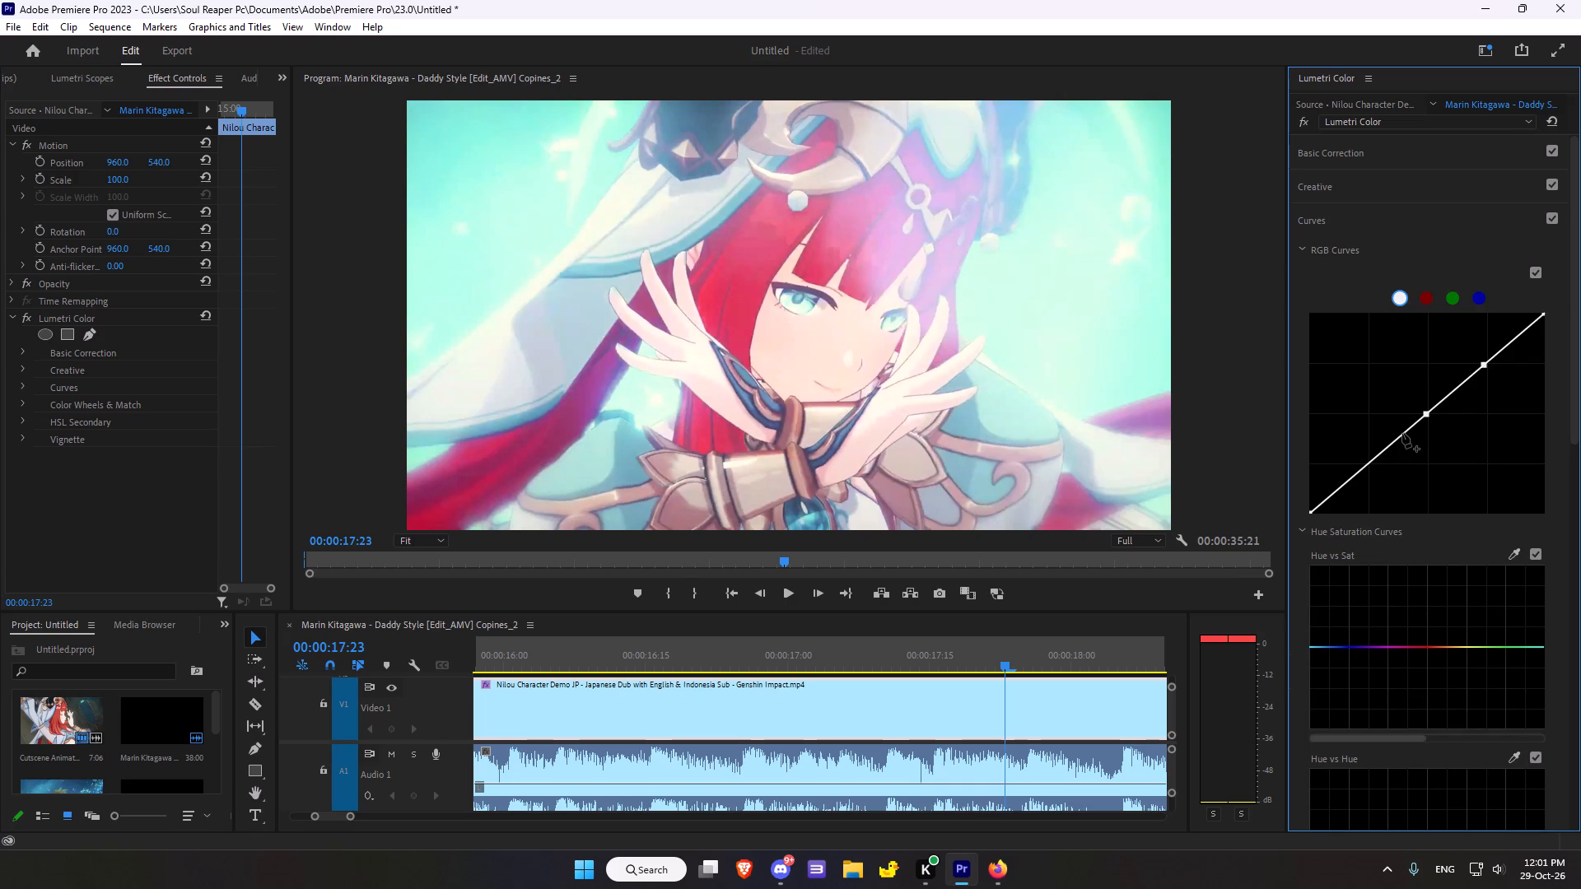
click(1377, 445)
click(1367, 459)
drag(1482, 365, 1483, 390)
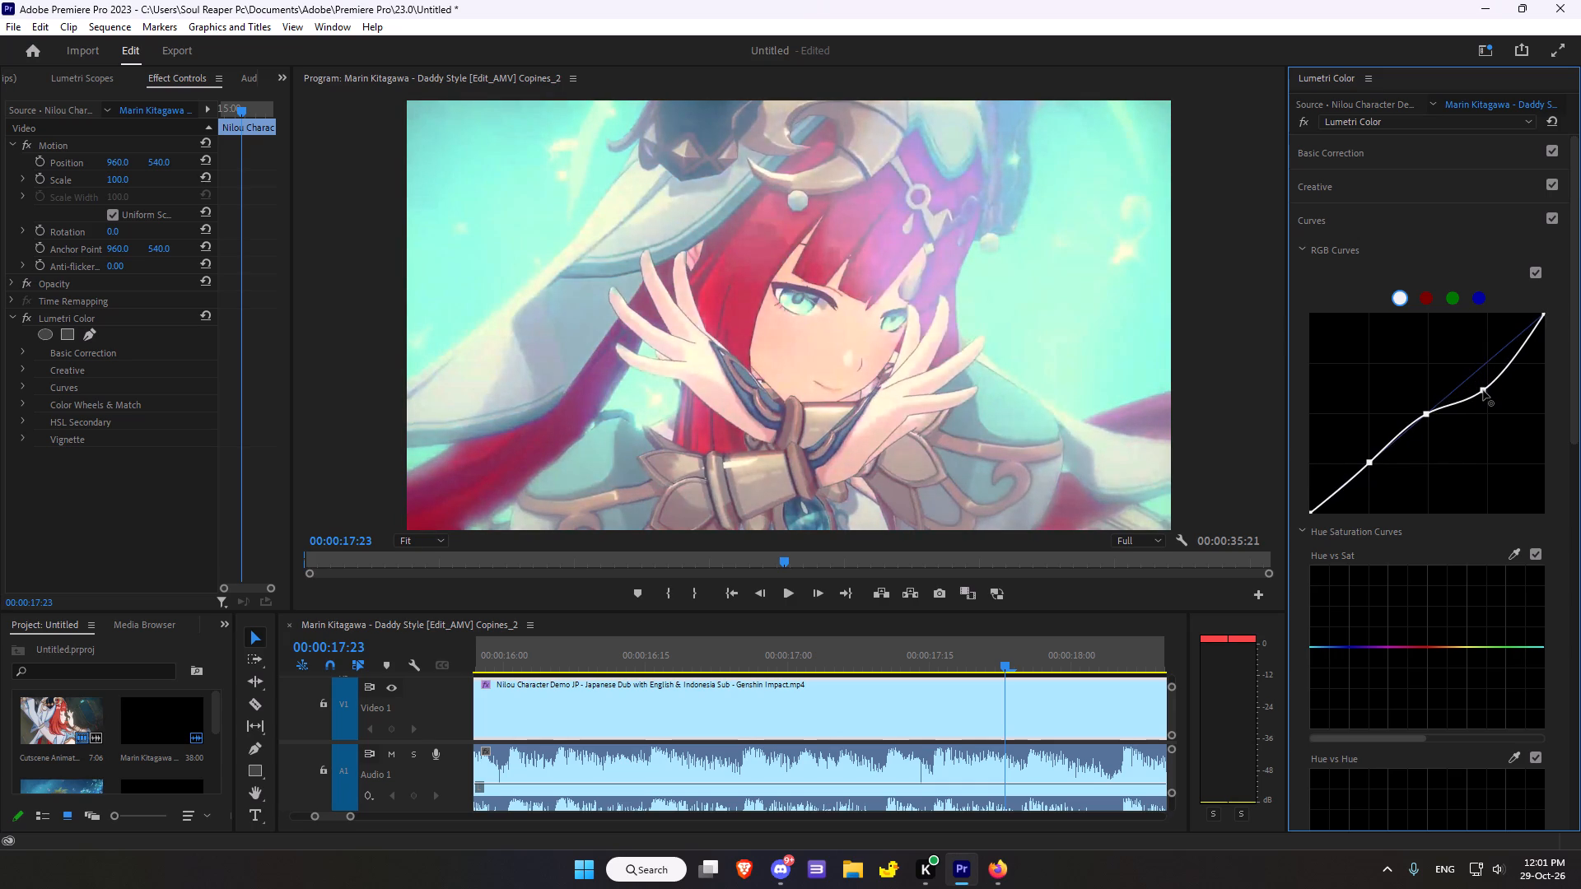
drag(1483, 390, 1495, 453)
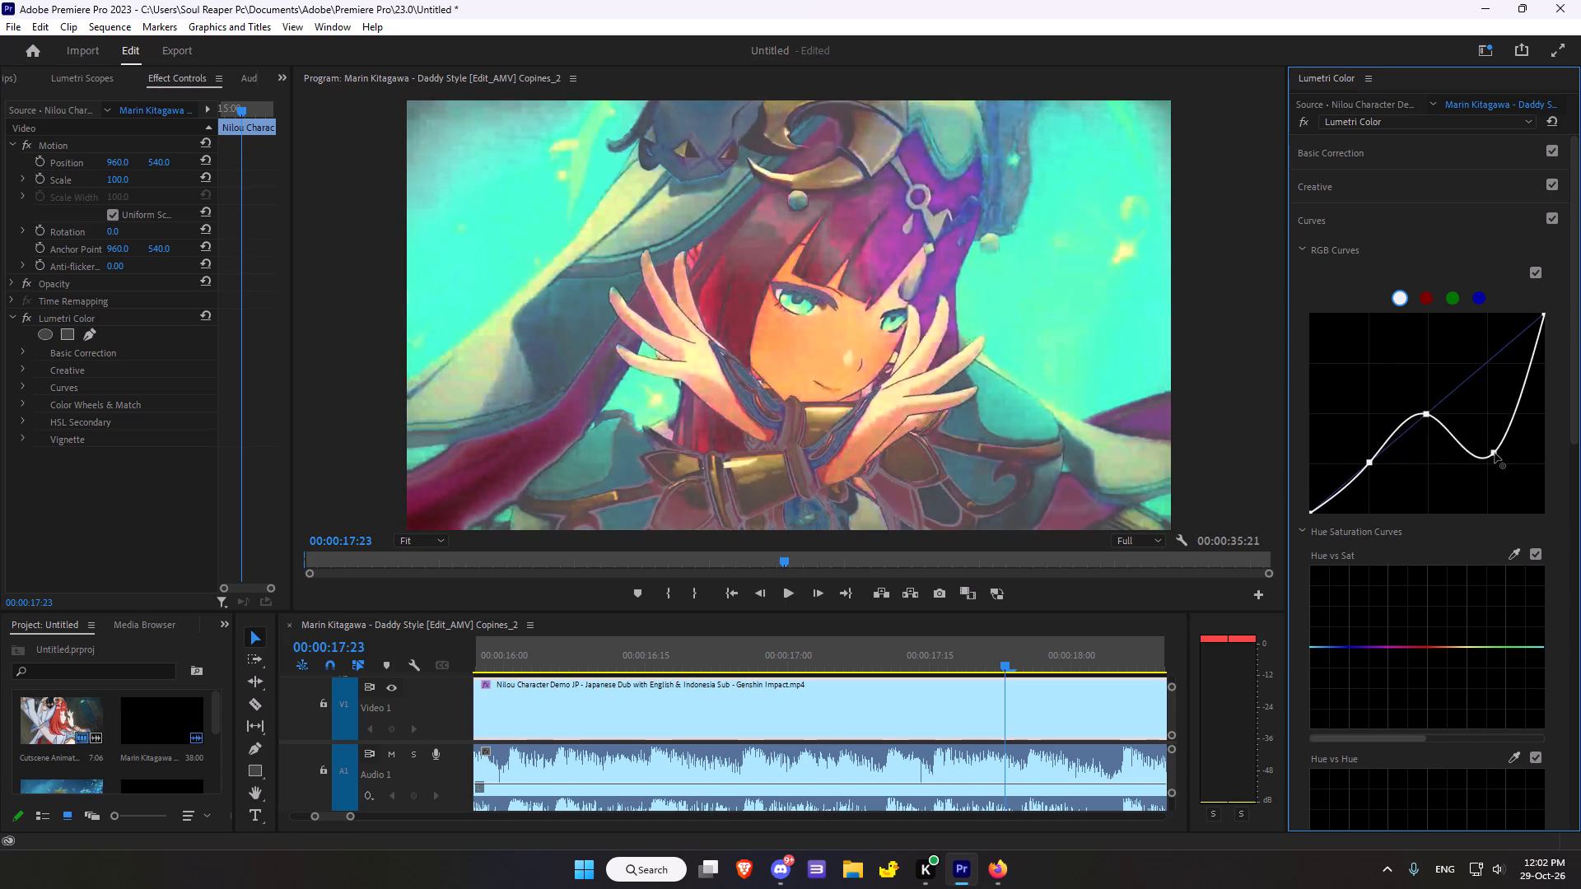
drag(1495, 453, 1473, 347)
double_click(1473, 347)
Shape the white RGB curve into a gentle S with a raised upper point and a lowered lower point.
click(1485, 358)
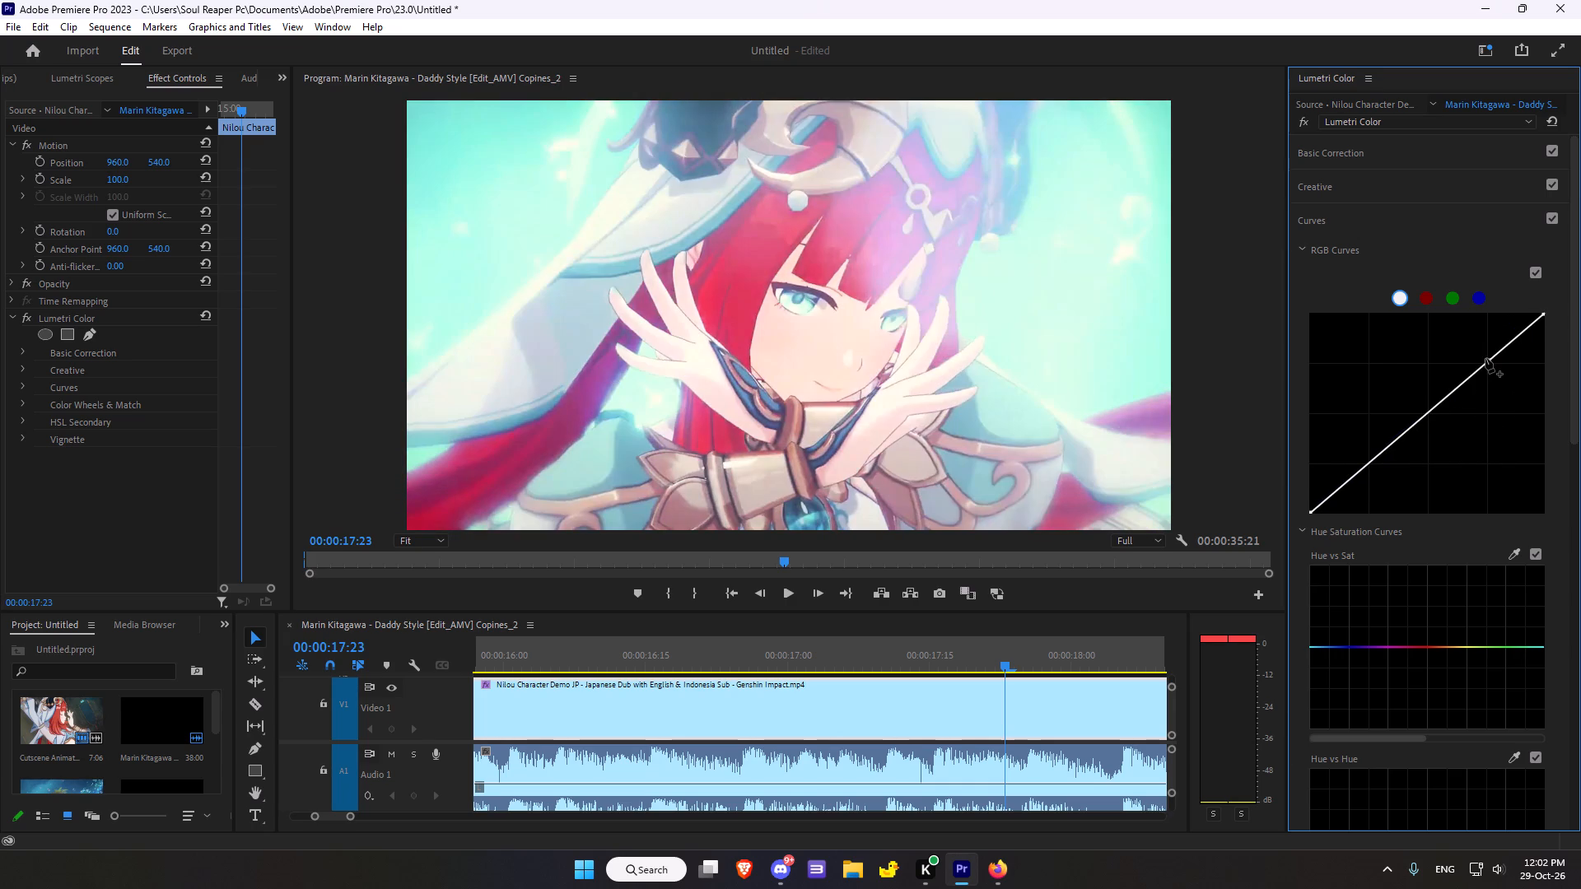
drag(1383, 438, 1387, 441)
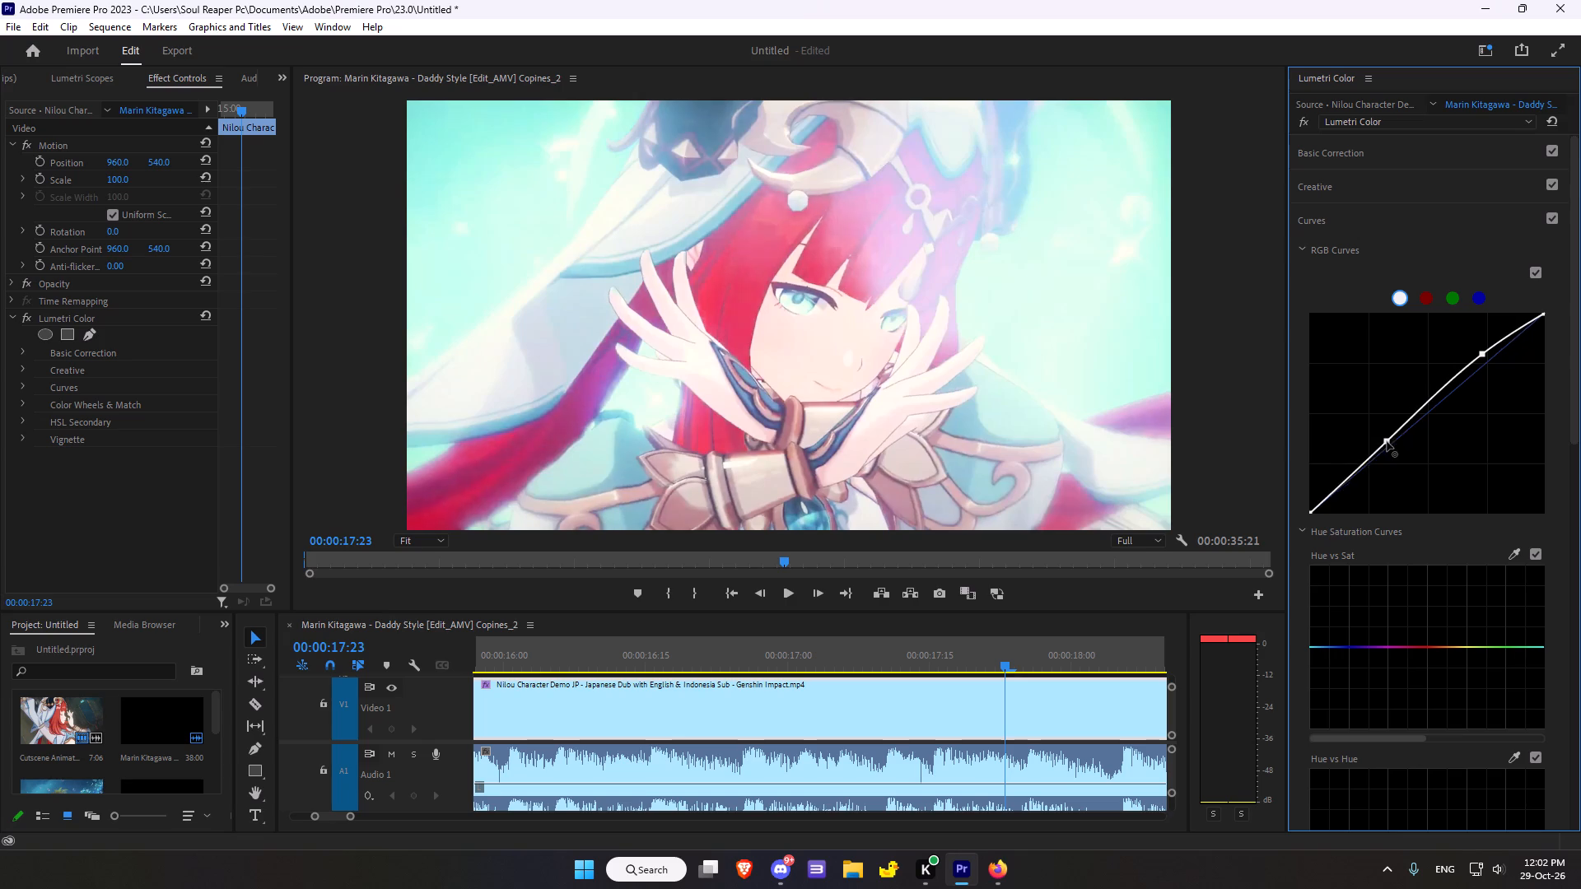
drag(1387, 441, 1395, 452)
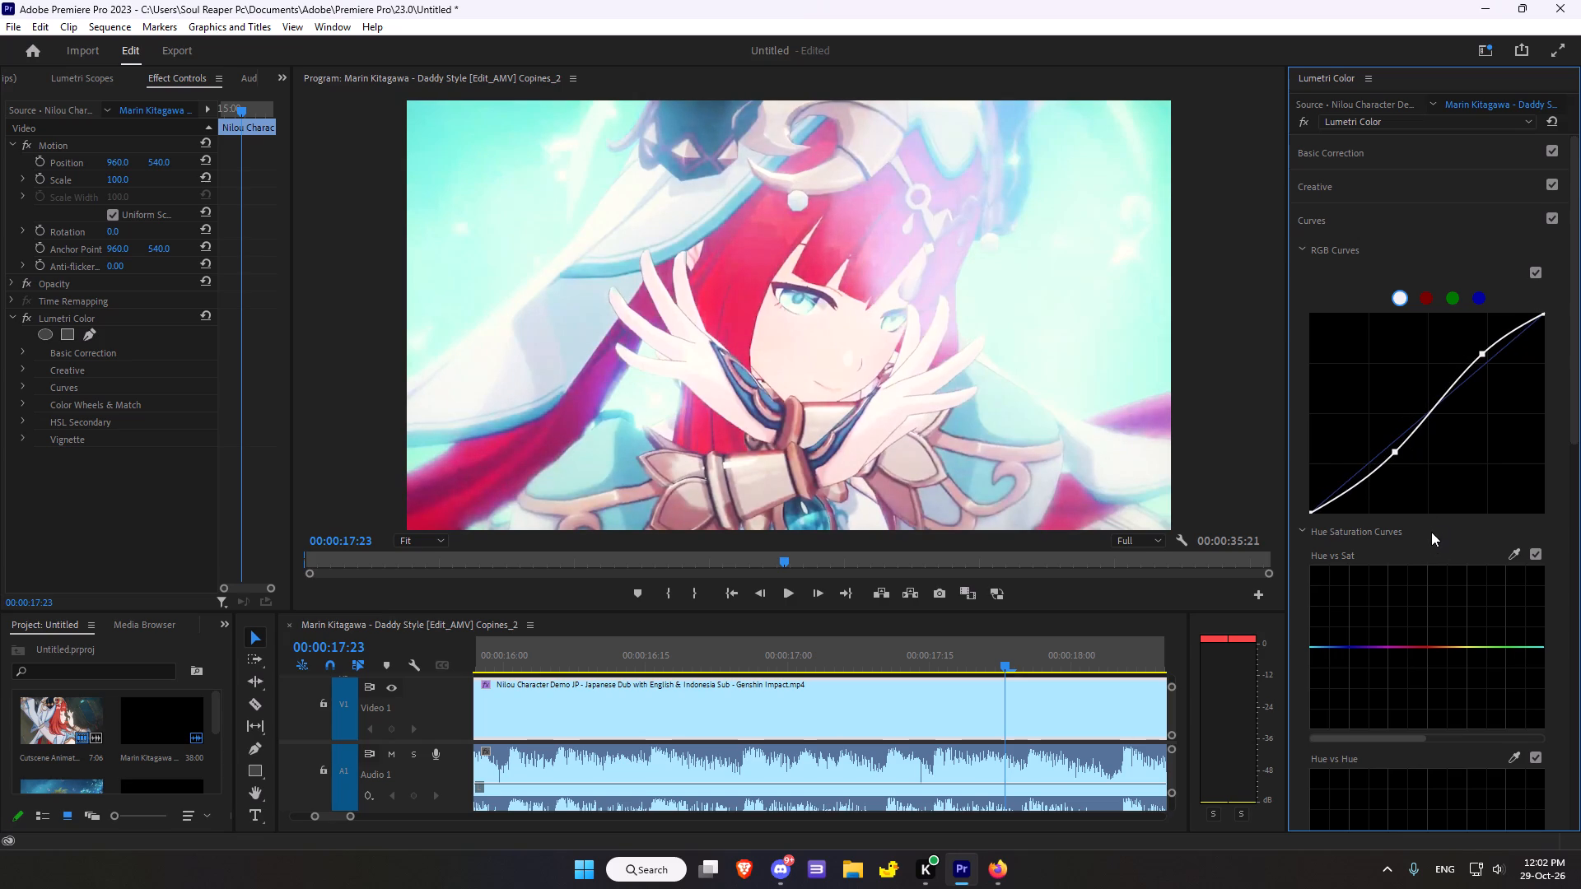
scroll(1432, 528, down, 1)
Toggle the clip's Lumetri Color effect to compare the grade, leave it switched off, and reset the RGB curve.
click(26, 314)
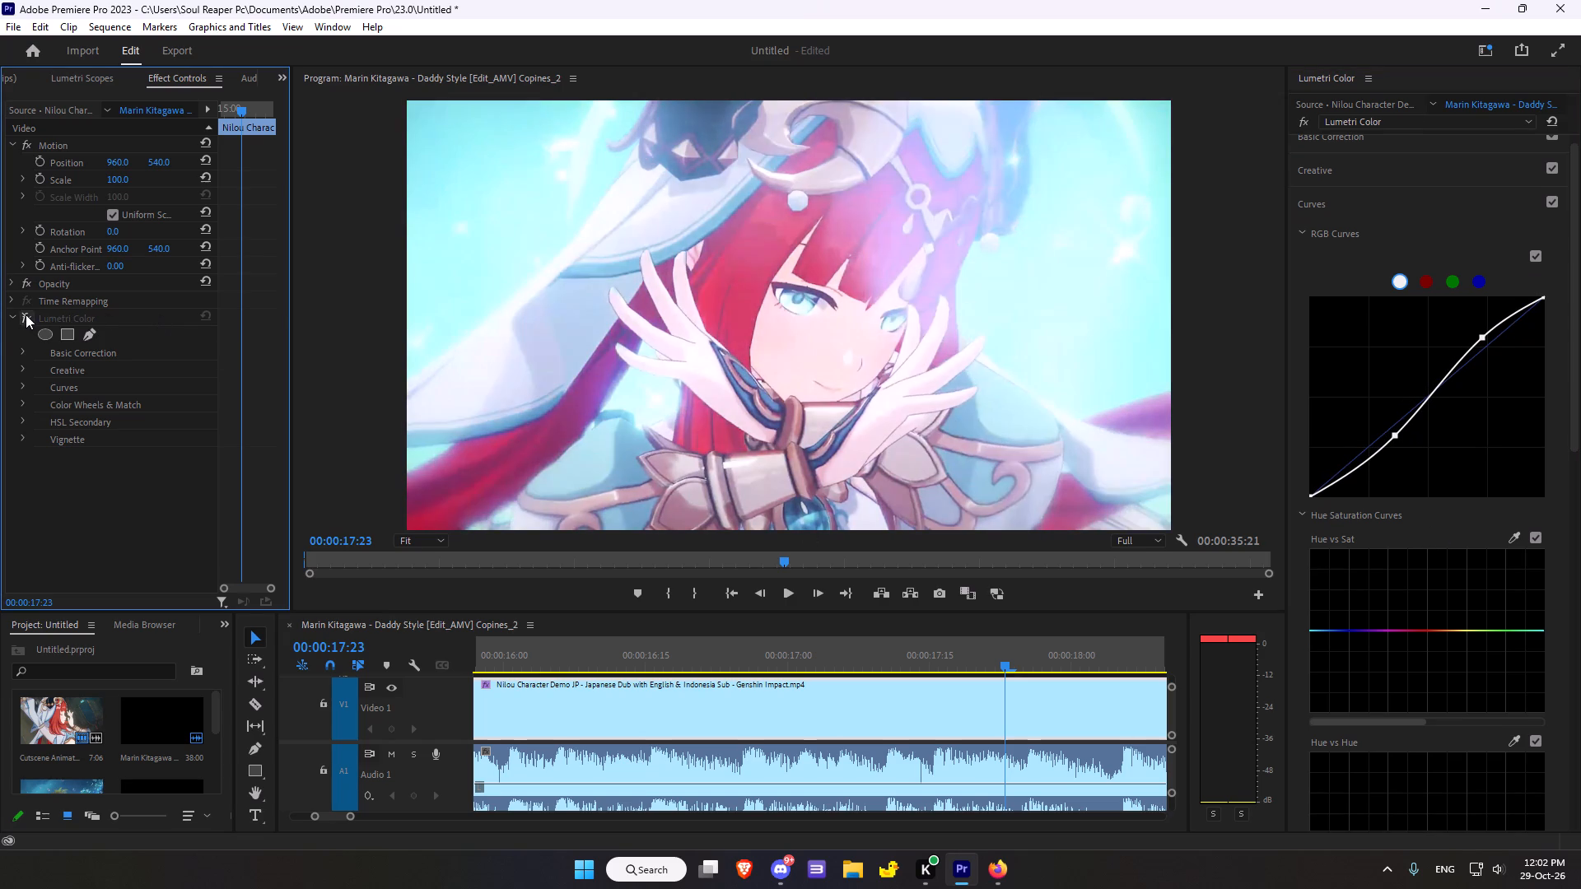
click(26, 314)
click(26, 314)
double_click(1438, 379)
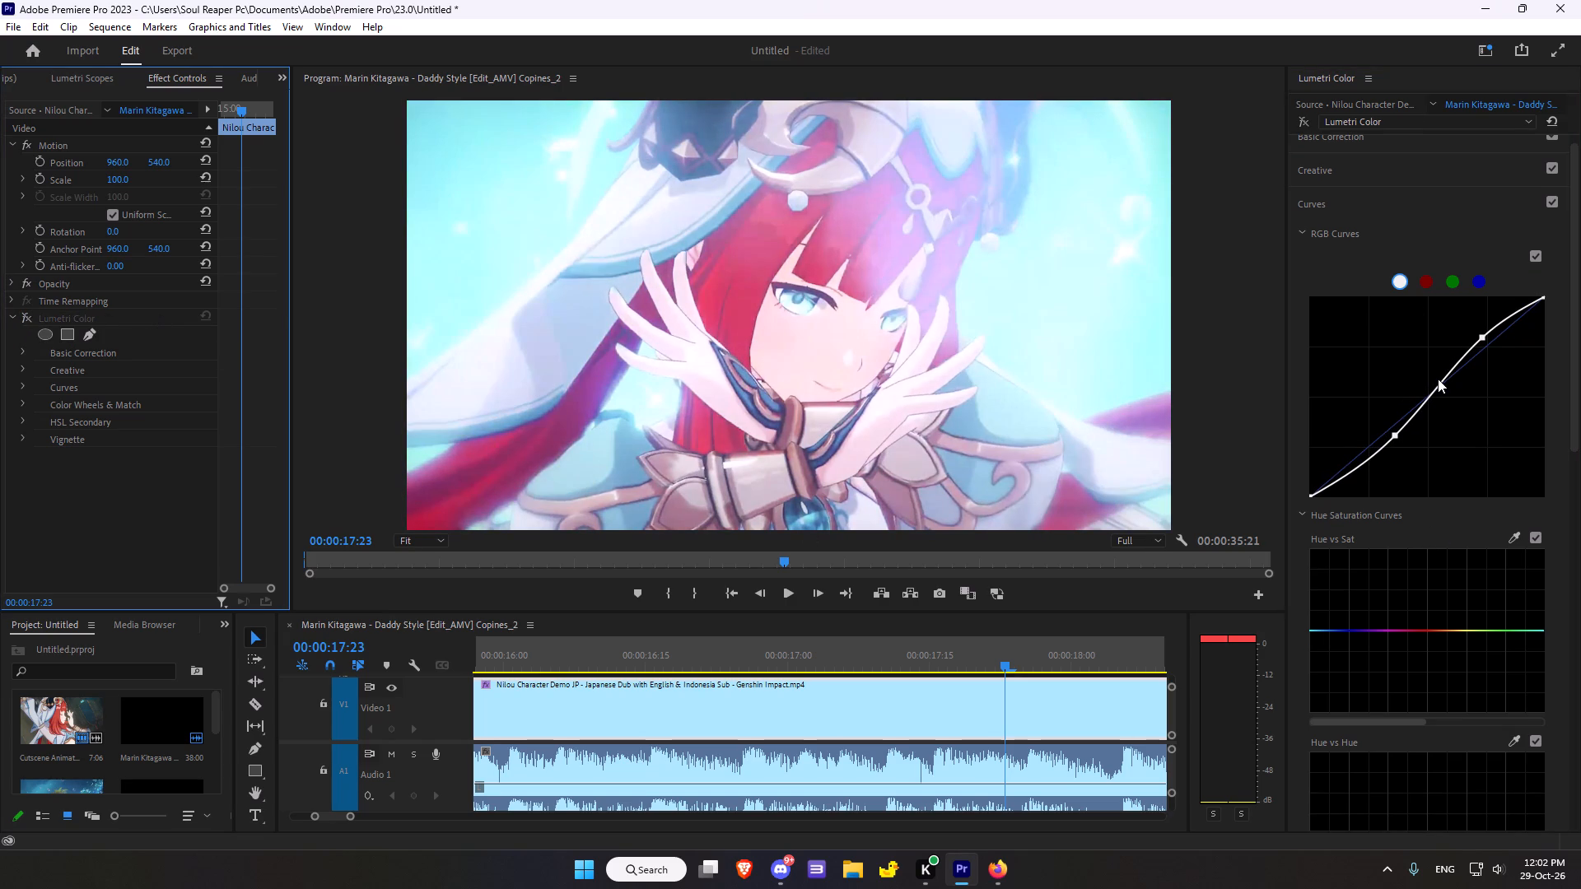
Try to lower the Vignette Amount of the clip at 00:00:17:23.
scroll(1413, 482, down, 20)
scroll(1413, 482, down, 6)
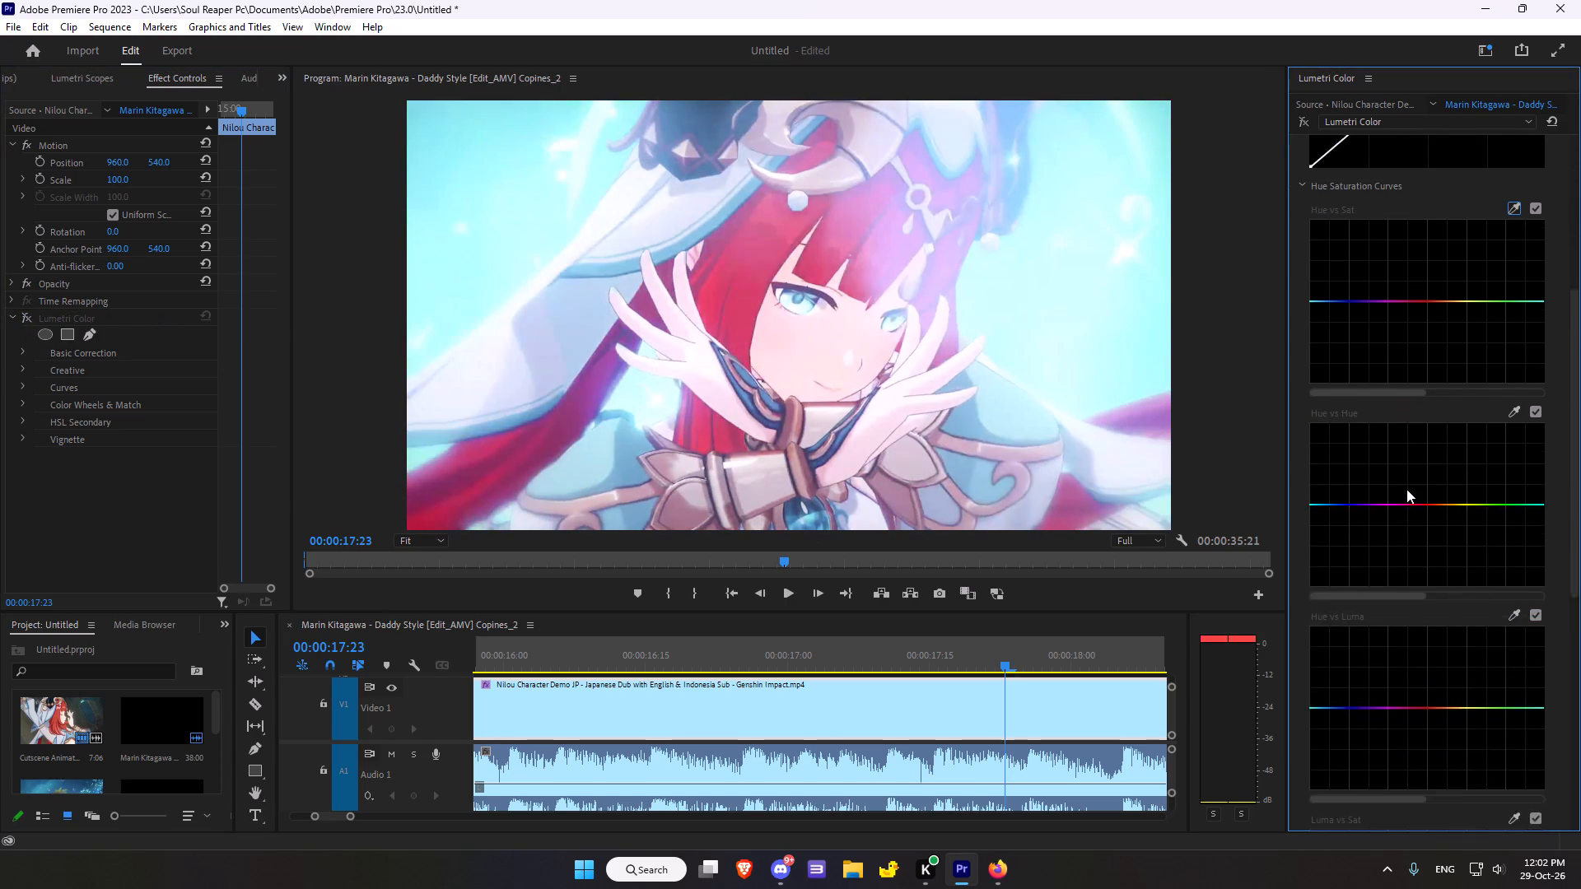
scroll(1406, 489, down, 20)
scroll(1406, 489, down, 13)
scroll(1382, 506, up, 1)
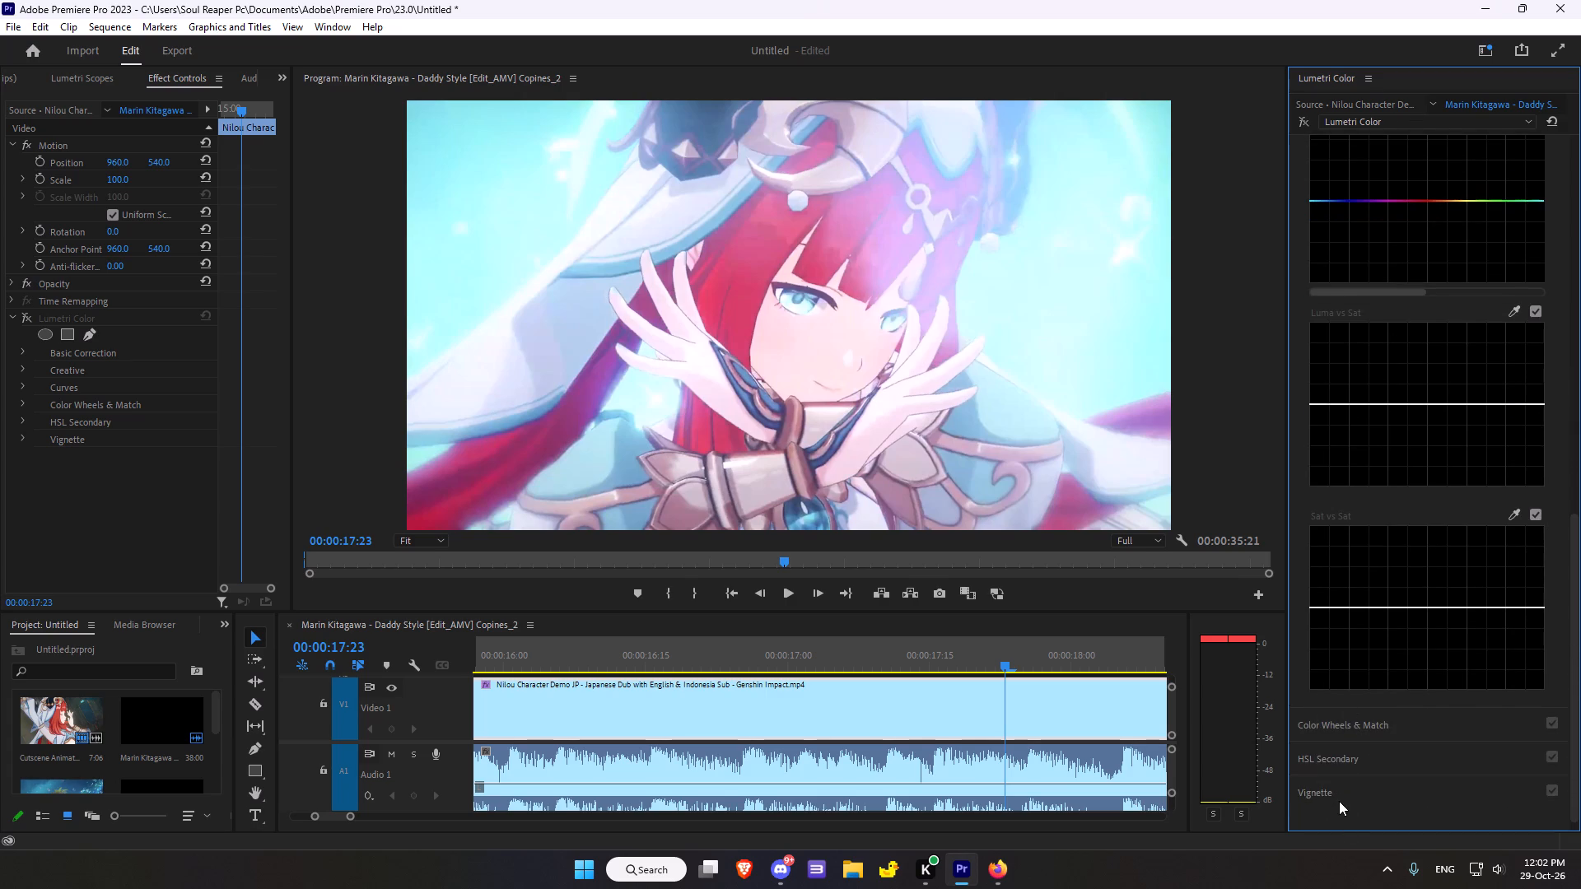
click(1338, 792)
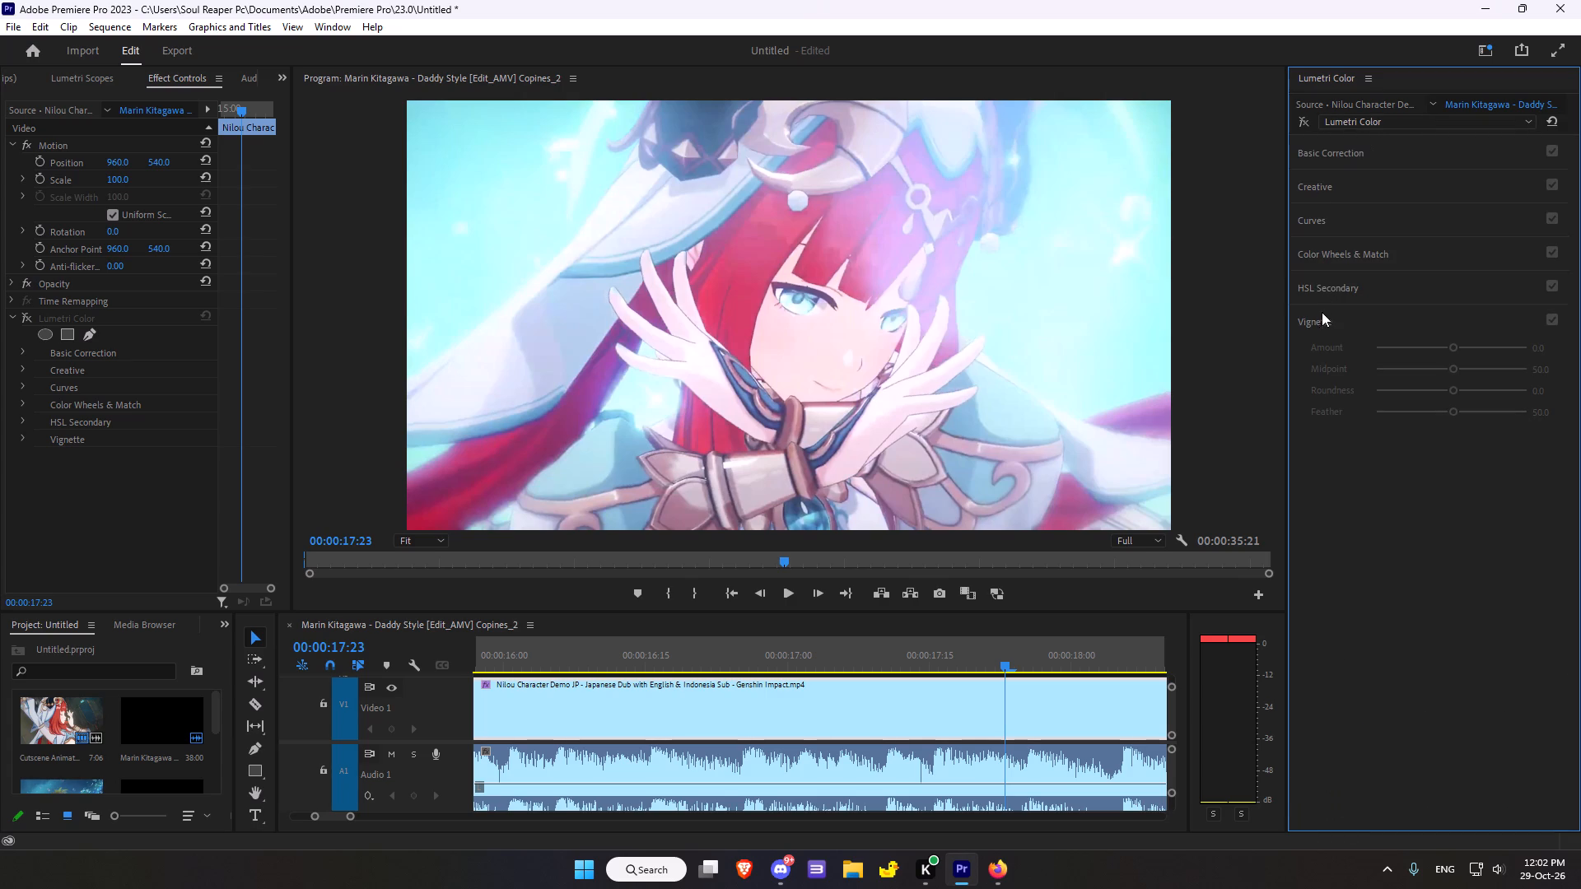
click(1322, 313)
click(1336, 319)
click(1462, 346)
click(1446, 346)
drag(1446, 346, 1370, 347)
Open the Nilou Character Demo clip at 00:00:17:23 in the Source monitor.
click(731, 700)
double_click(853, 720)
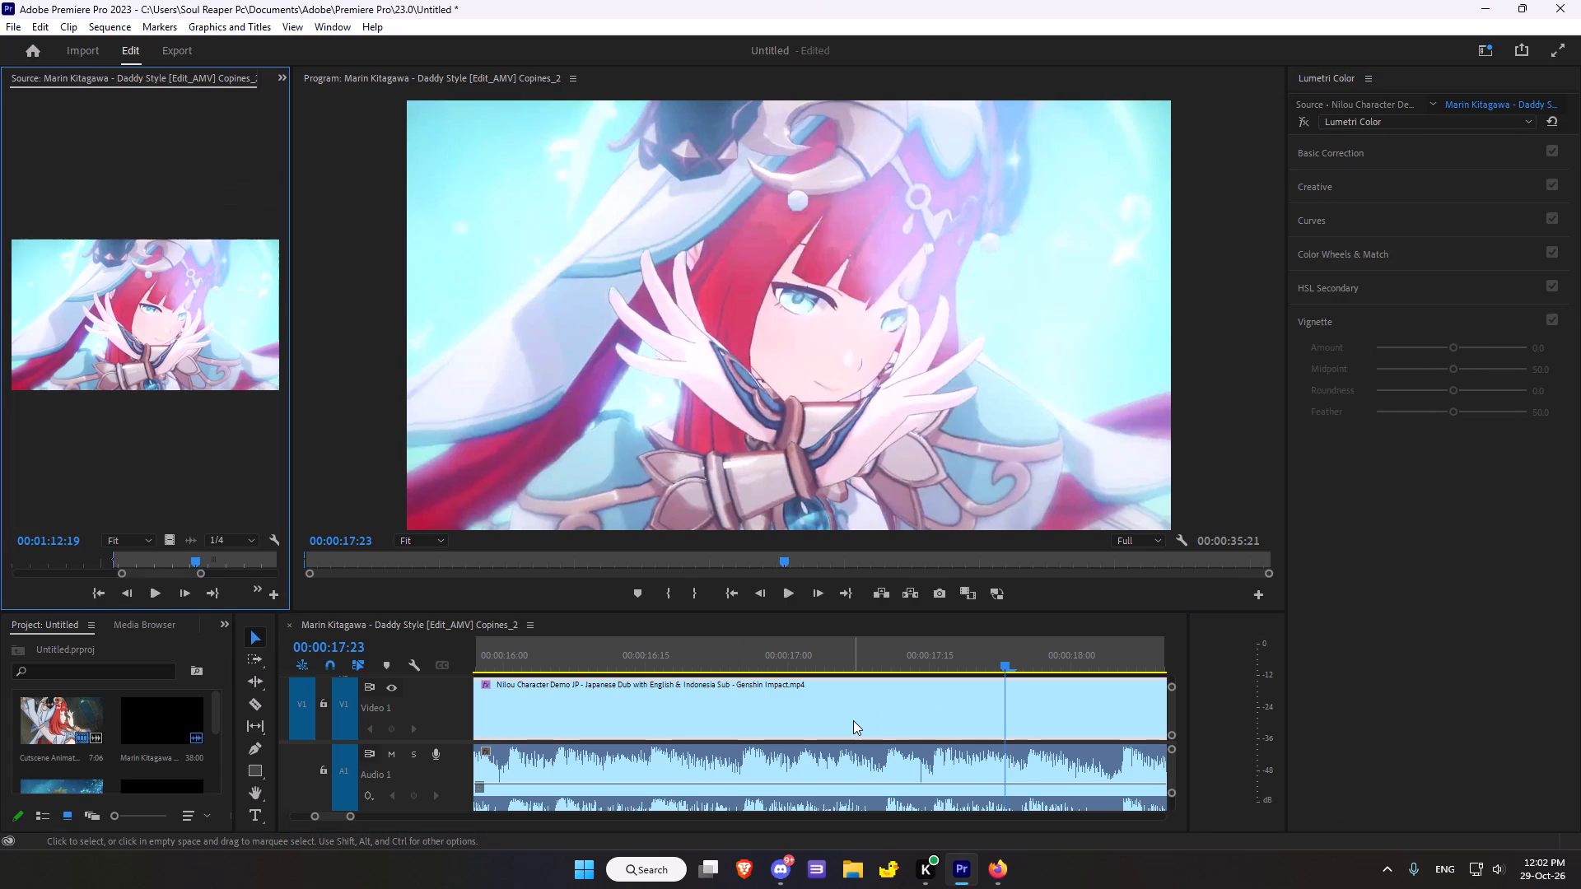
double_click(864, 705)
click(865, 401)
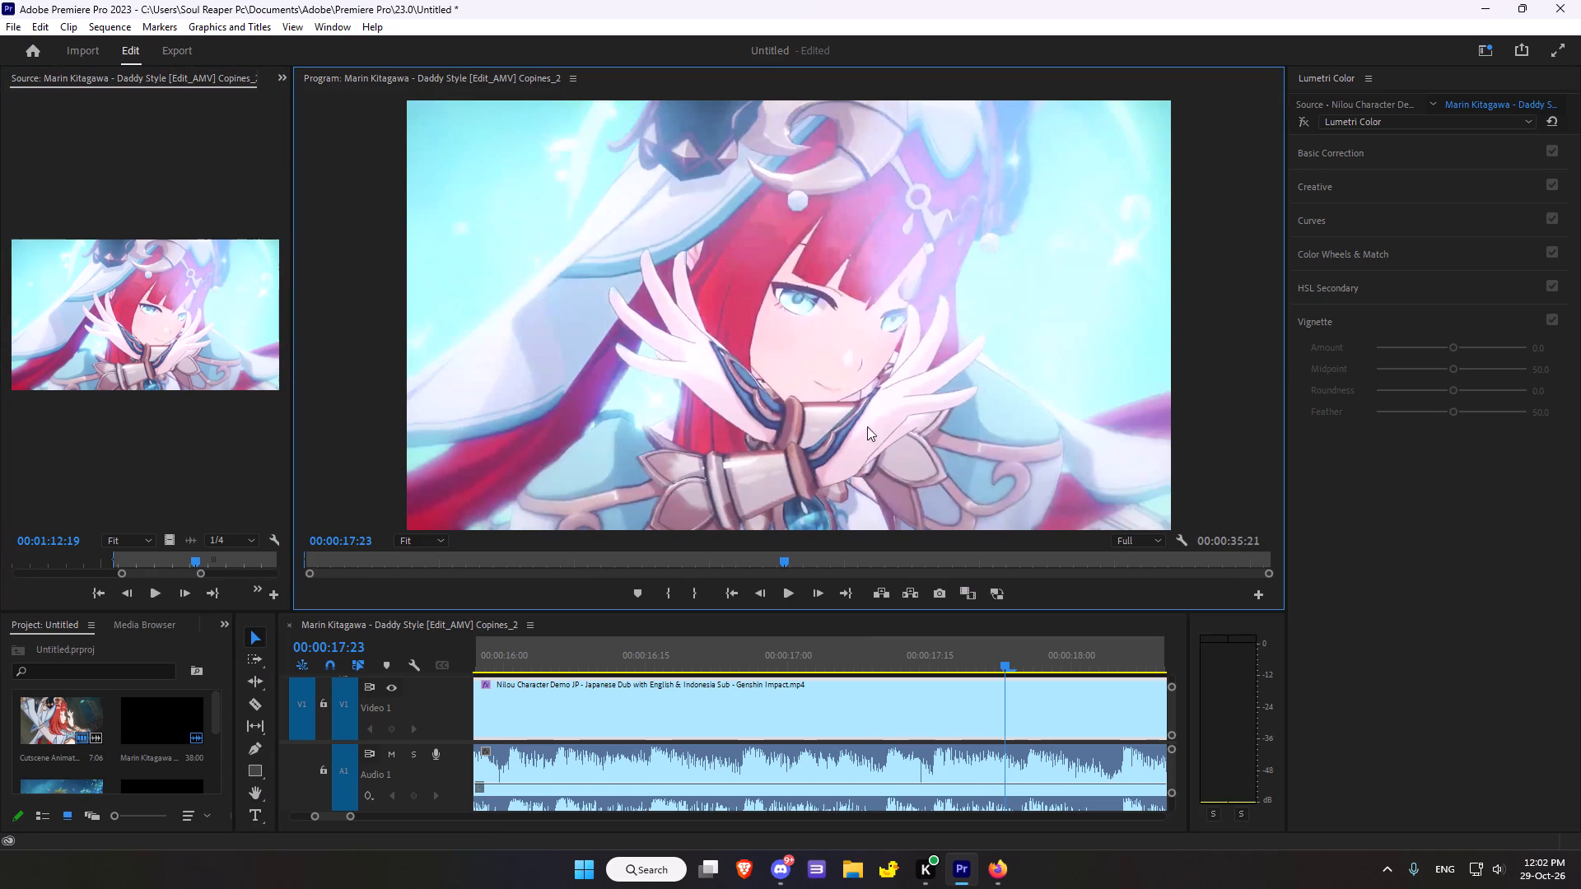
Play the sequence from 00:00:17:23 through the following clips and stop at 00:00:22:17.
click(797, 594)
scroll(990, 697, down, 16)
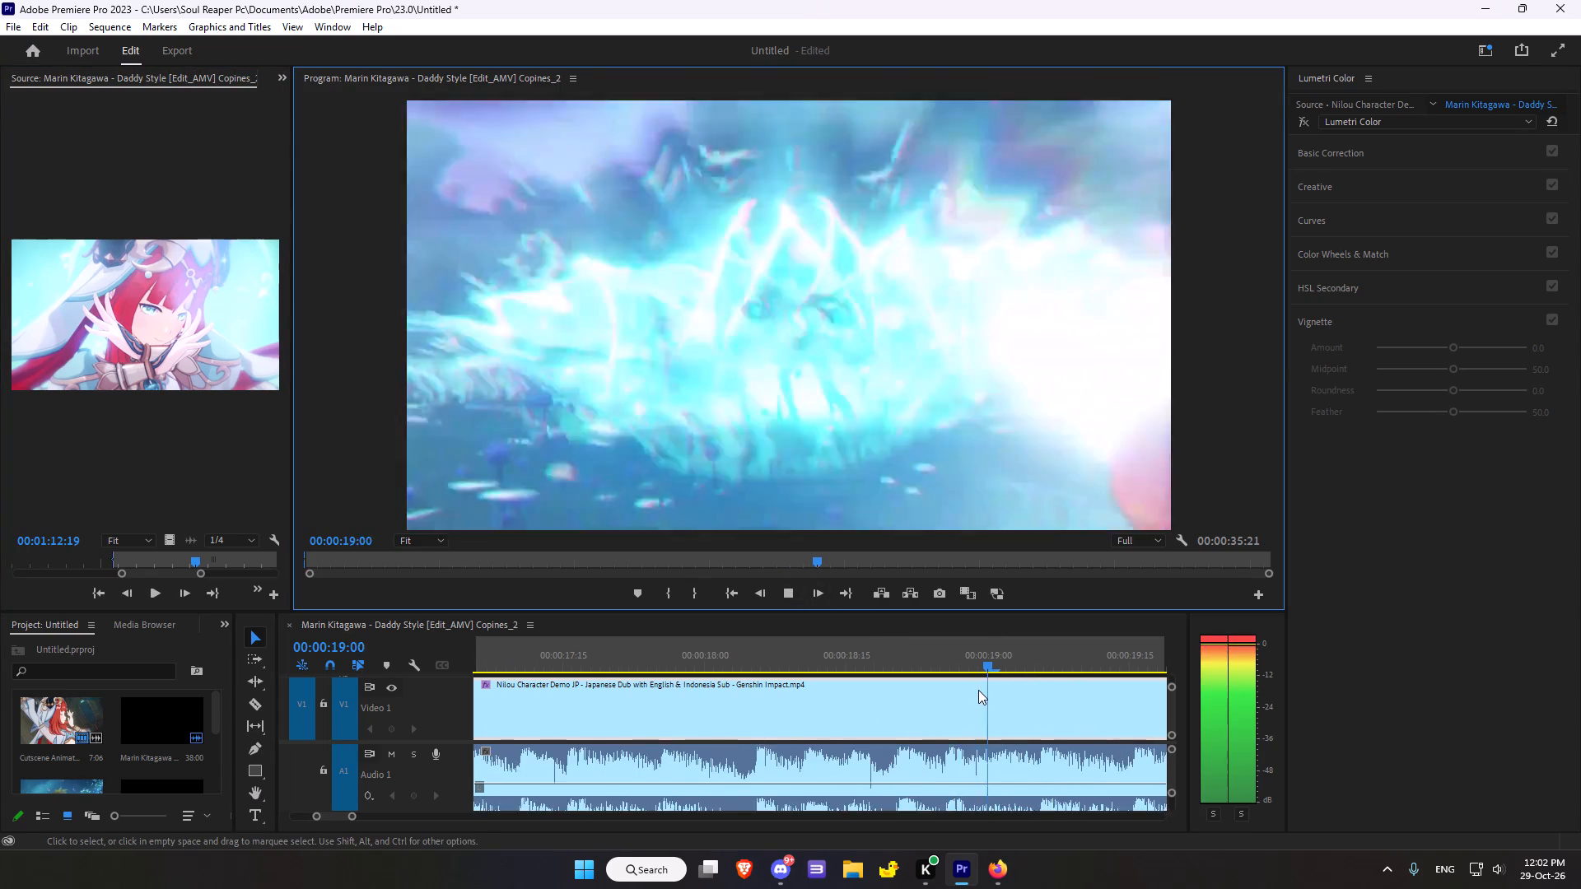
scroll(978, 690, down, 11)
ctrl+scroll(975, 690, down, 13)
alt+scroll(975, 689, down, 10)
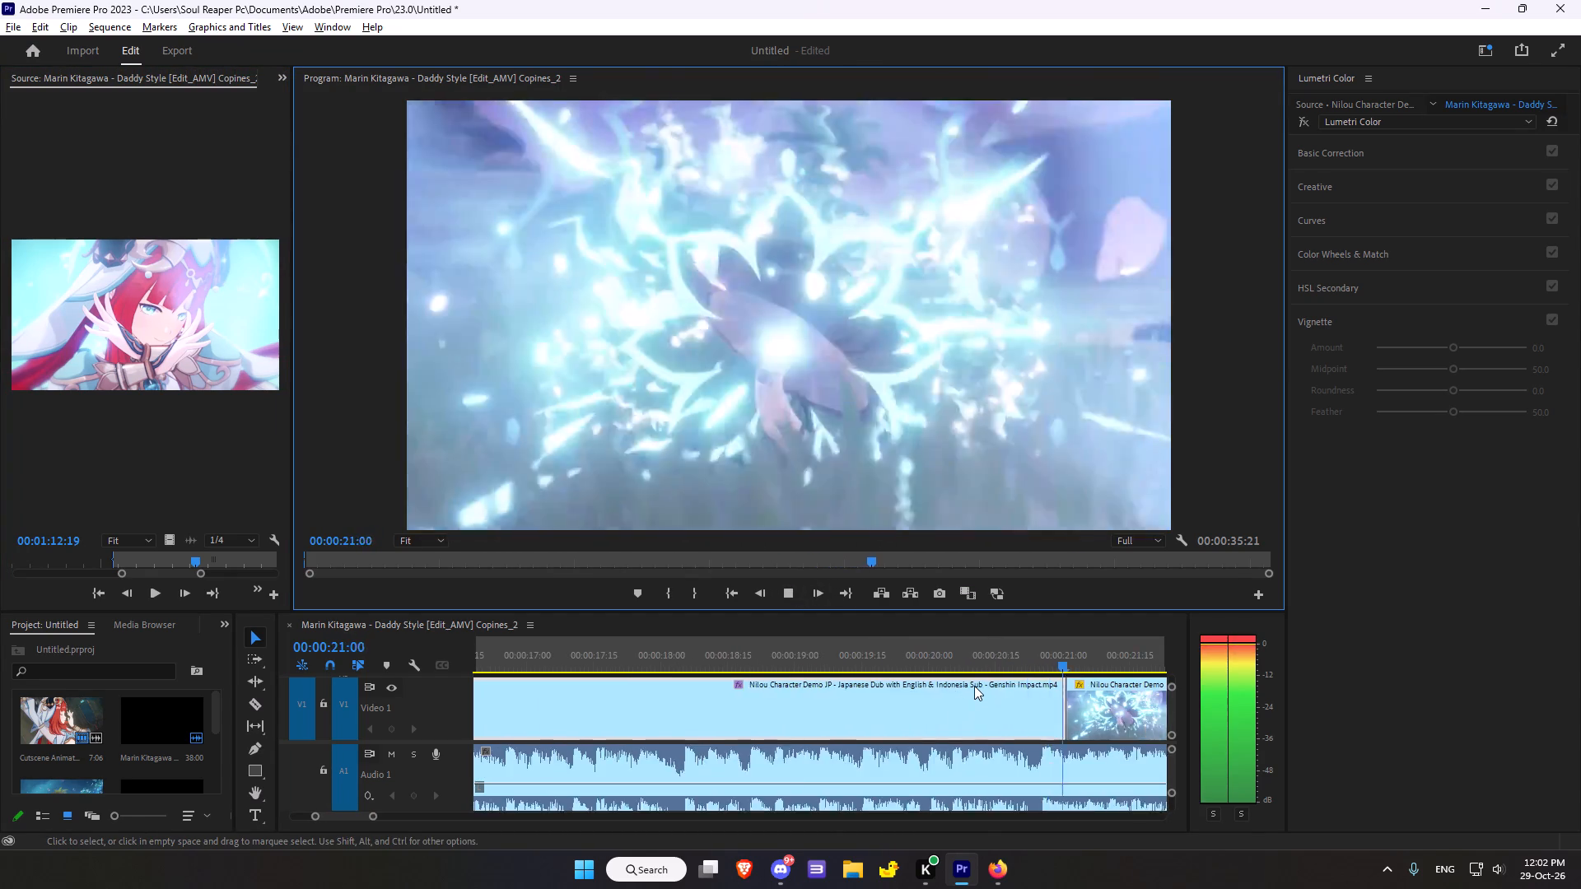
alt+scroll(974, 686, down, 4)
scroll(1001, 686, down, 17)
key(space)
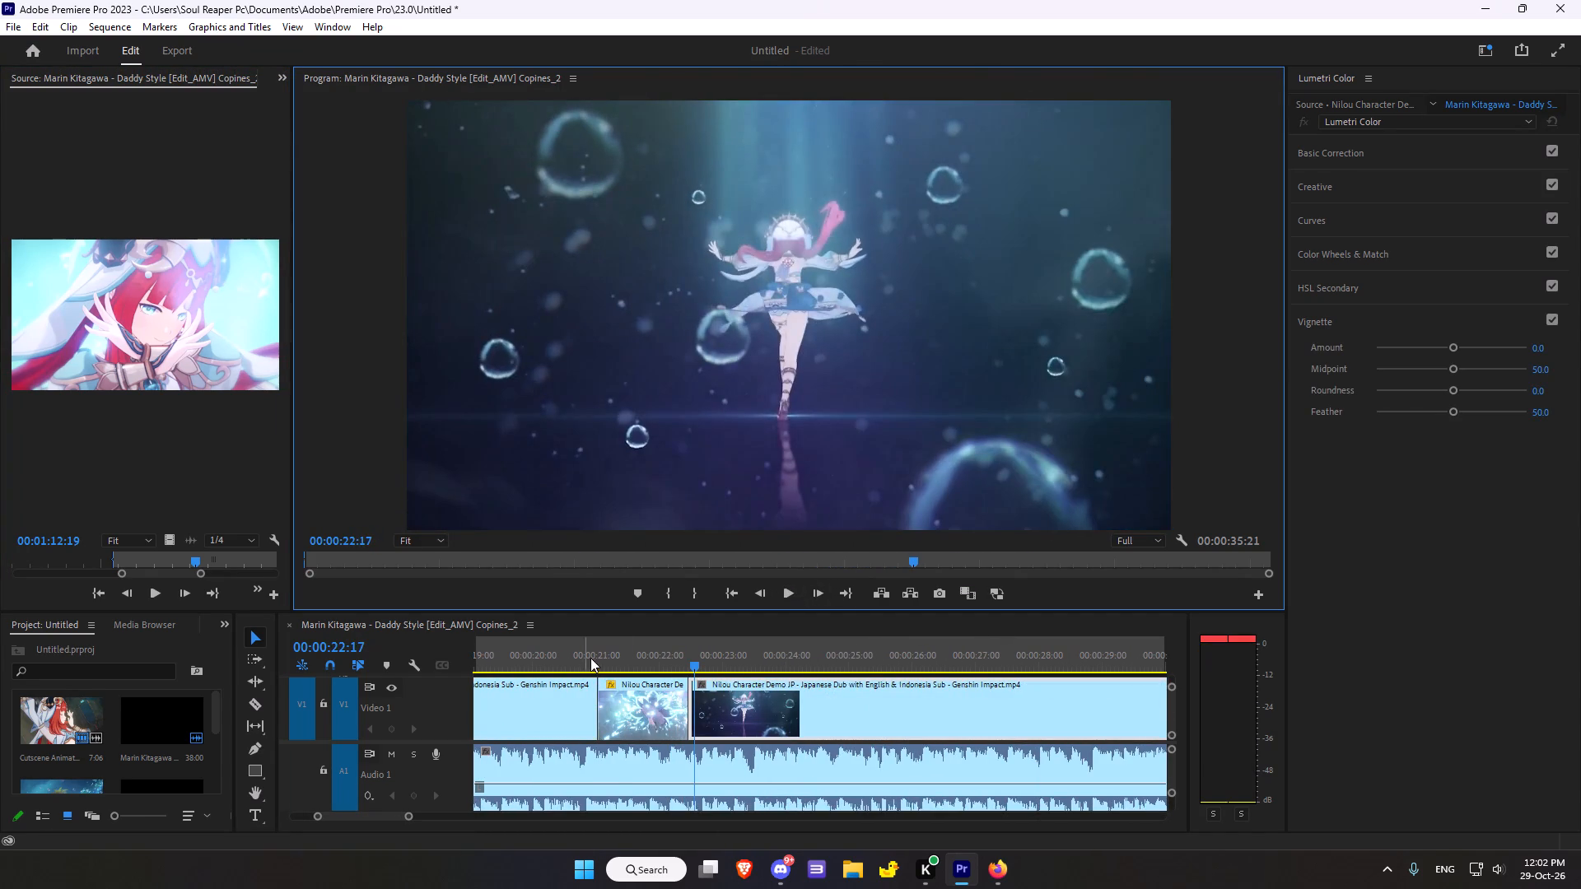
Select the short clip at 00:00:21:11 and, previewing at 00:00:21:25, set Temperature 31.5, Tint -5.4 and Saturation 89.1.
click(621, 645)
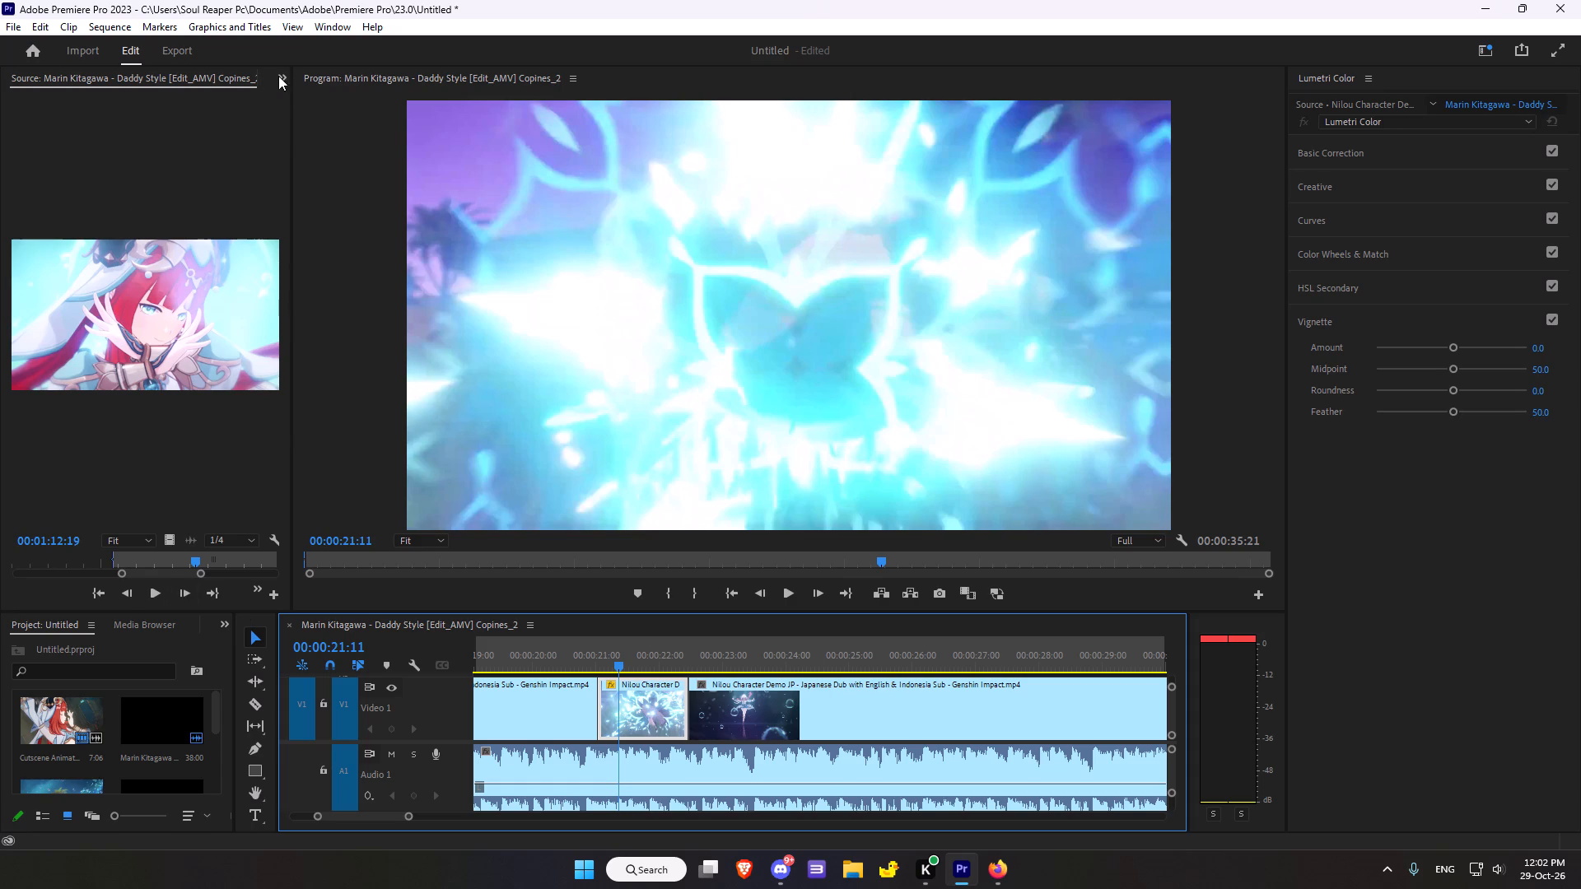
click(286, 80)
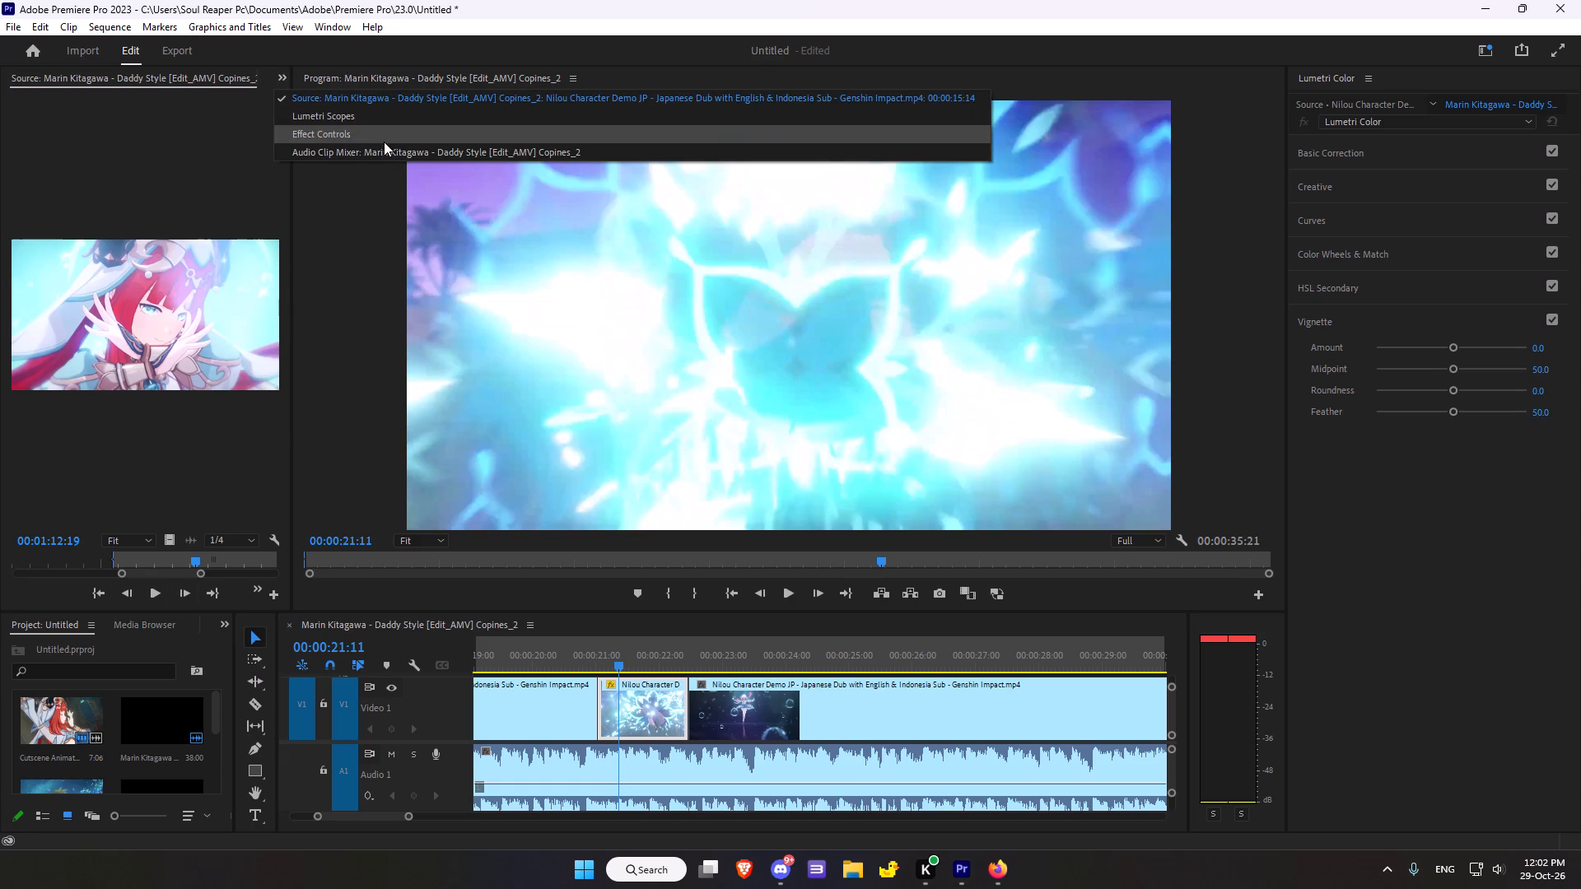
click(384, 142)
click(641, 715)
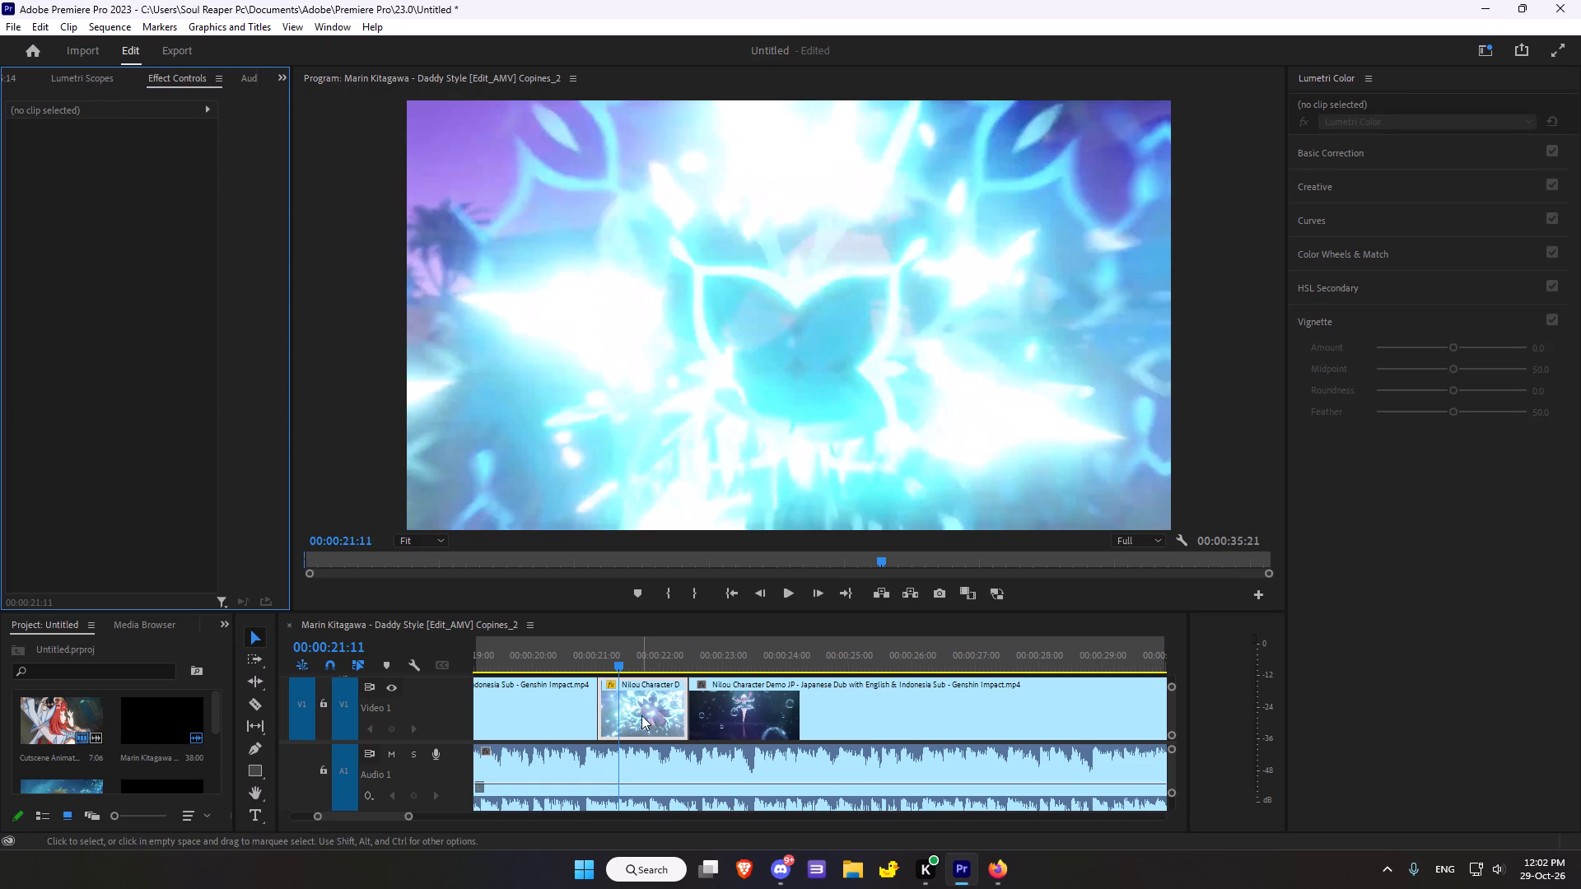
click(1355, 144)
drag(1460, 301, 1451, 302)
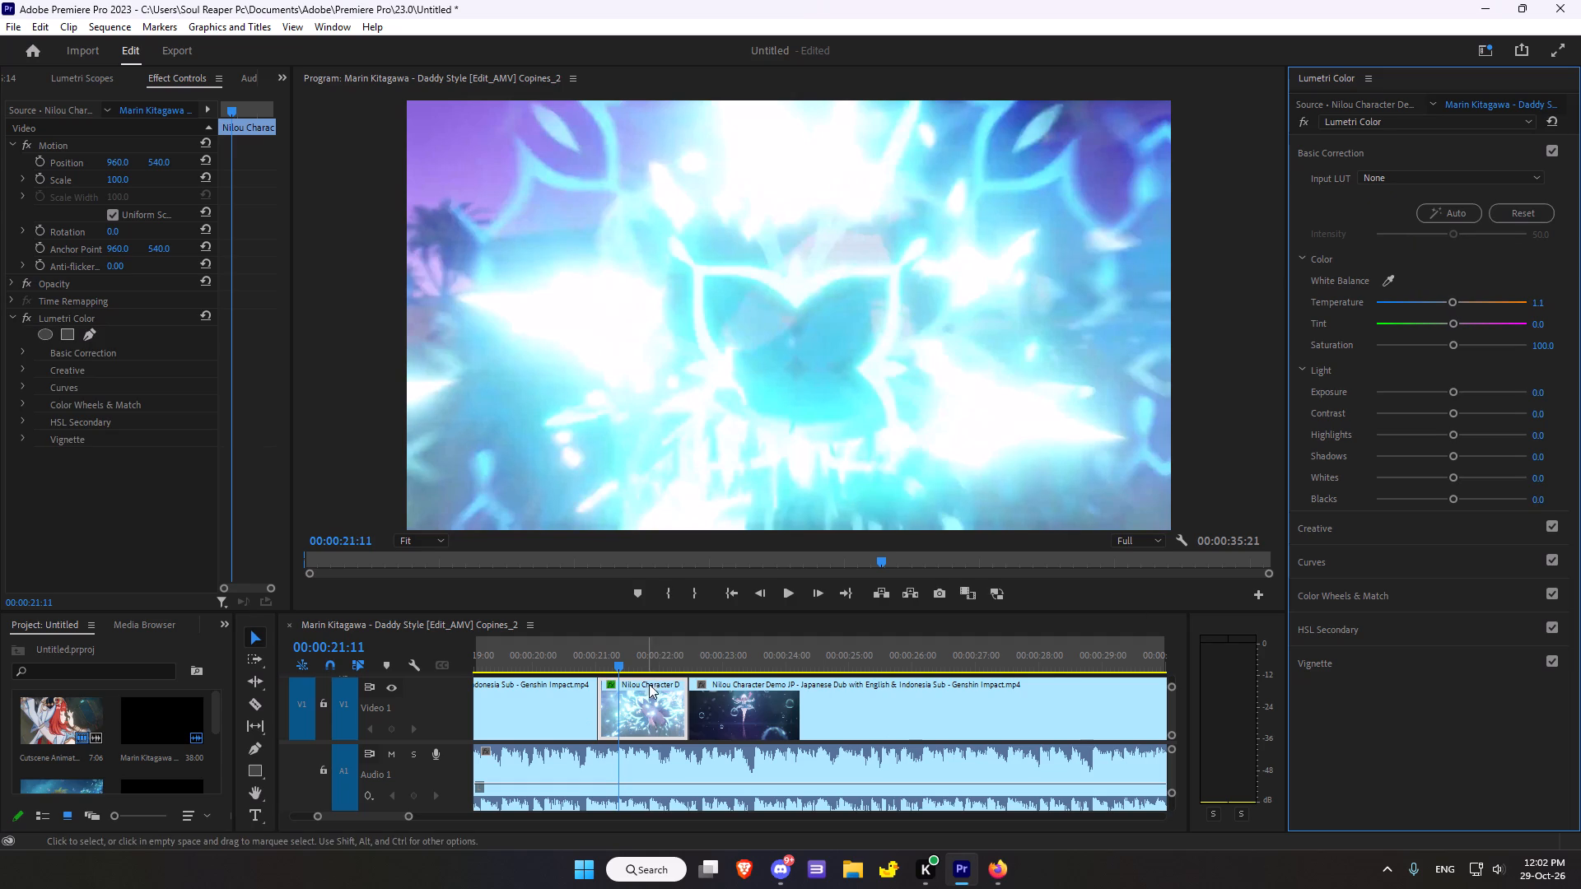
scroll(675, 694, up, 2)
click(699, 649)
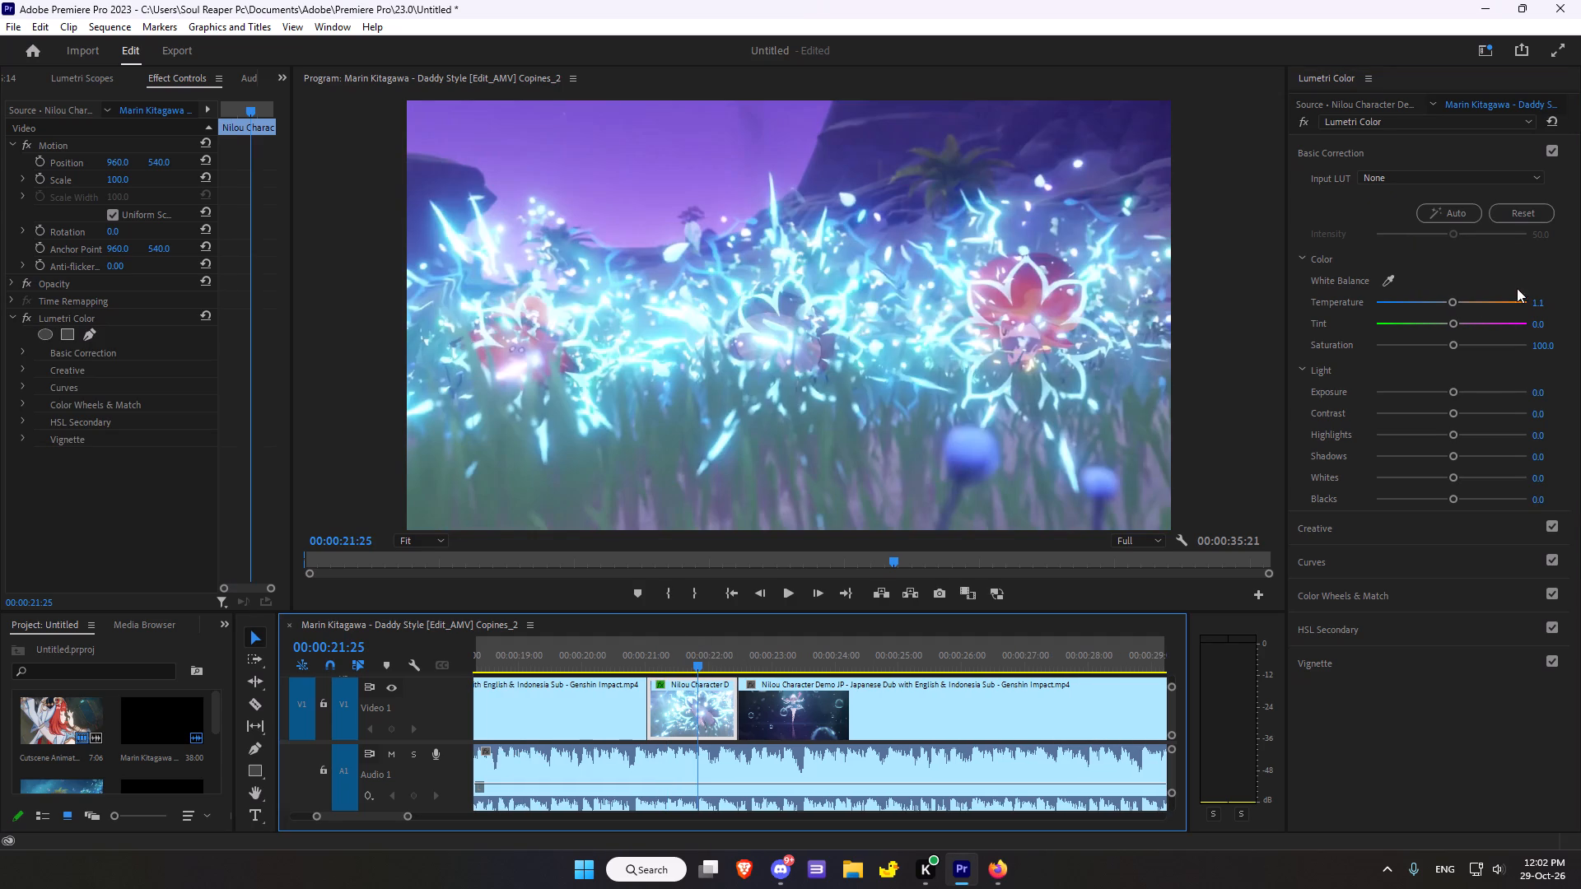
drag(1451, 300, 1474, 299)
click(1450, 321)
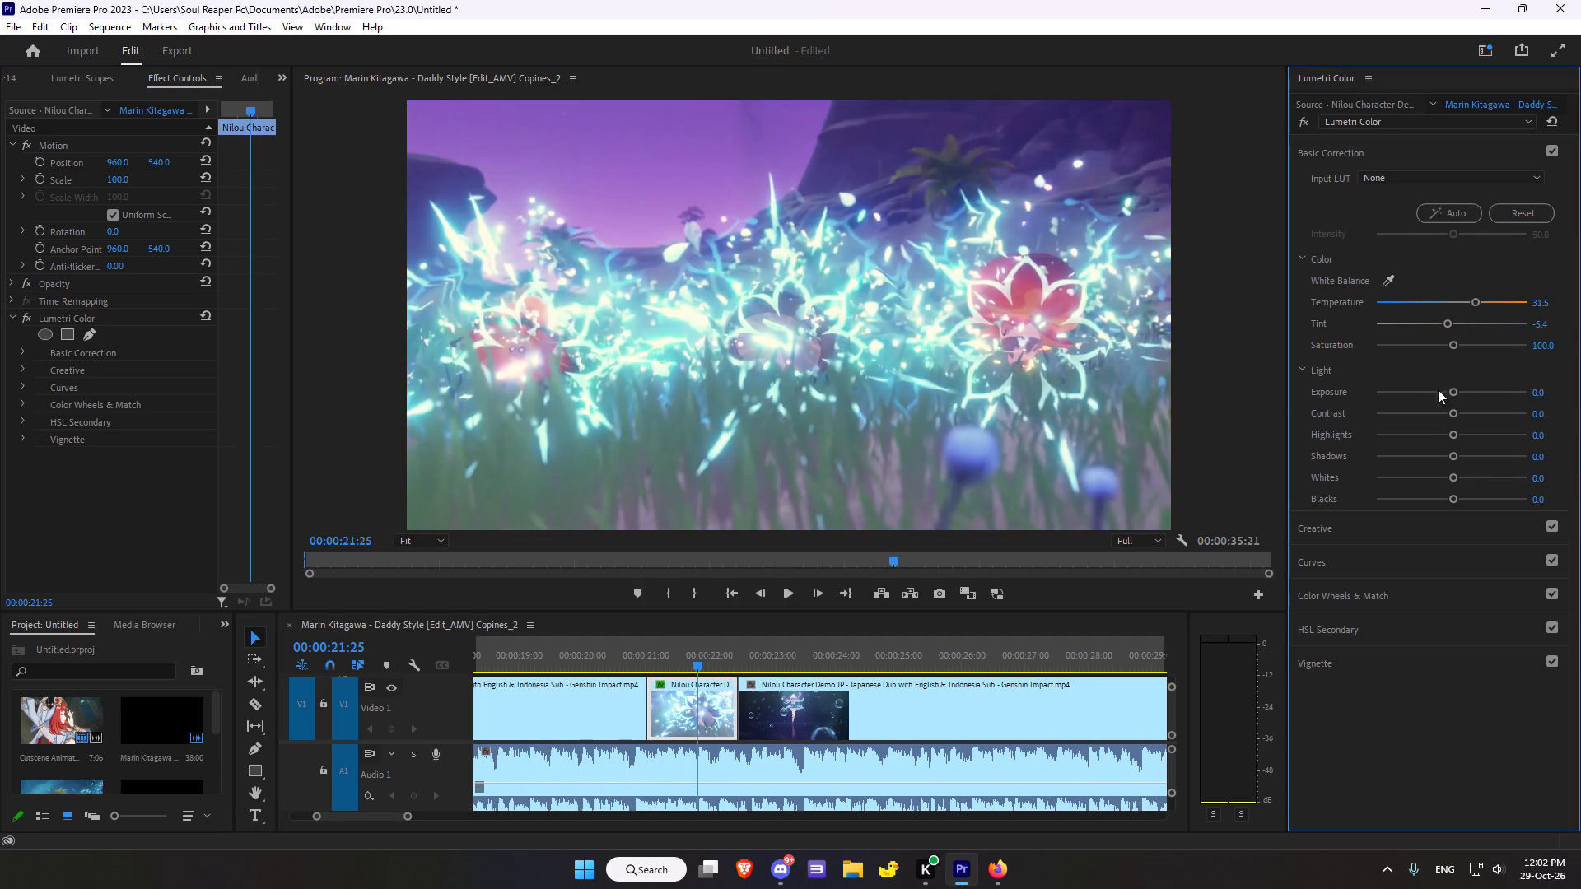
click(1447, 345)
Set this clip's Light values to Exposure -0.1, Contrast -3.3, Highlights 8.7, Shadows 0.0, Whites 13.0 and Blacks -1.1.
drag(1449, 397, 1457, 391)
drag(1456, 388, 1453, 389)
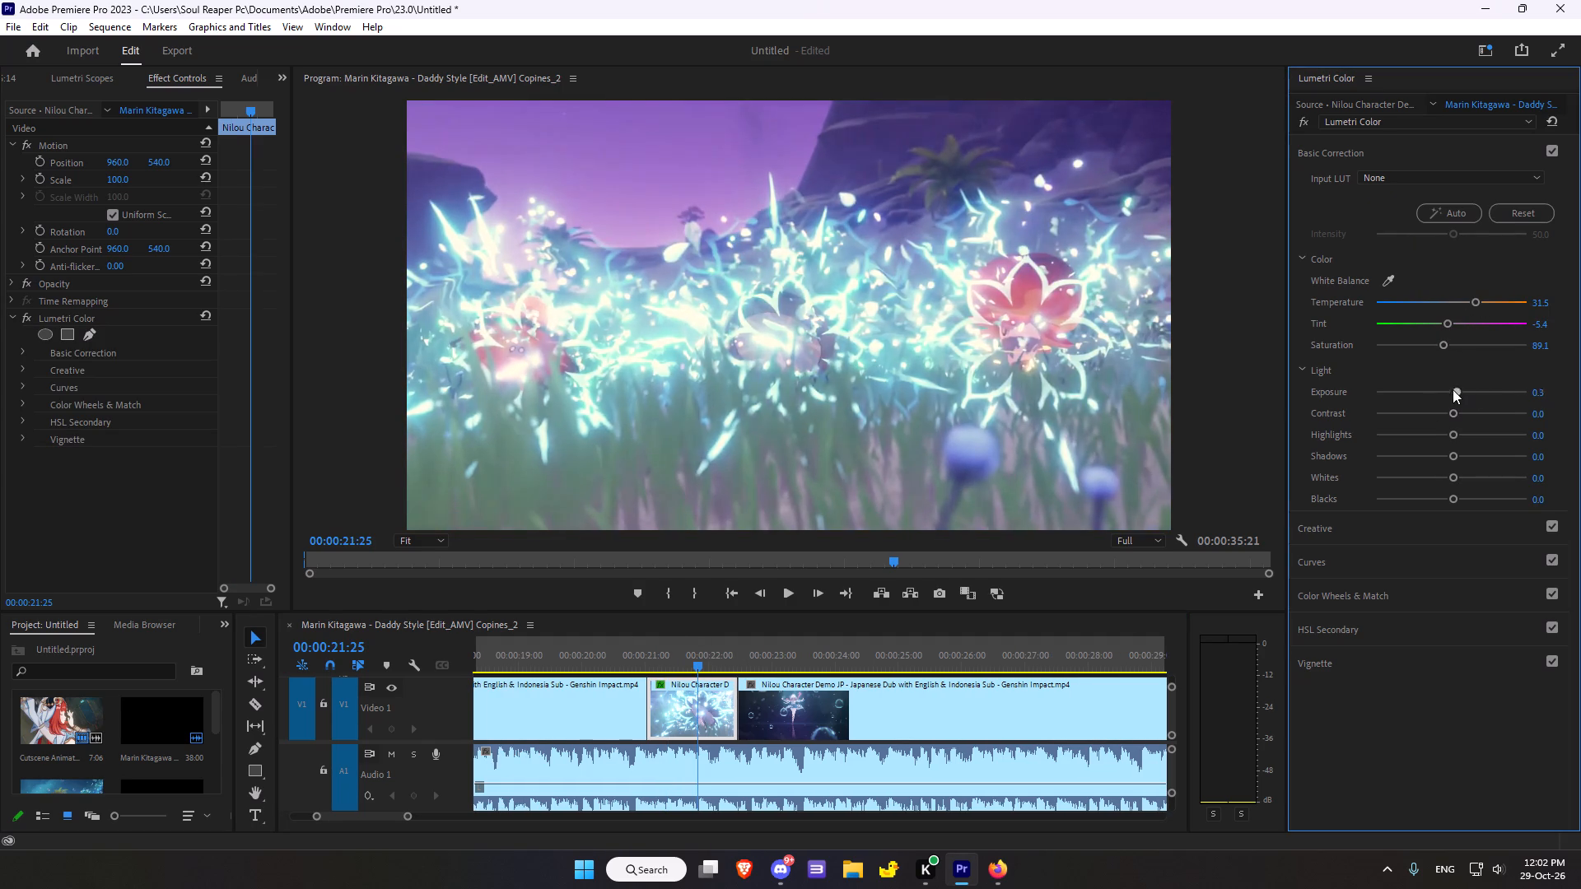
drag(1453, 389, 1448, 391)
click(1452, 411)
drag(1449, 432, 1457, 432)
click(1453, 459)
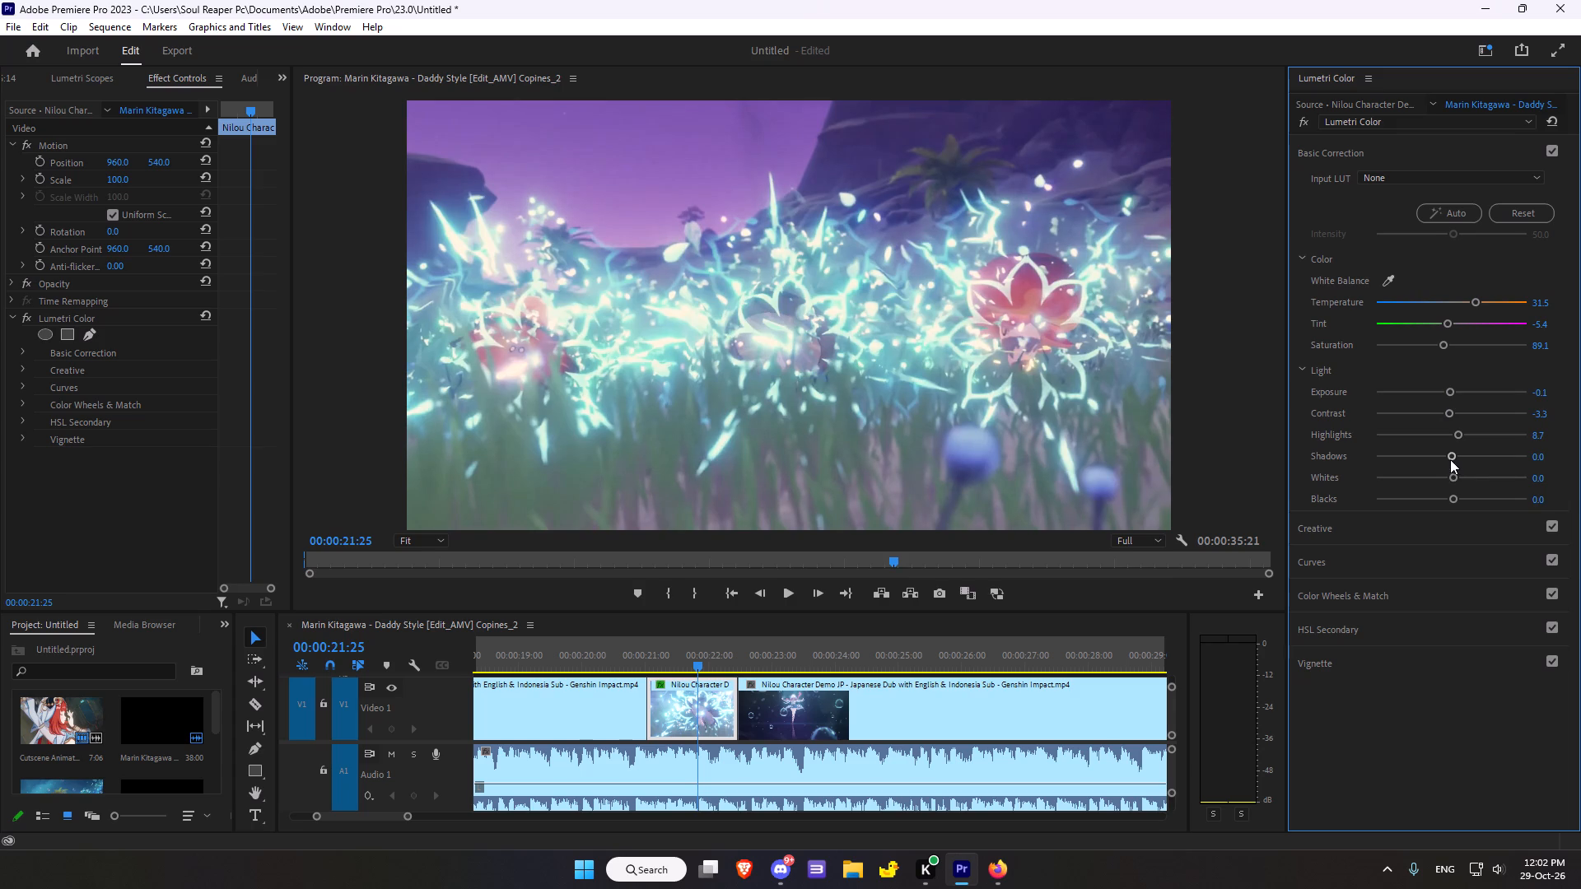
click(1455, 467)
click(1453, 478)
click(1450, 495)
Shift the Highlight Tint of the clip at 00:00:21:25 slightly off neutral in the Creative section.
click(1380, 528)
click(1482, 535)
drag(1482, 535, 1497, 553)
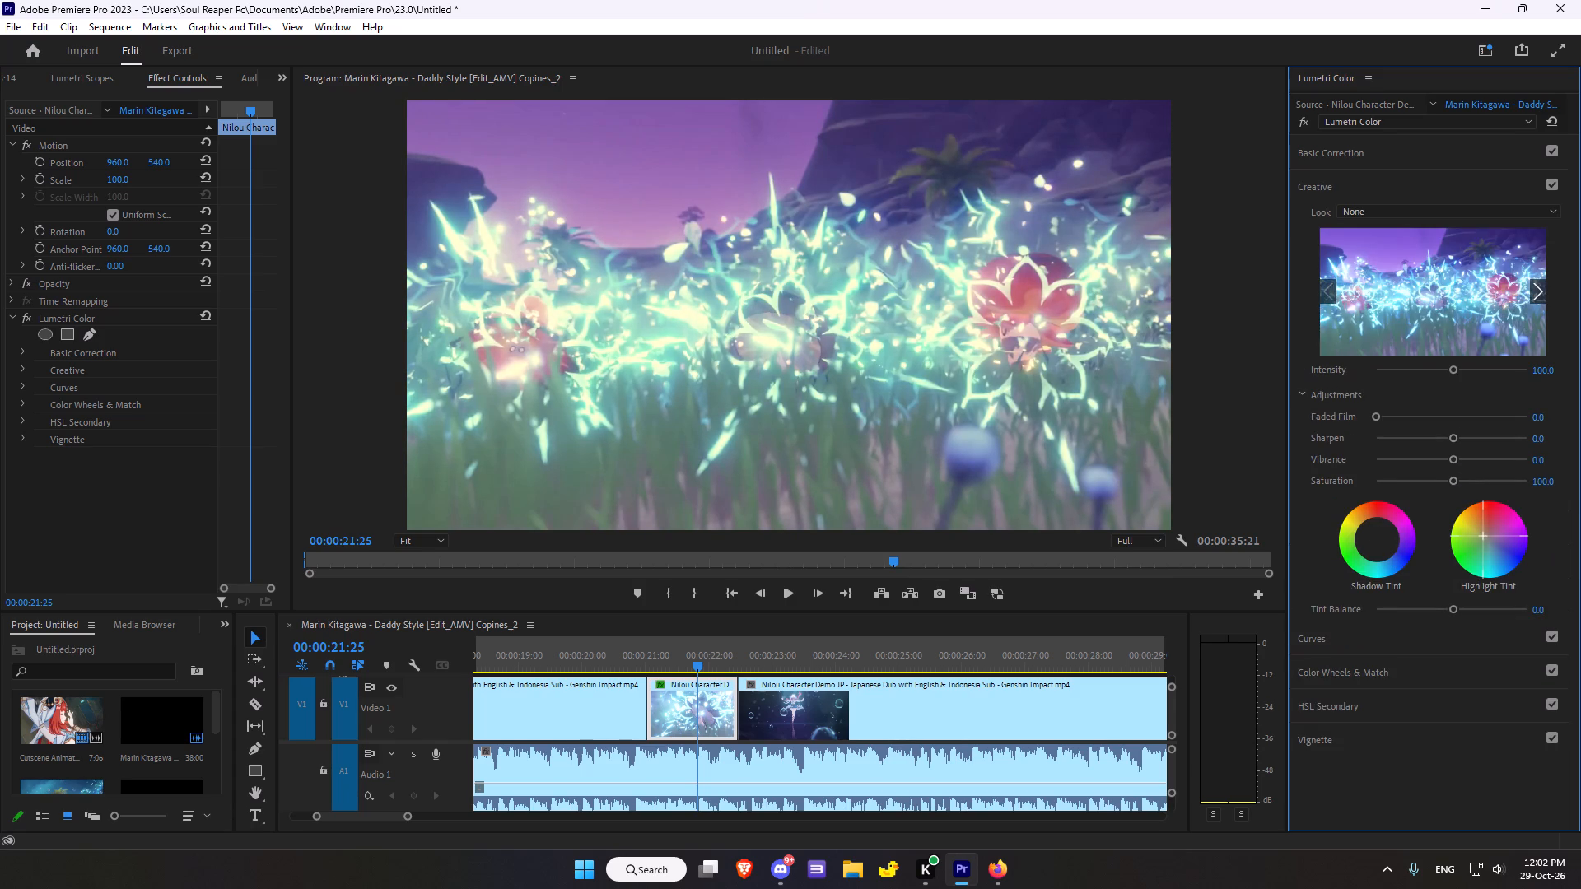
drag(1497, 553, 1569, 677)
Add five control points along the master RGB curve of the clip at 00:00:21:25, keeping the curve nearly straight.
click(1359, 640)
scroll(1363, 575, down, 7)
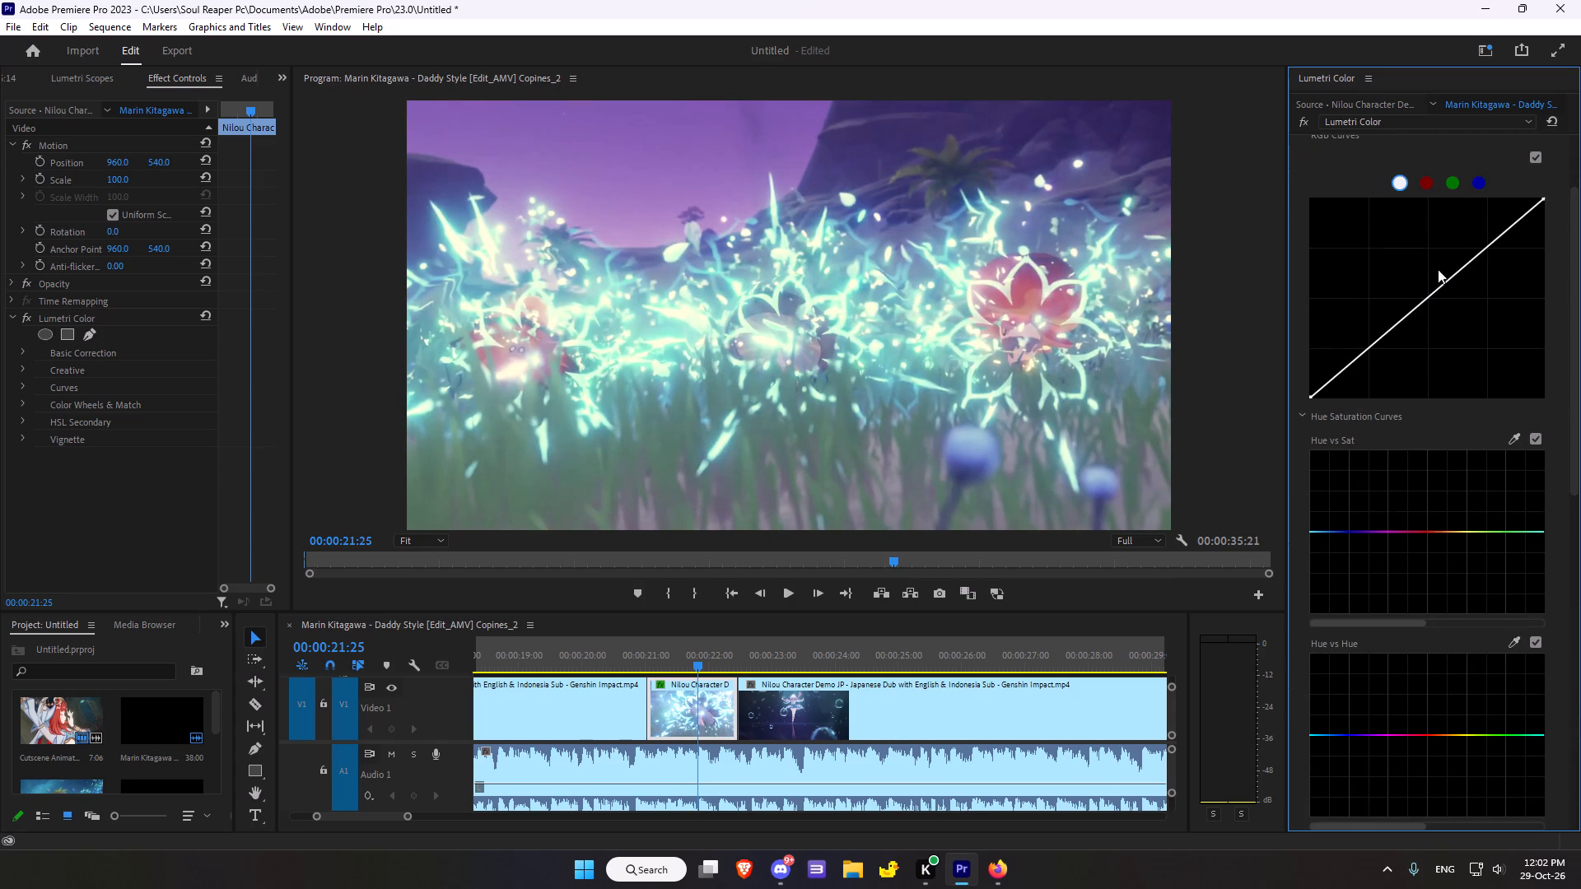
click(1495, 236)
click(1474, 265)
double_click(1454, 282)
click(1416, 308)
click(1383, 337)
click(1357, 361)
click(1453, 278)
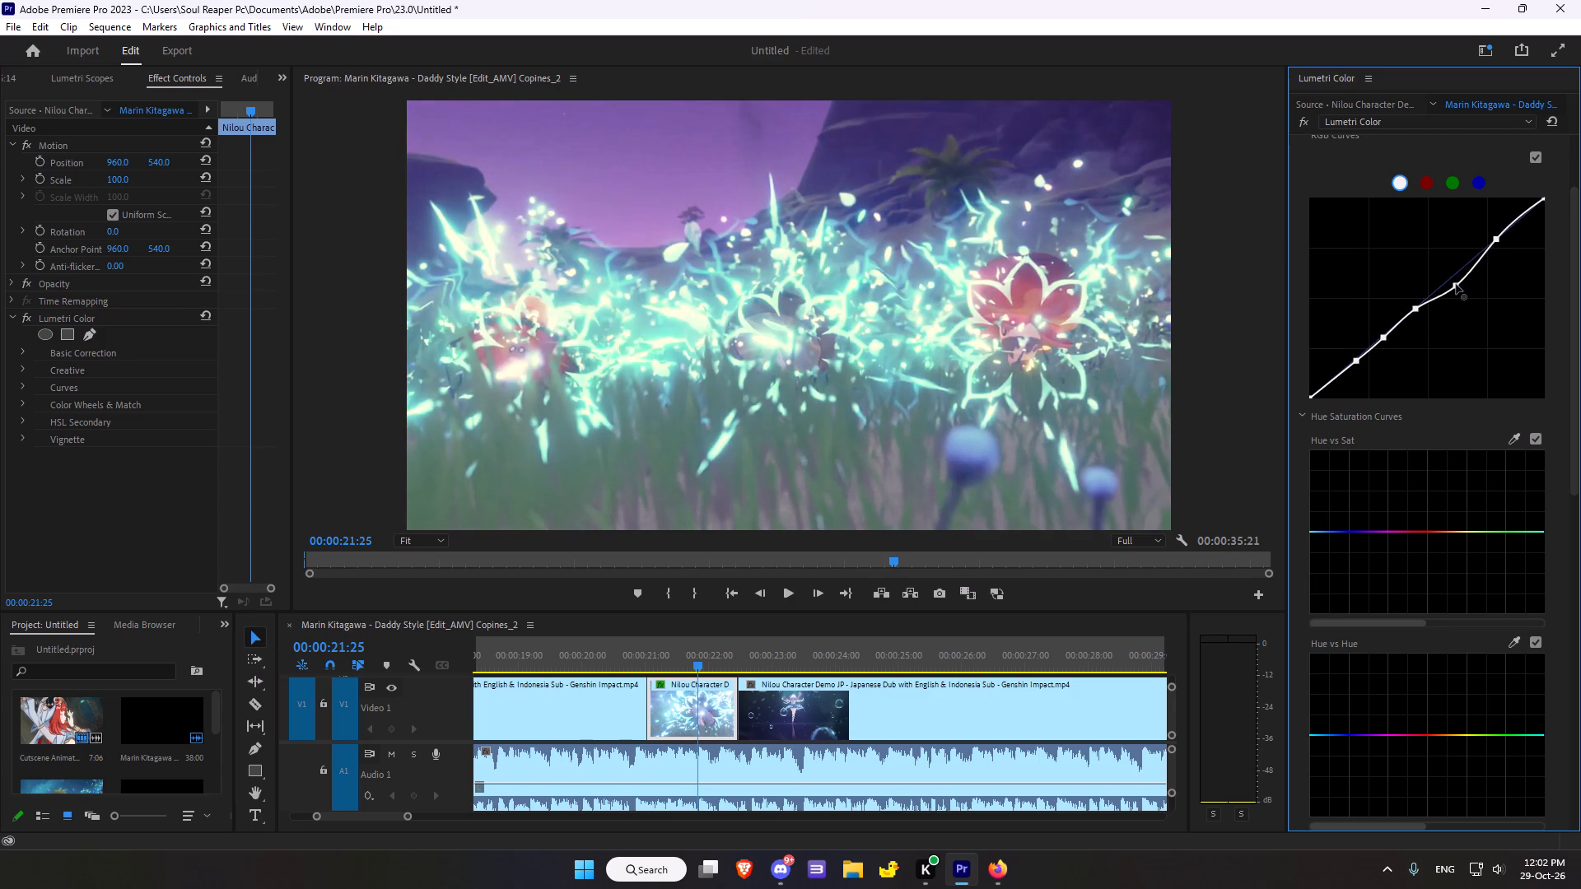
On this clip's Hue vs Sat curve, sample the red flower and the blue bulb and raise the saturation of both hues.
scroll(1450, 344, down, 6)
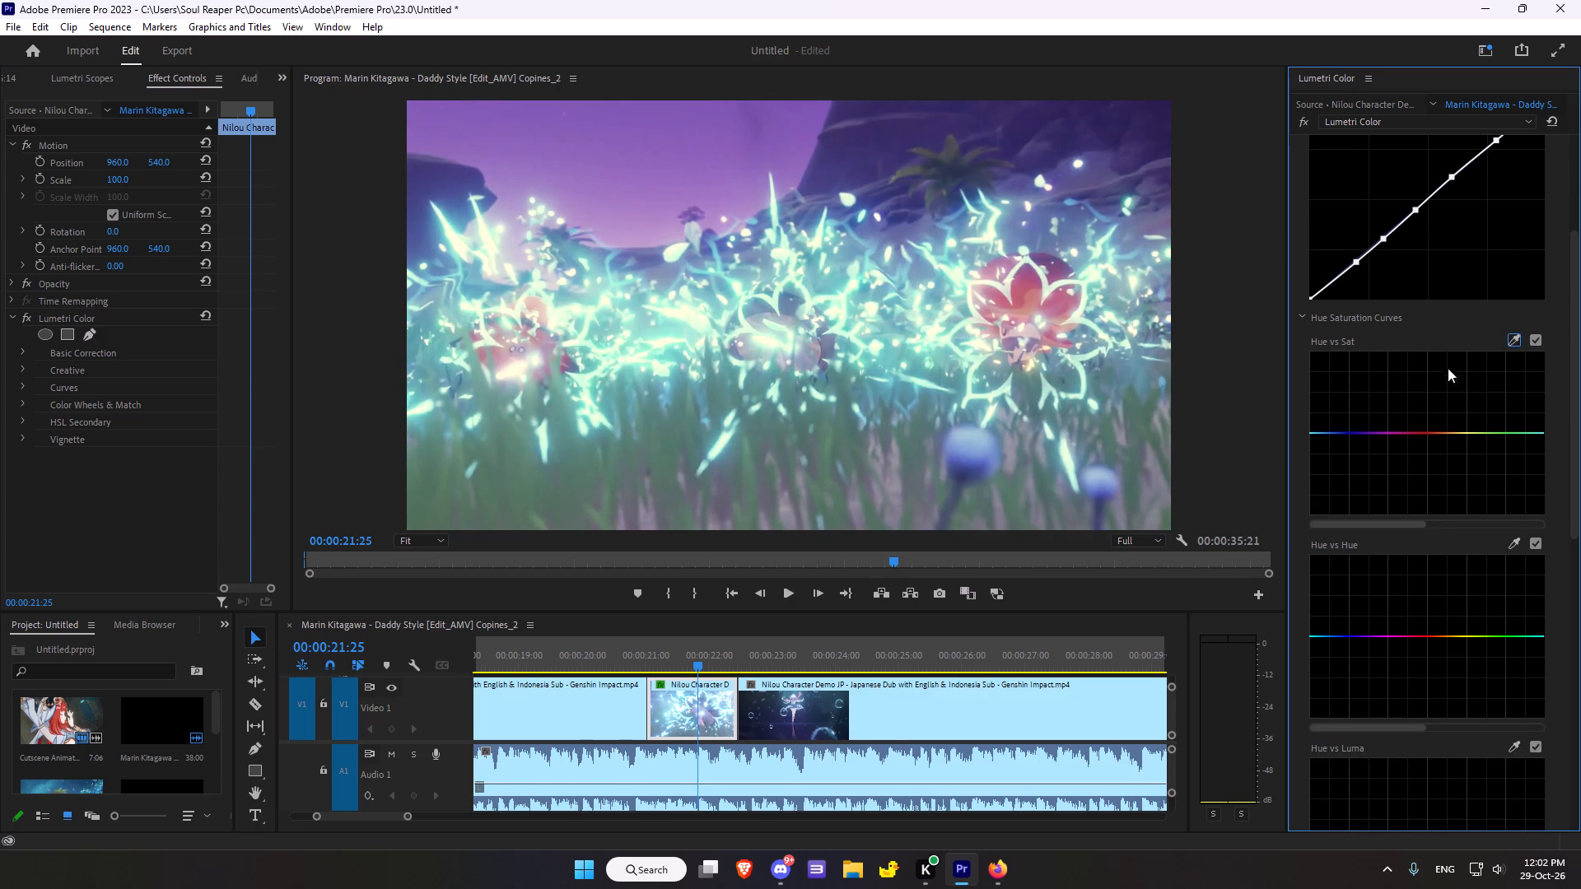
click(1513, 338)
click(1030, 301)
drag(1429, 435, 1428, 385)
click(1512, 339)
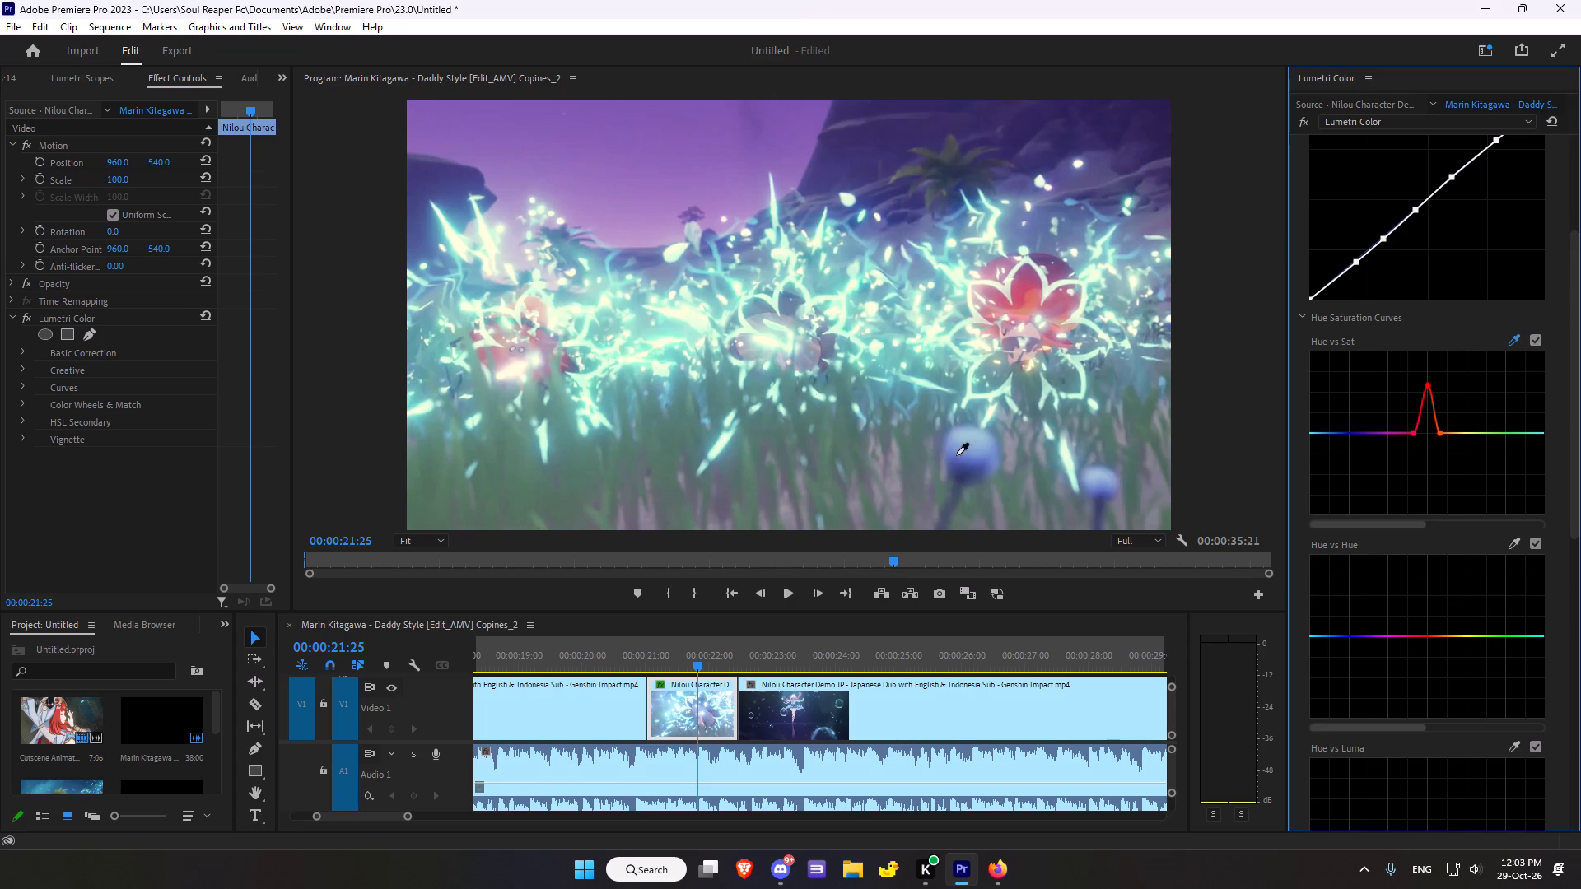
click(981, 468)
drag(1344, 435, 1341, 382)
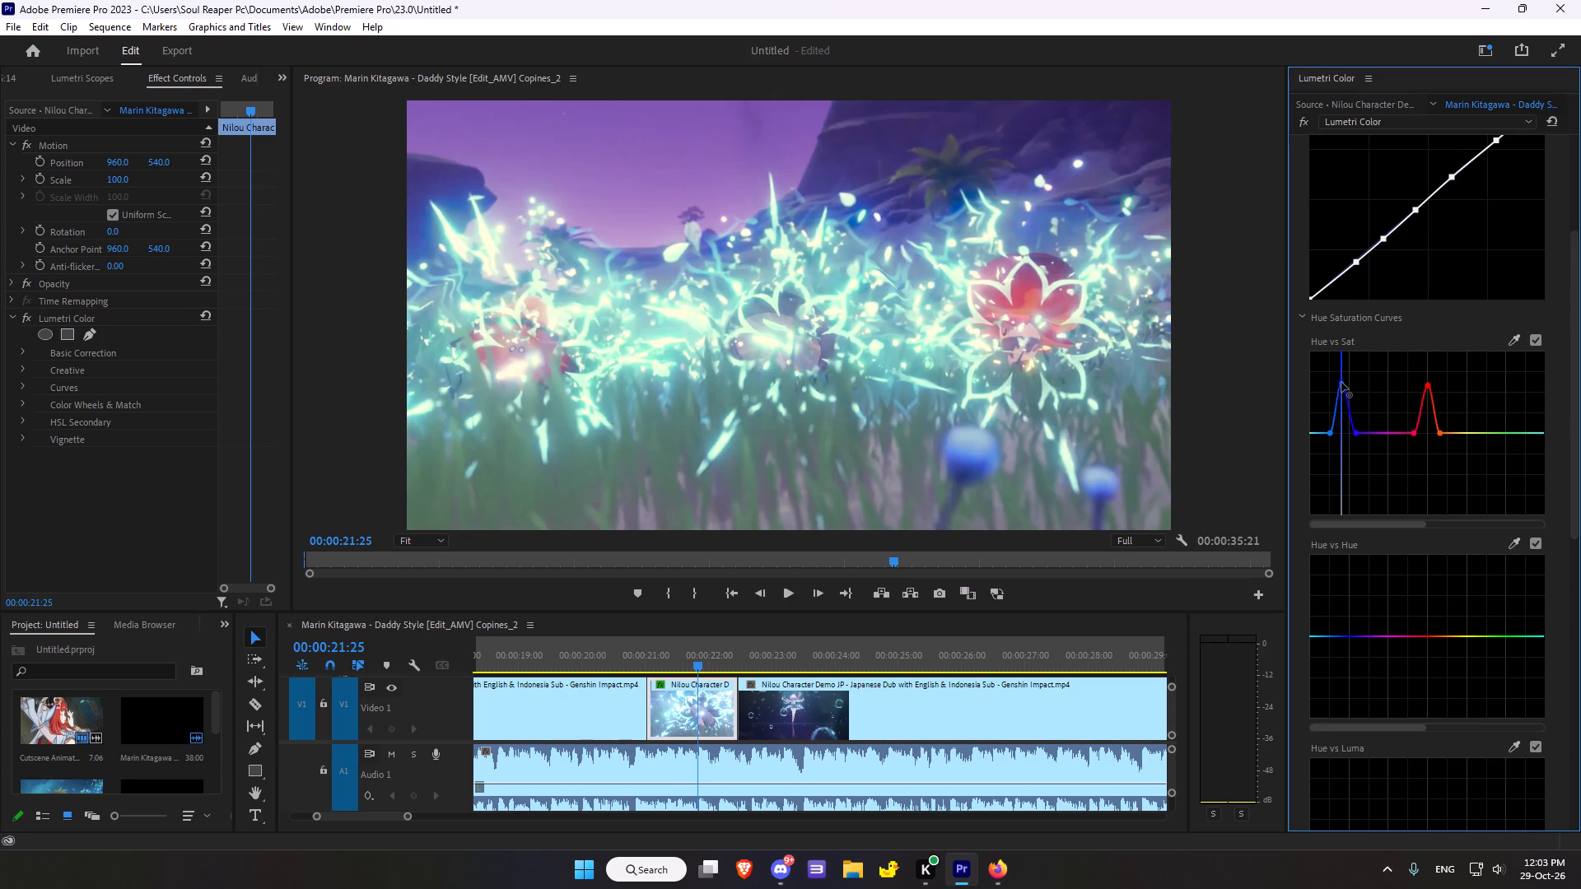
drag(1341, 382, 1345, 388)
Give the clip a vignette with Amount -0.3, Midpoint 53.3, Roundness -18.5 and Feather about 34.
scroll(1354, 398, down, 14)
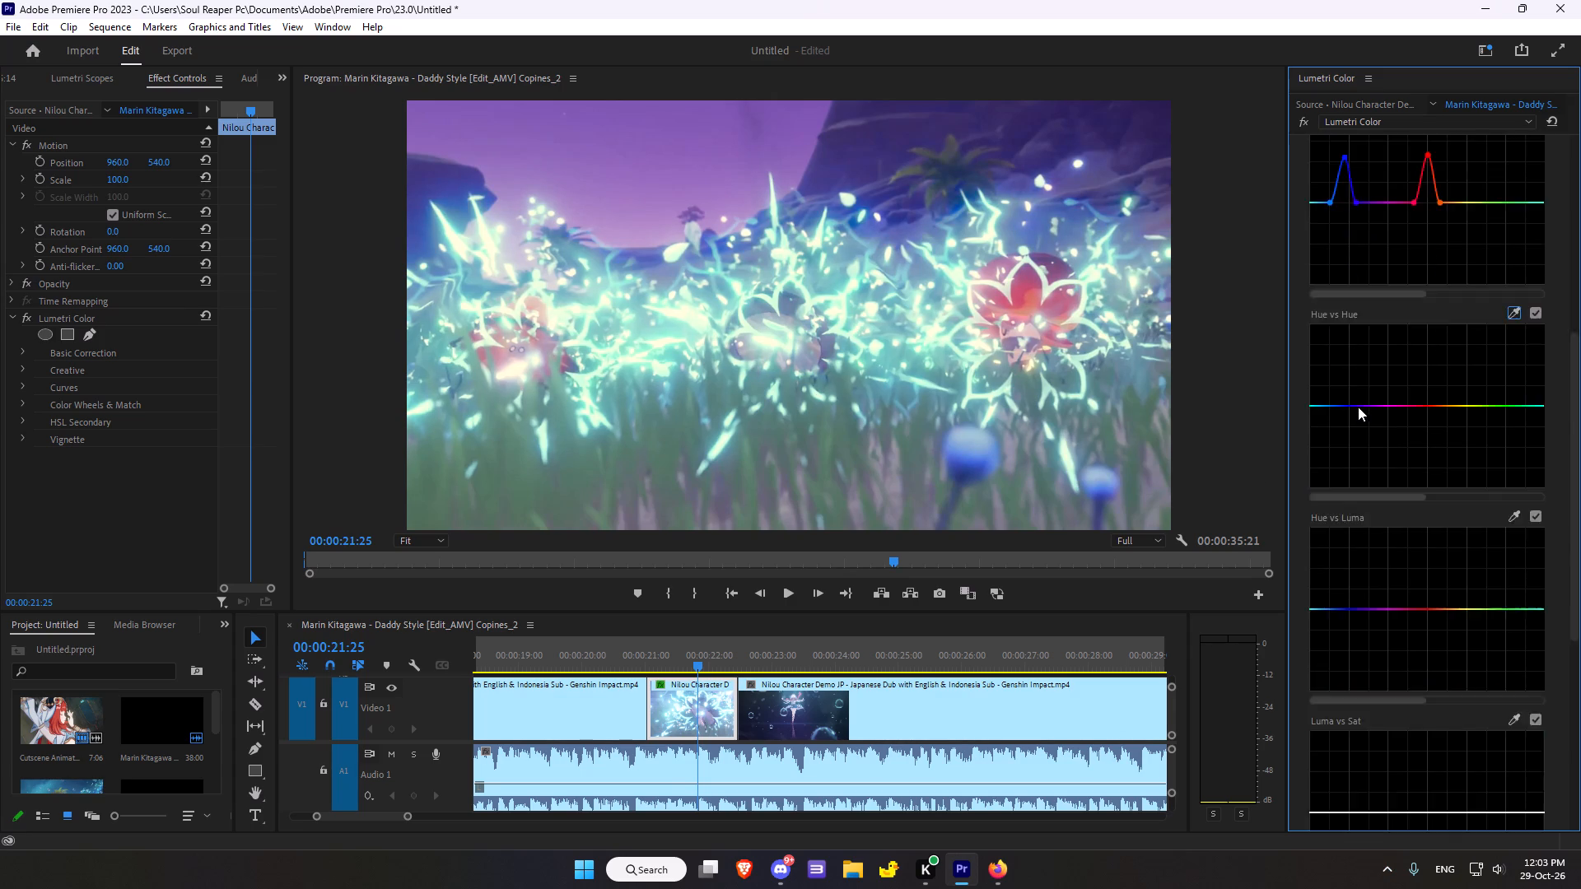
scroll(1358, 407, down, 20)
scroll(1358, 407, down, 11)
click(1352, 773)
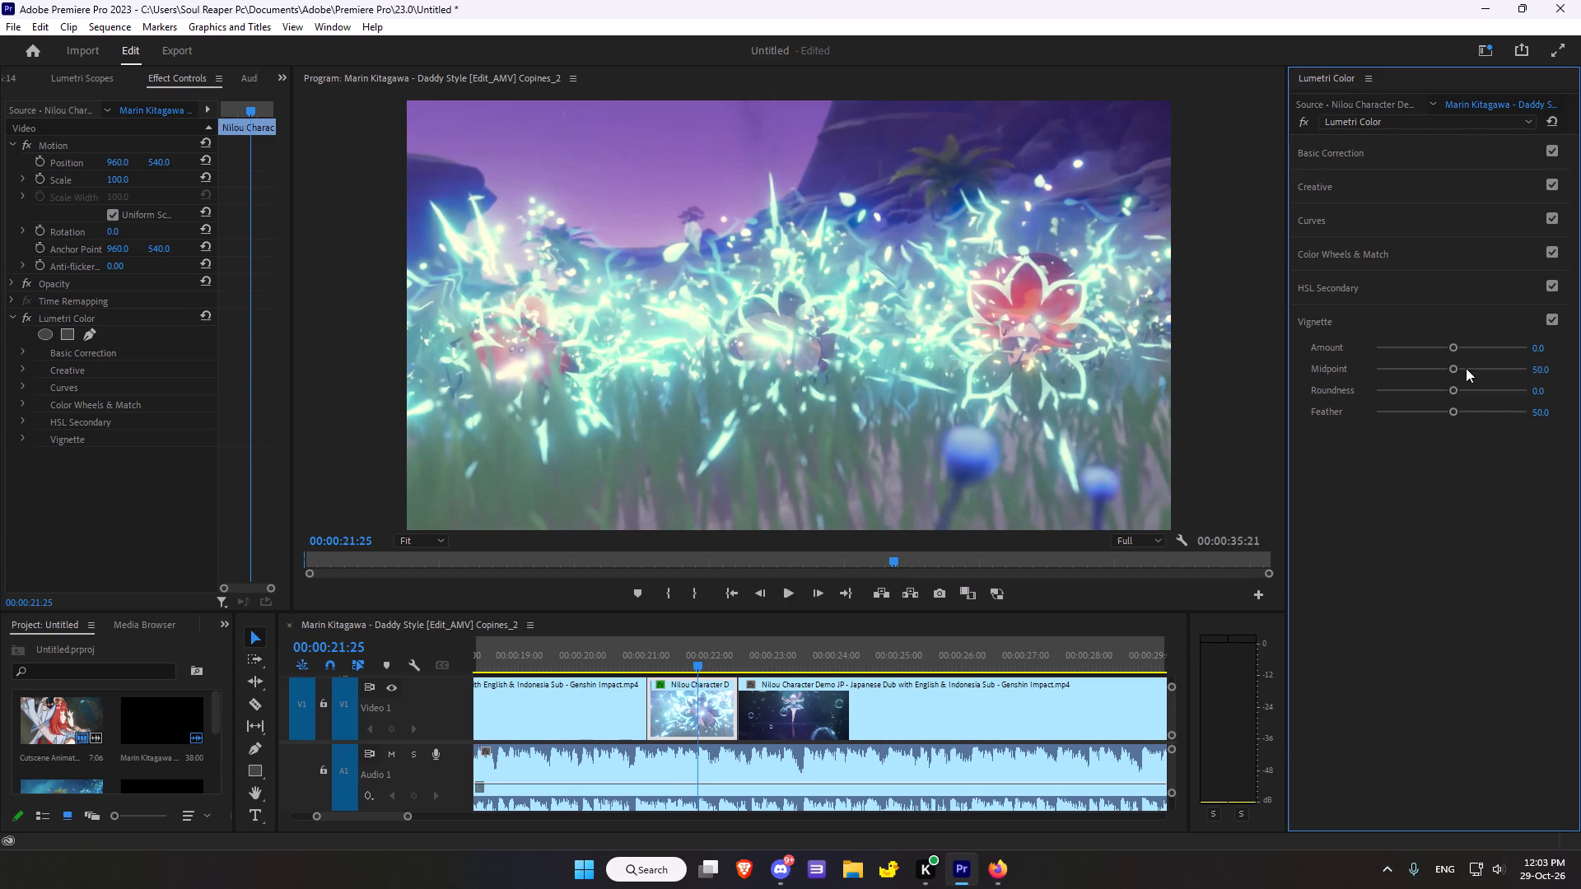
drag(1450, 348, 1443, 350)
click(1454, 370)
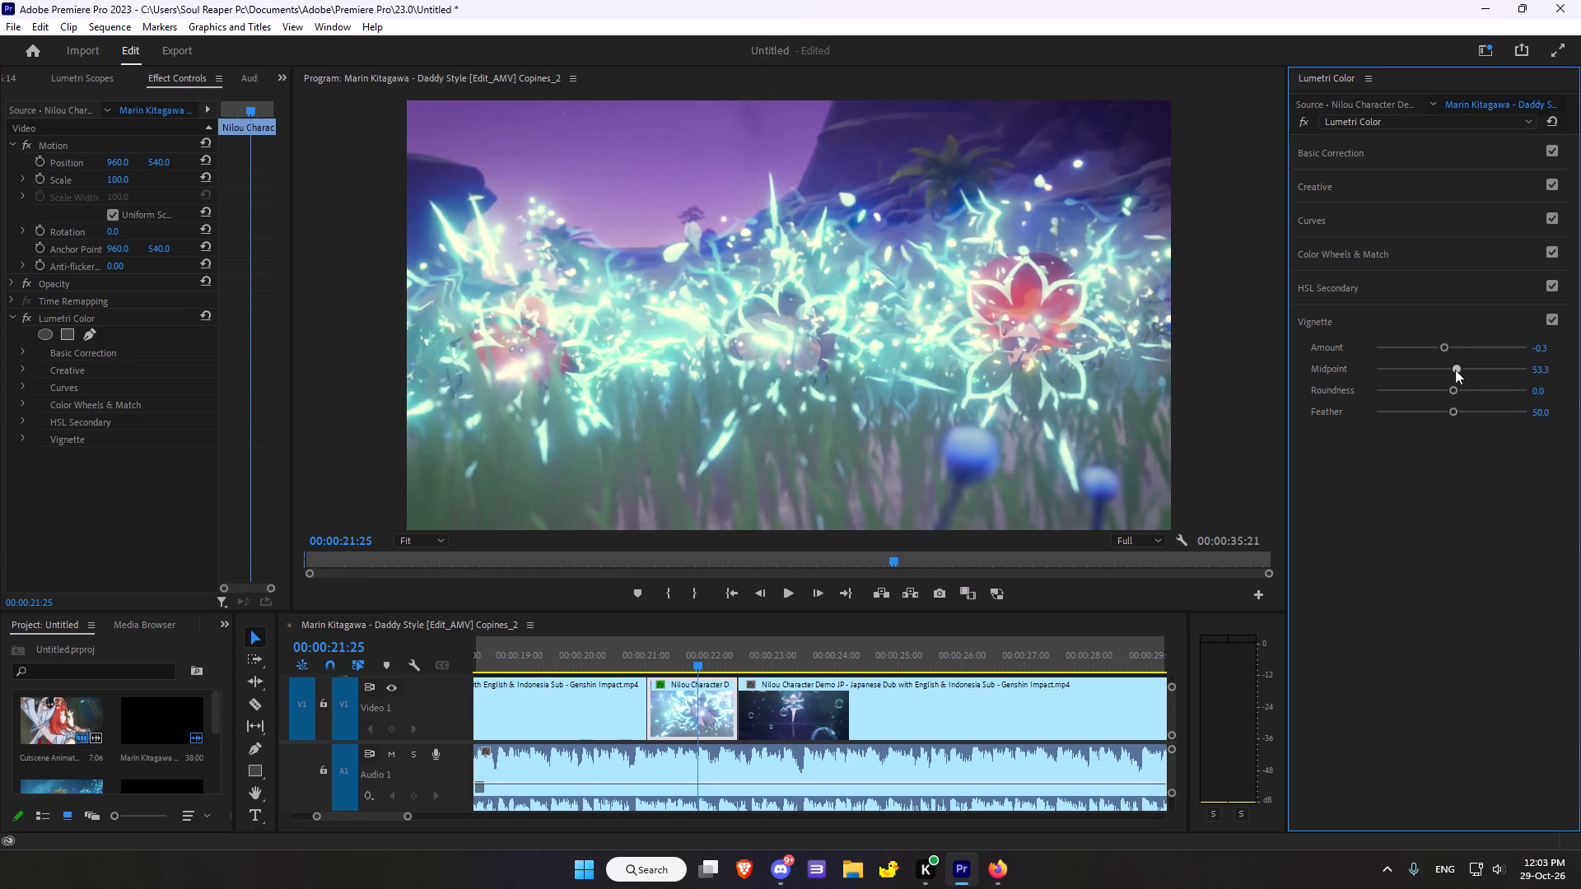
drag(1455, 389, 1436, 392)
drag(1456, 414, 1426, 421)
drag(1426, 421, 1430, 424)
Scrub through the last long clip to 00:00:32:27, select it and set Temperature -15.2, Tint 7.6 and Saturation 91.3.
scroll(934, 705, down, 4)
click(704, 662)
click(706, 654)
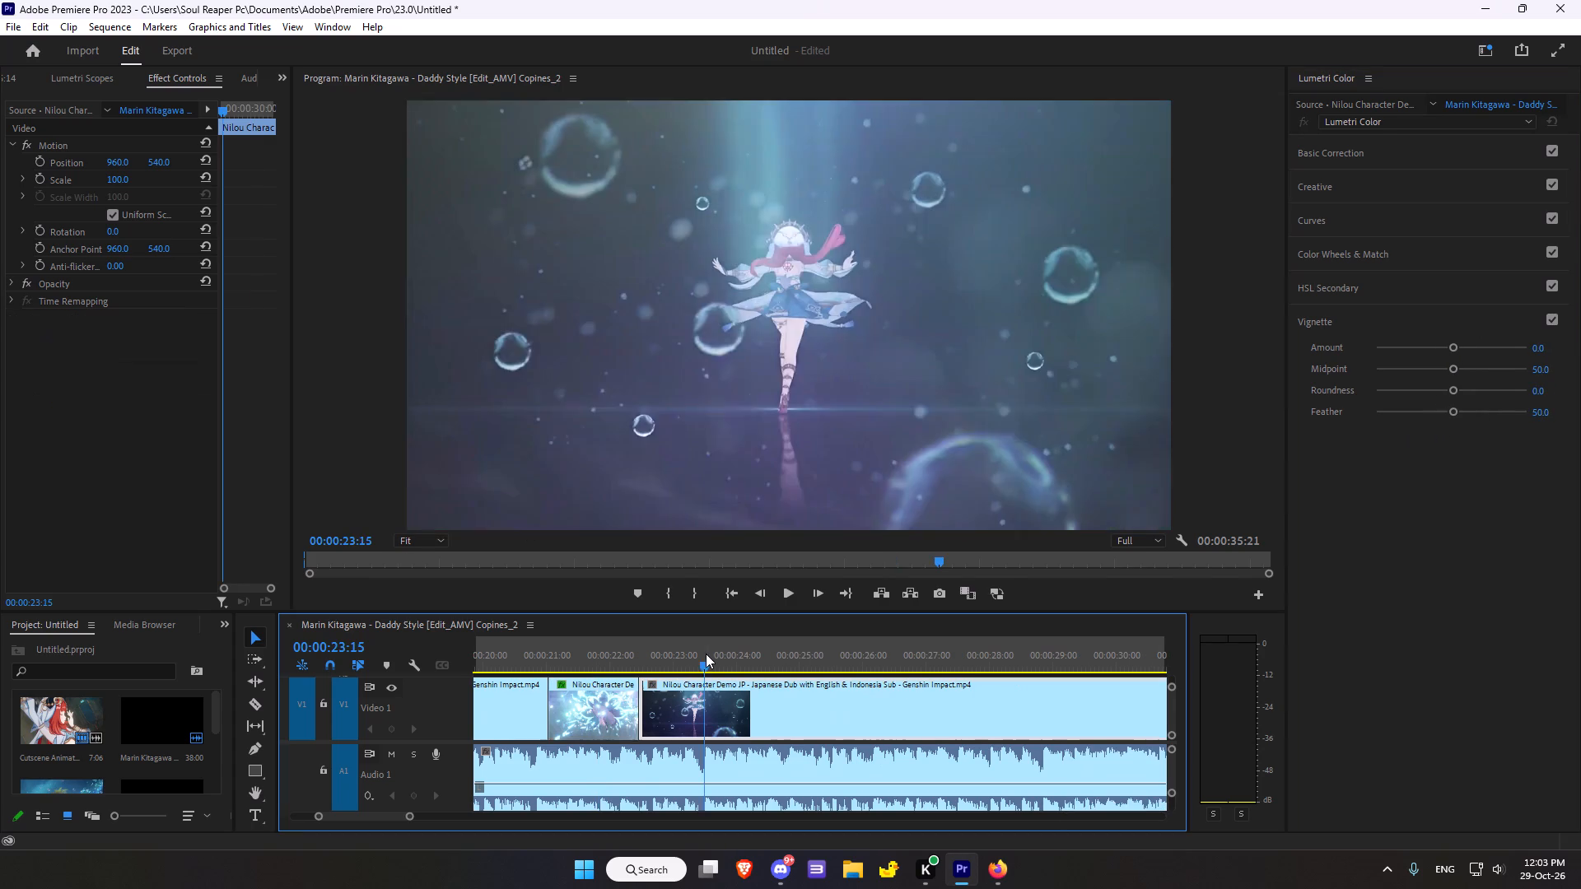
drag(741, 650, 959, 649)
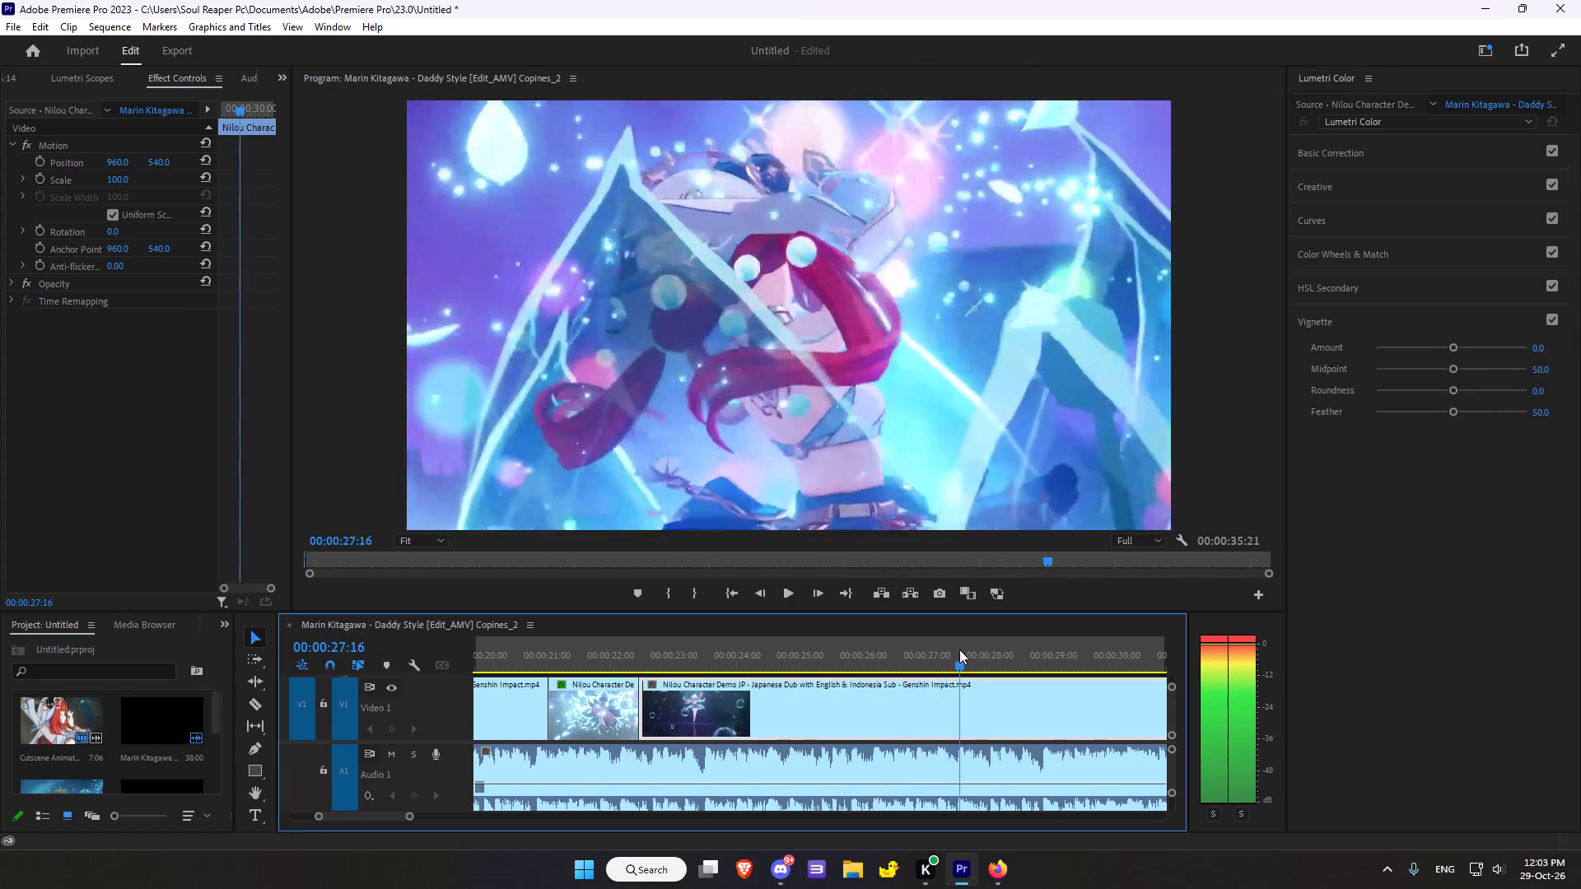
drag(959, 649, 1112, 649)
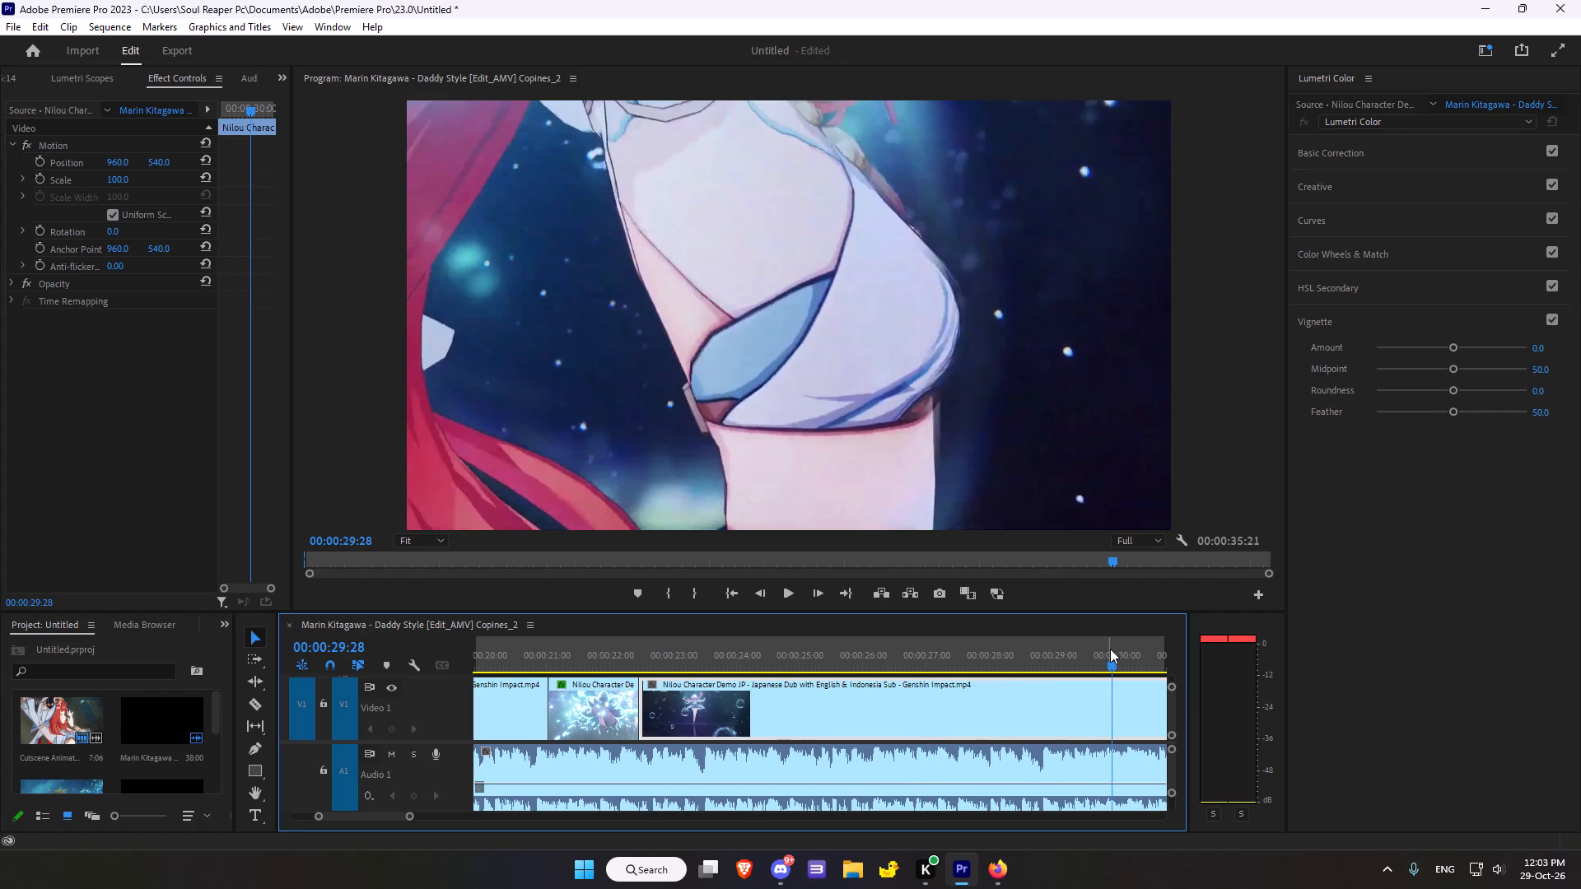
scroll(1110, 649, down, 9)
drag(893, 663, 1029, 665)
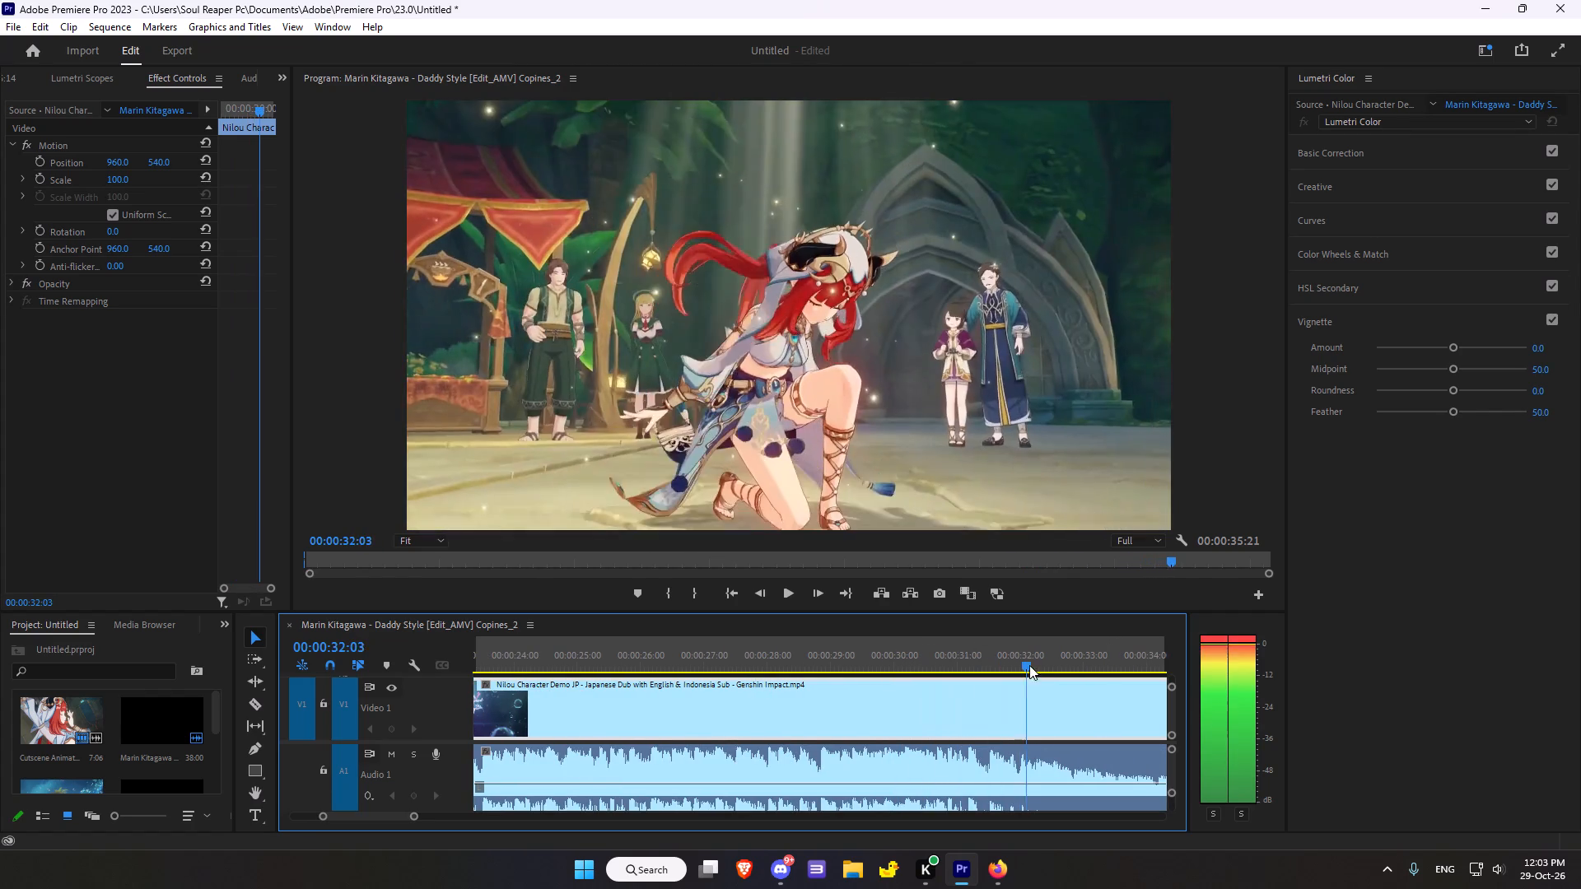
drag(1029, 665, 1080, 649)
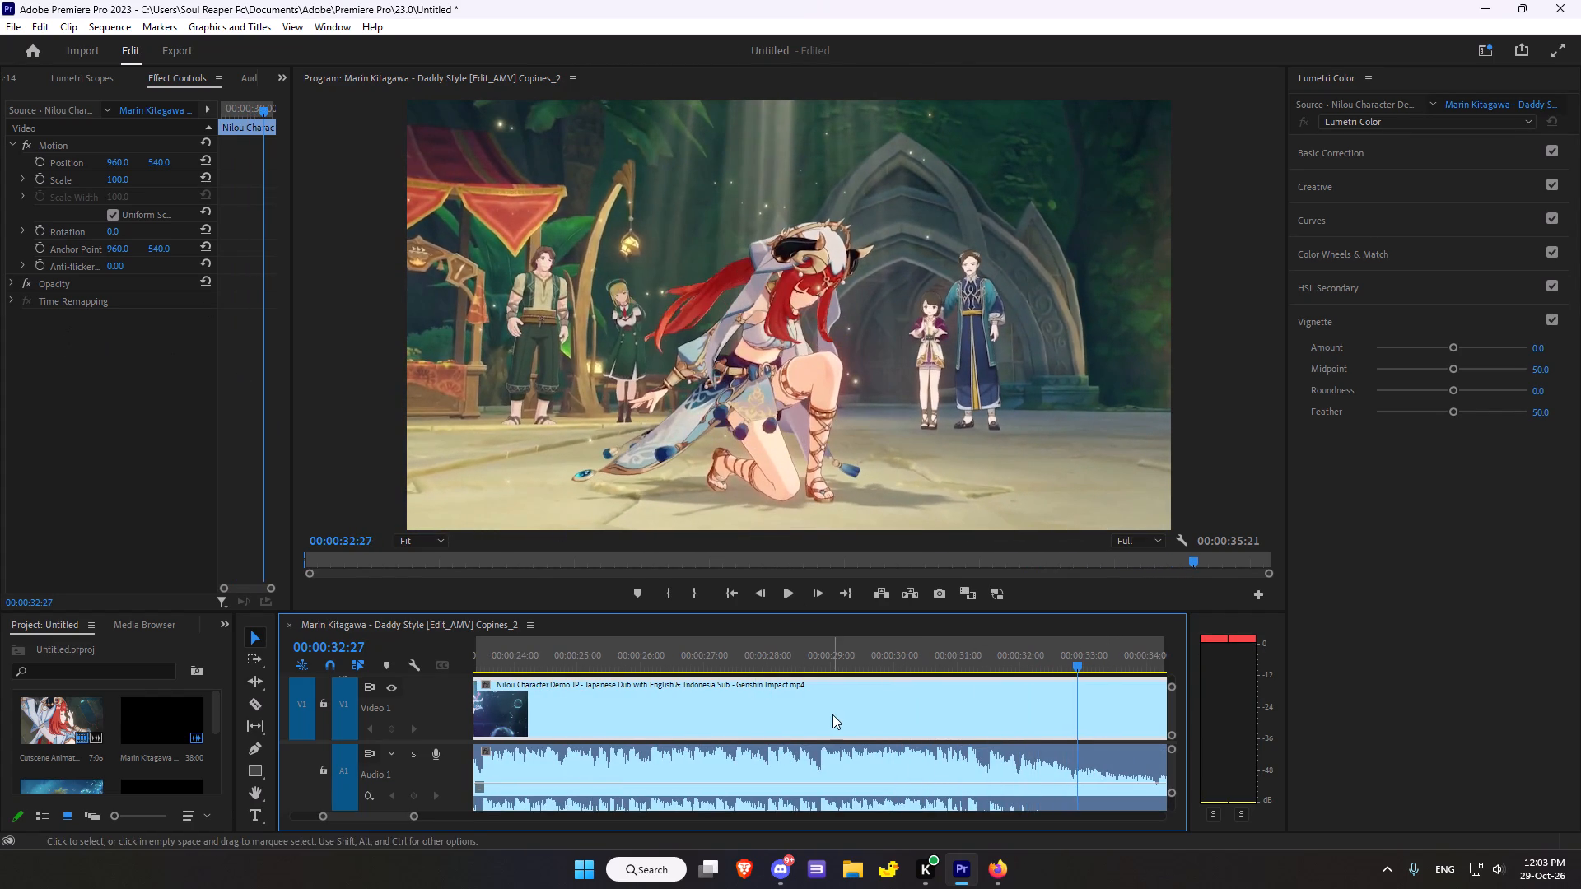
click(832, 714)
click(1341, 158)
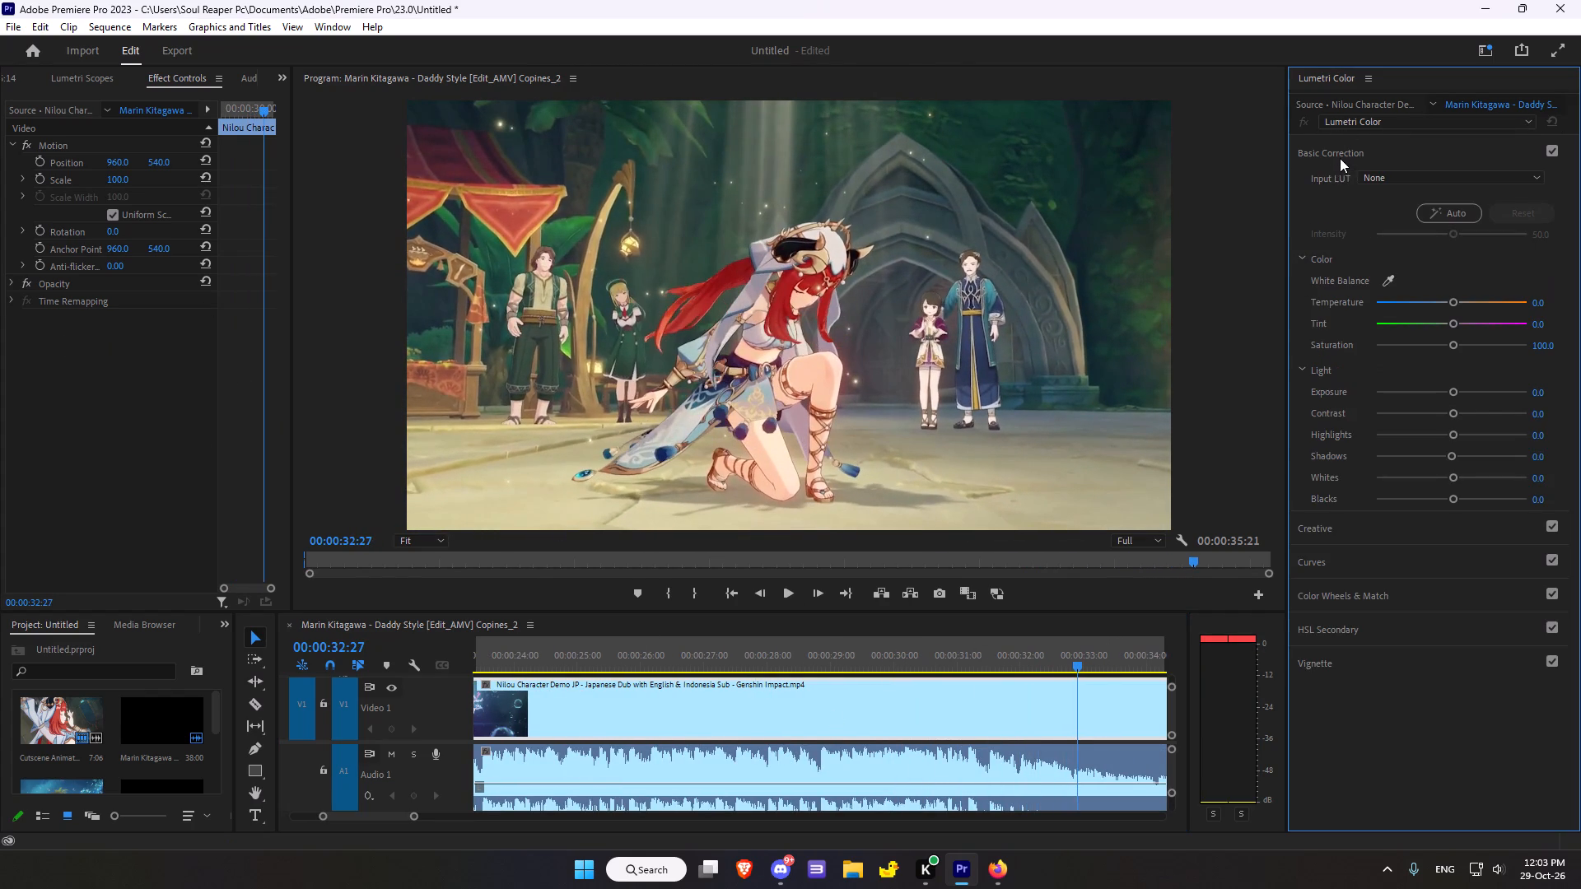
drag(1460, 300, 1445, 305)
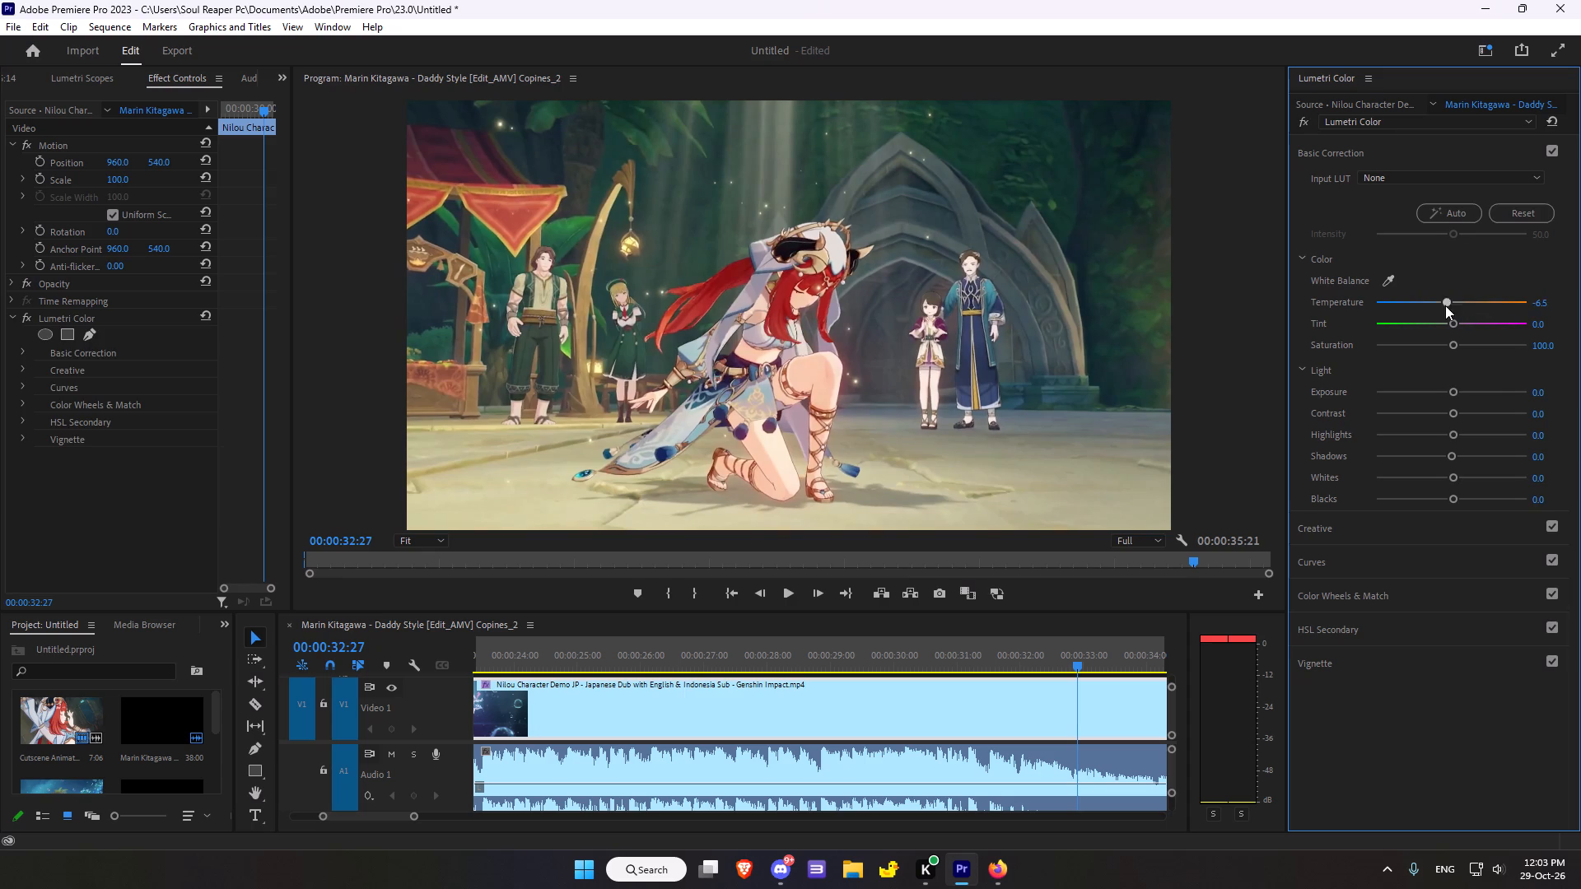
drag(1445, 305, 1441, 316)
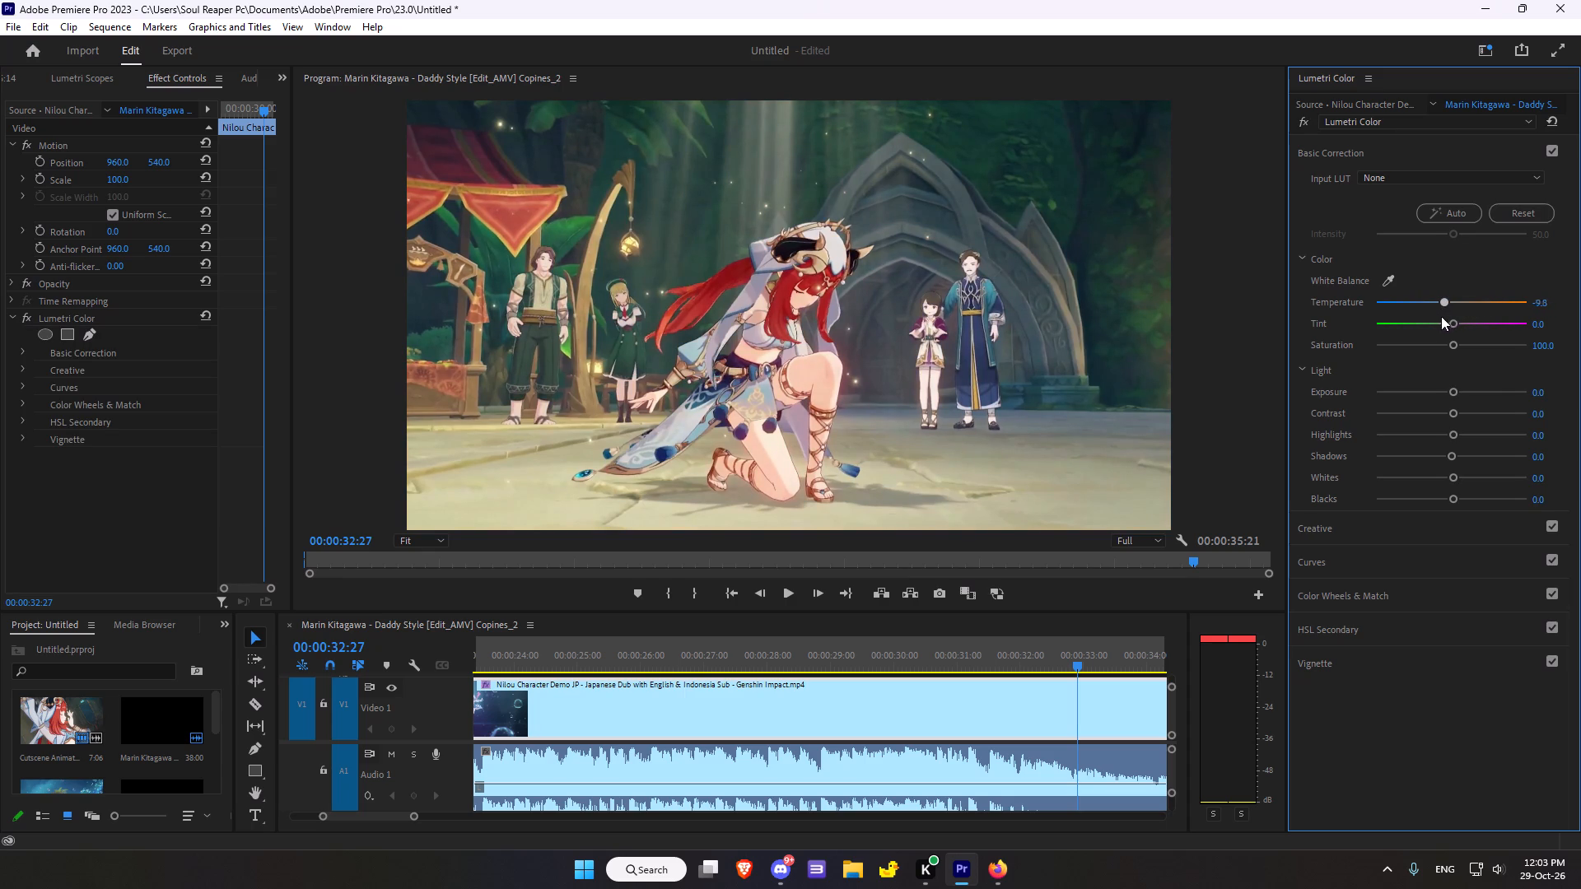
drag(1441, 316, 1439, 317)
click(1456, 325)
drag(1453, 342, 1453, 342)
drag(1453, 342, 1443, 342)
Set the last clip's Light values to Exposure 0.4, Contrast -1.1, Highlights 4.3, Shadows 5.4, Whites 4.3 and Blacks -1.1.
click(1451, 386)
click(1453, 417)
click(1453, 440)
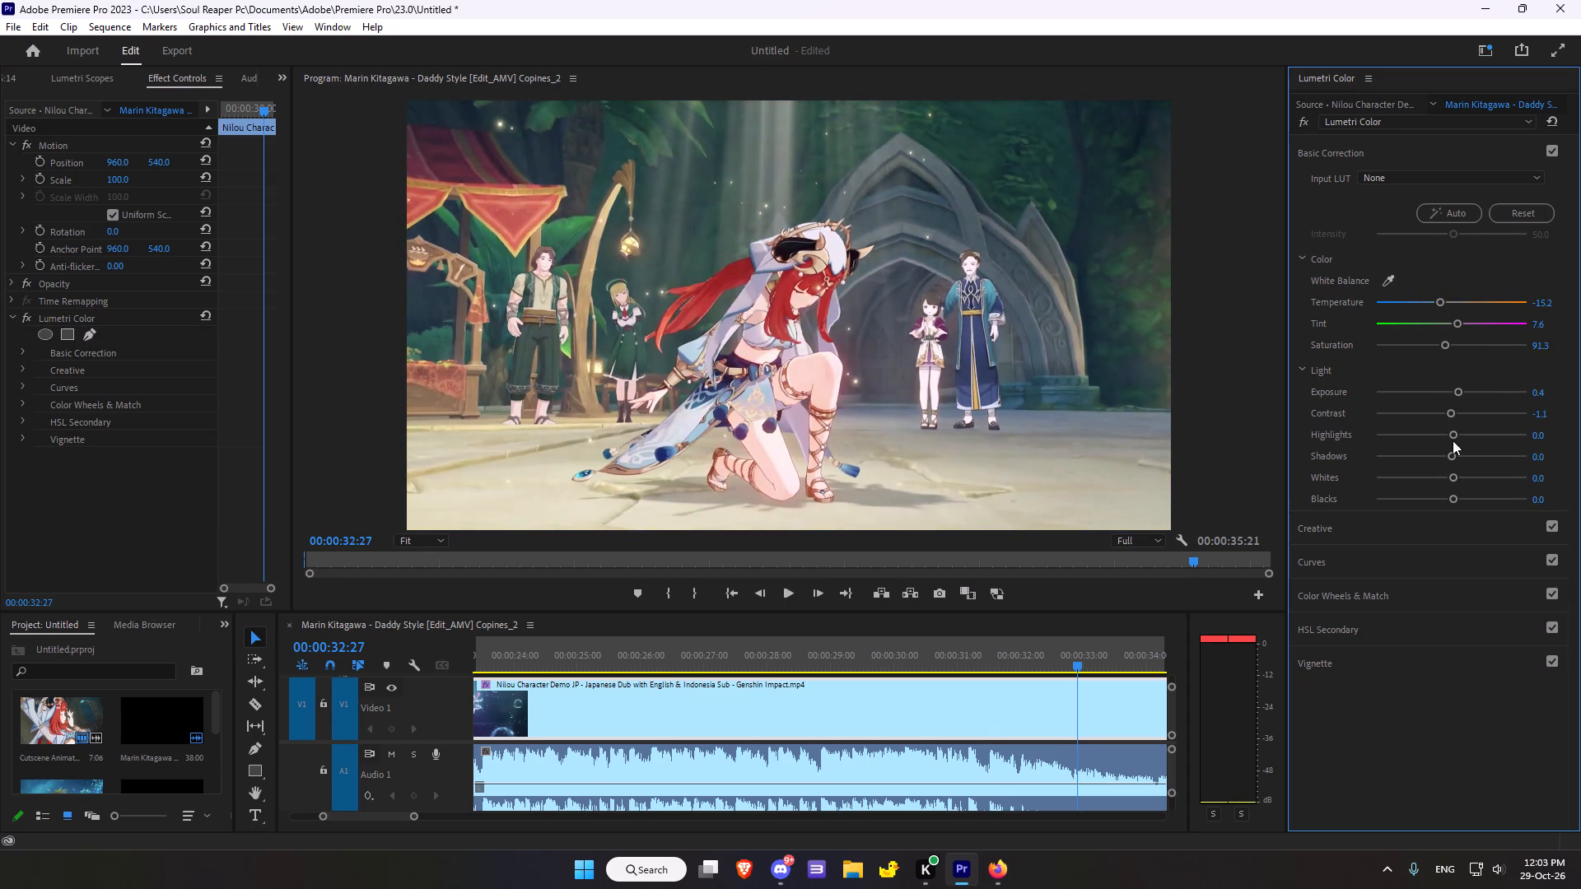
click(1452, 456)
click(1453, 474)
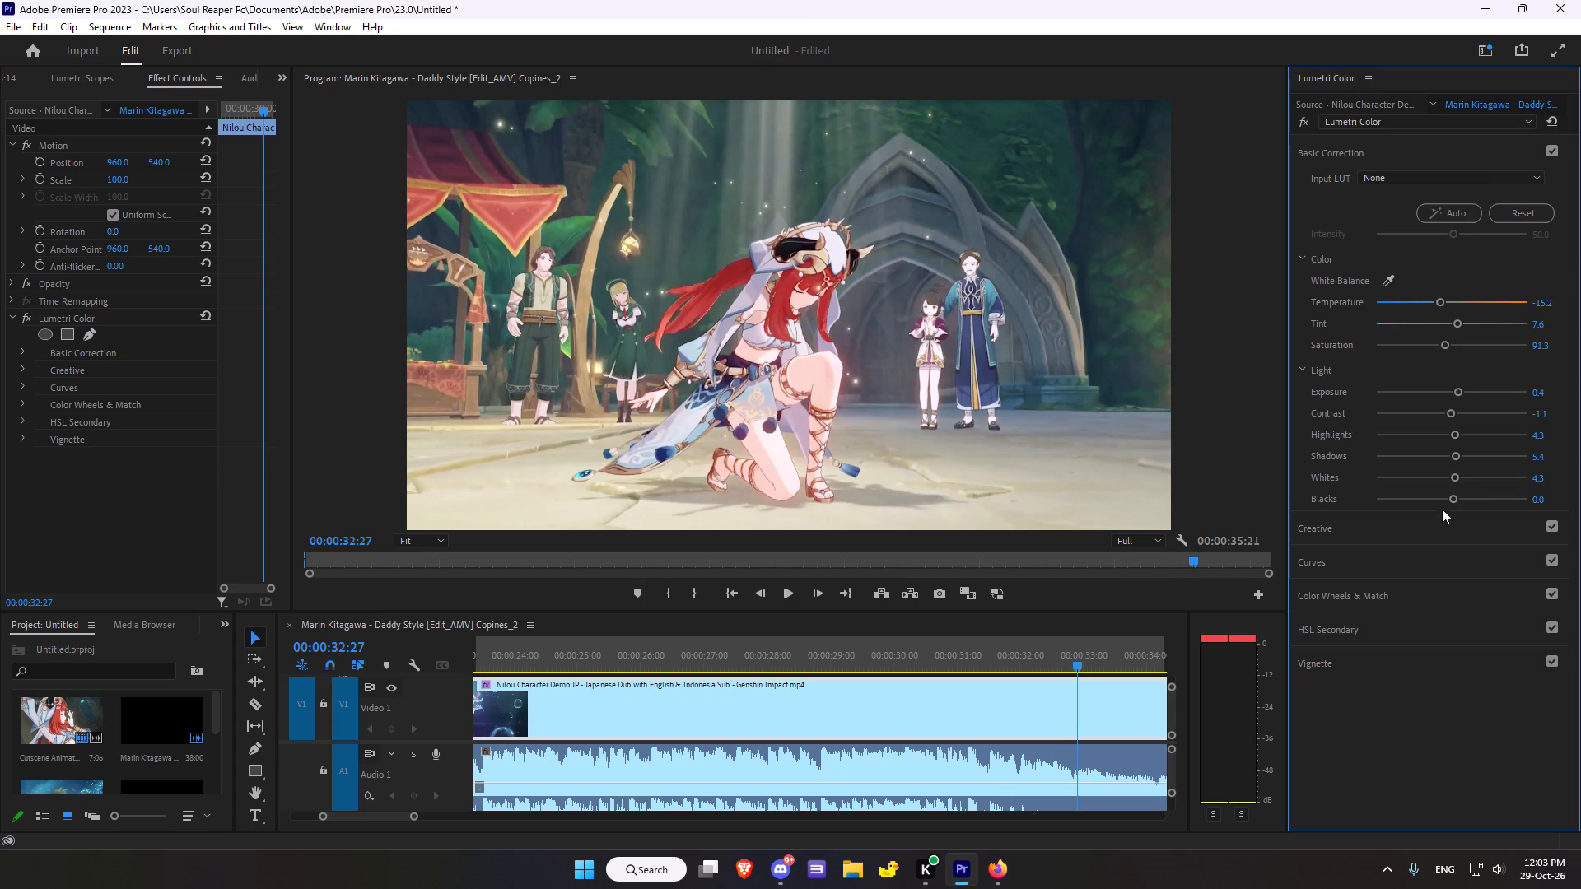
click(1455, 497)
In the Creative section, nudge the last clip's Shadow Tint slightly toward cyan-blue and its Highlight Tint slightly toward cyan.
scroll(1466, 485, down, 6)
click(1353, 528)
click(1322, 535)
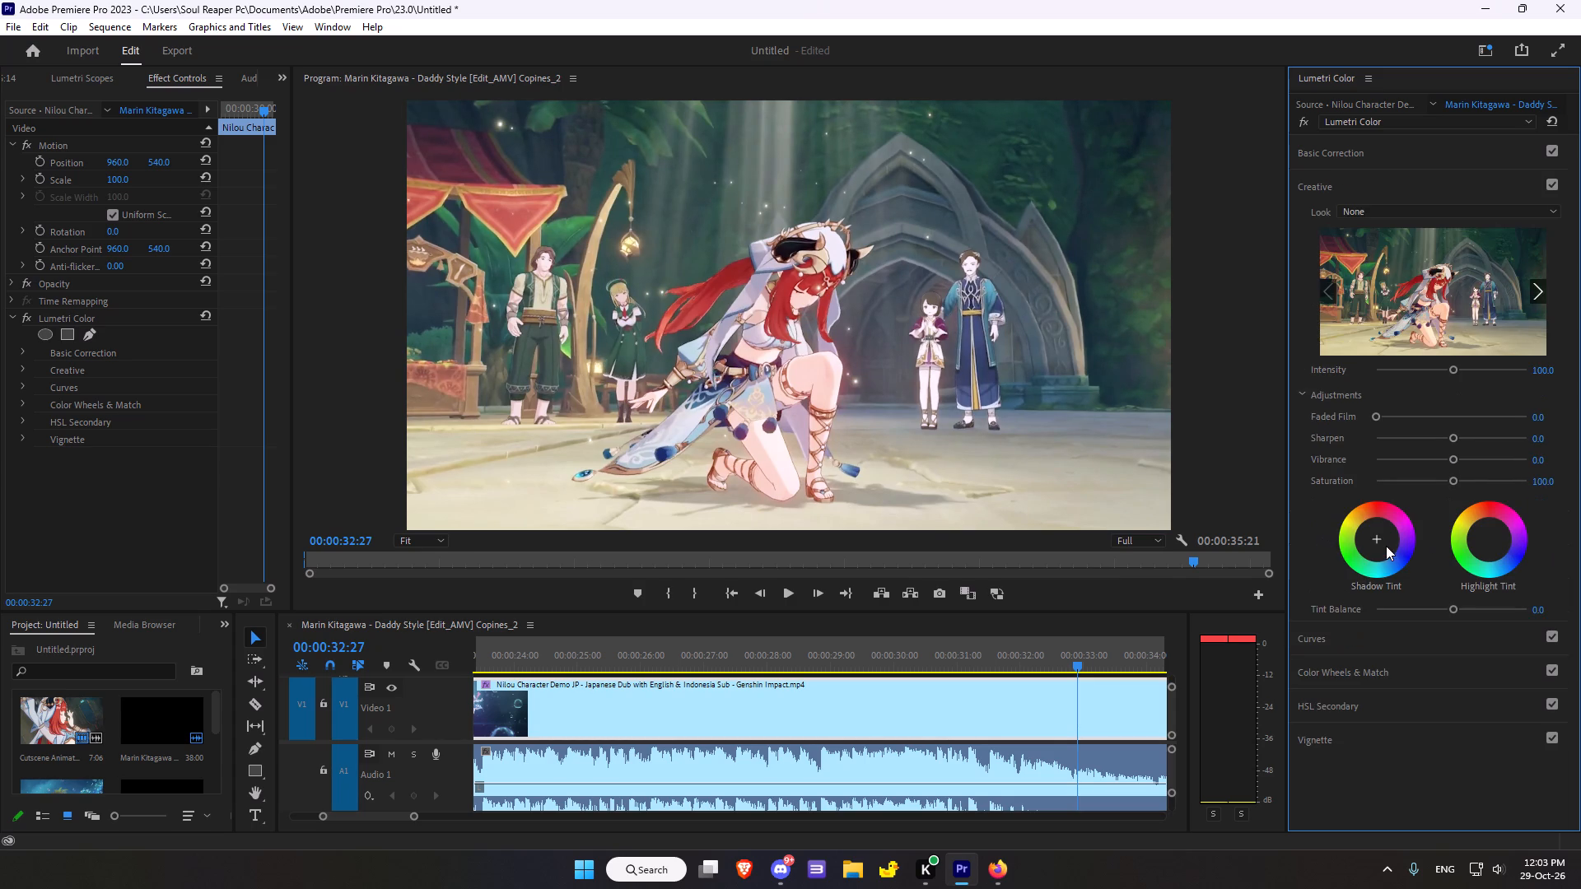
drag(1384, 545, 1256, 482)
double_click(1380, 542)
drag(1377, 541, 1389, 562)
drag(1497, 536, 1420, 638)
double_click(1497, 536)
drag(1492, 539, 1490, 552)
drag(1491, 538, 1485, 570)
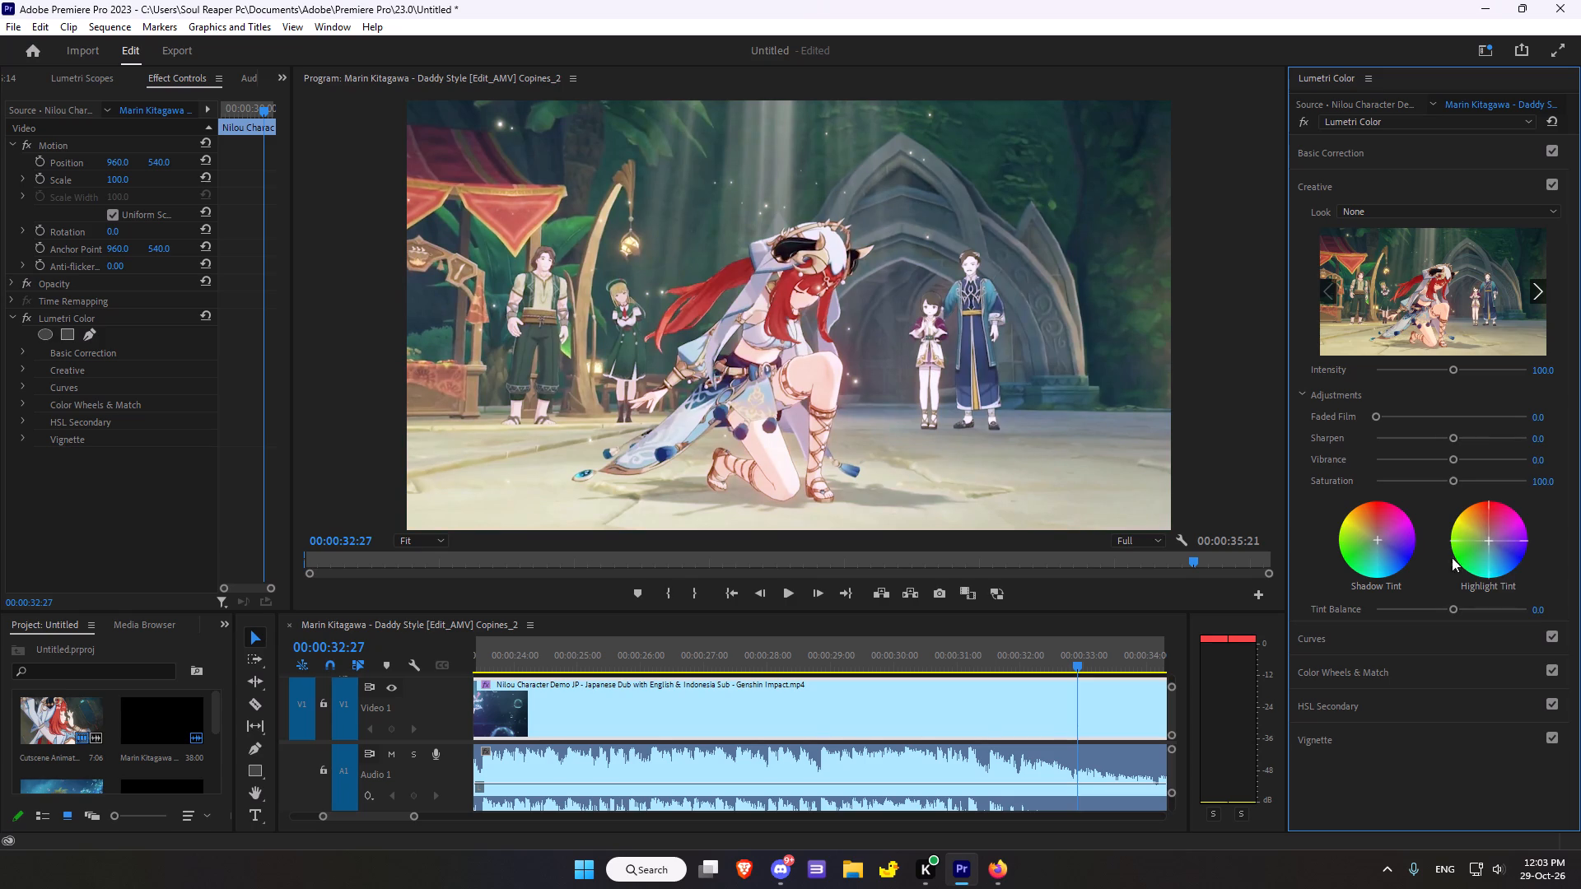
Add five control points along the last clip's master RGB curve, shaping it only slightly.
click(1341, 632)
click(1438, 398)
click(1467, 385)
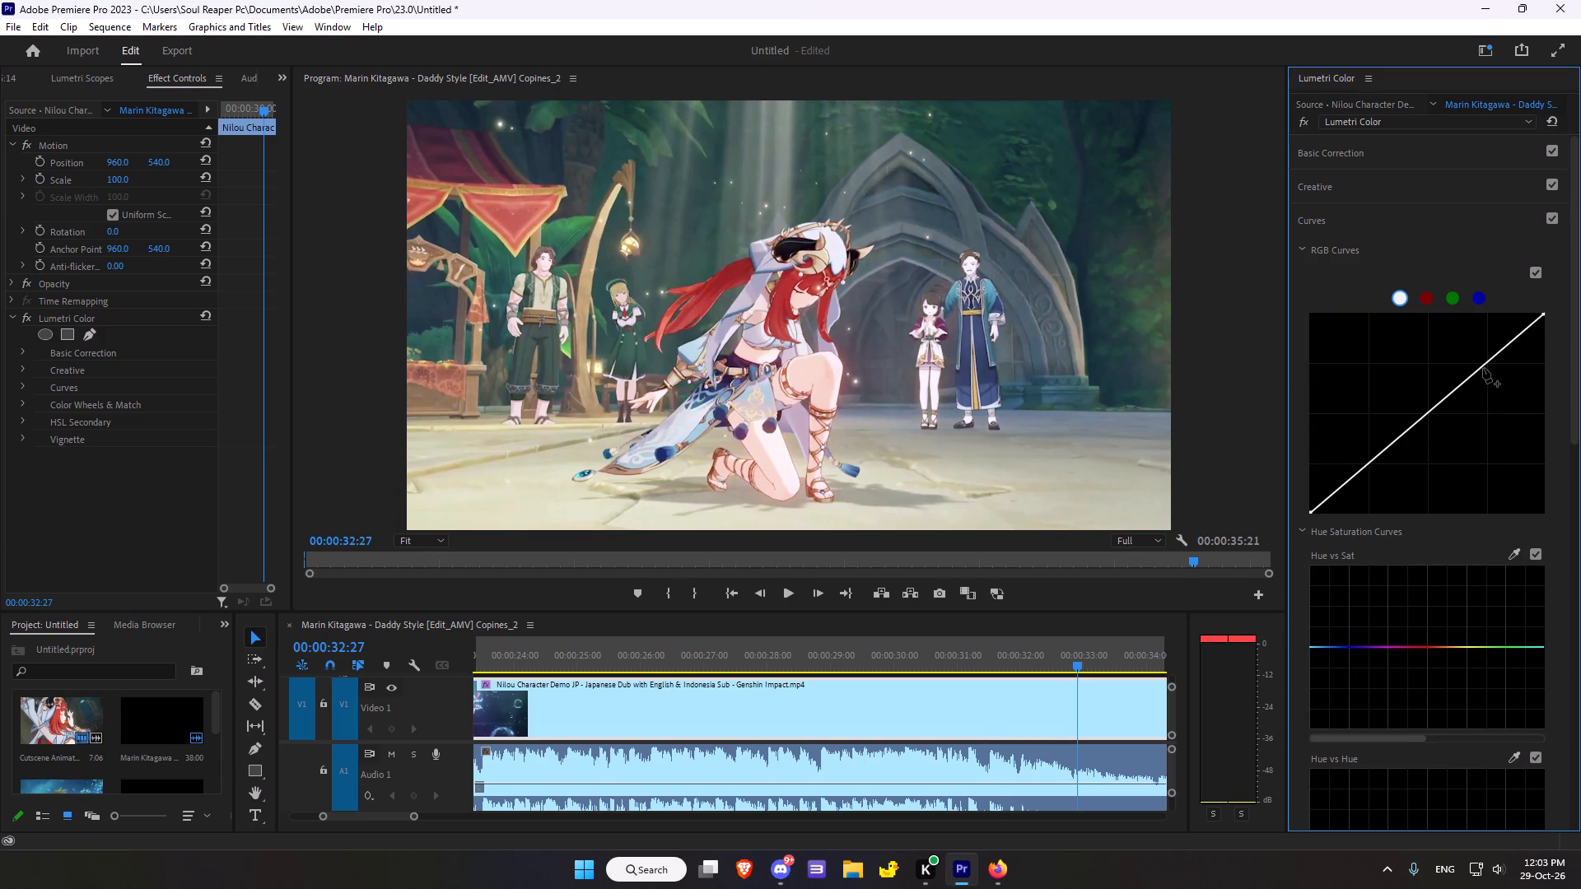
click(1483, 368)
click(1453, 389)
click(1421, 416)
click(1392, 449)
click(1383, 452)
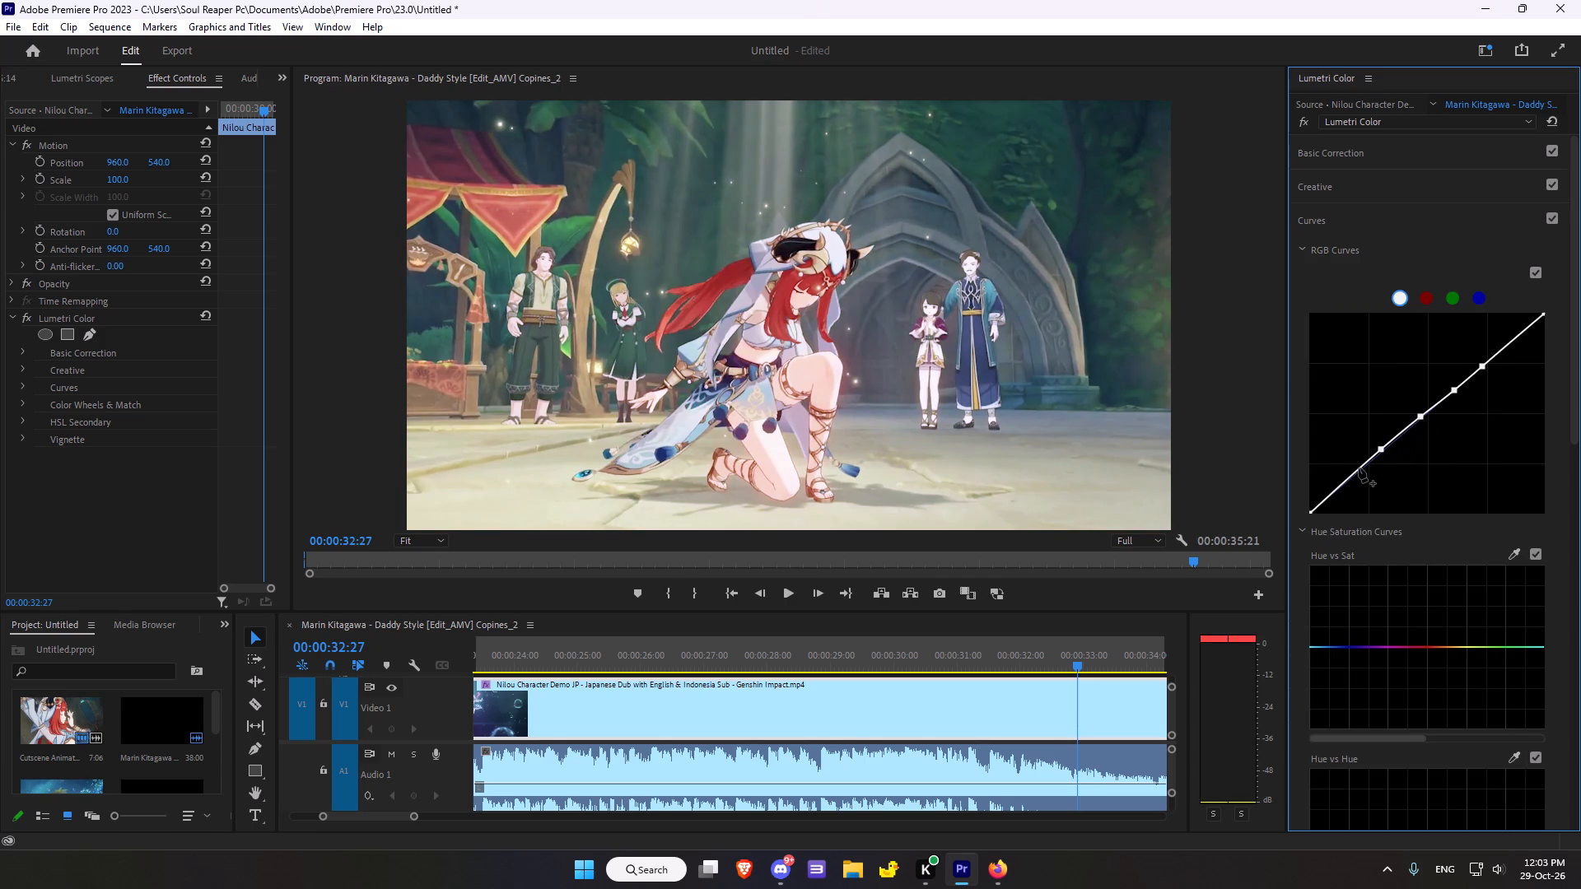
click(1355, 473)
Sample the character's red hair for the Hue vs Sat curve and slightly raise the saturation of the reds.
scroll(1469, 598, down, 7)
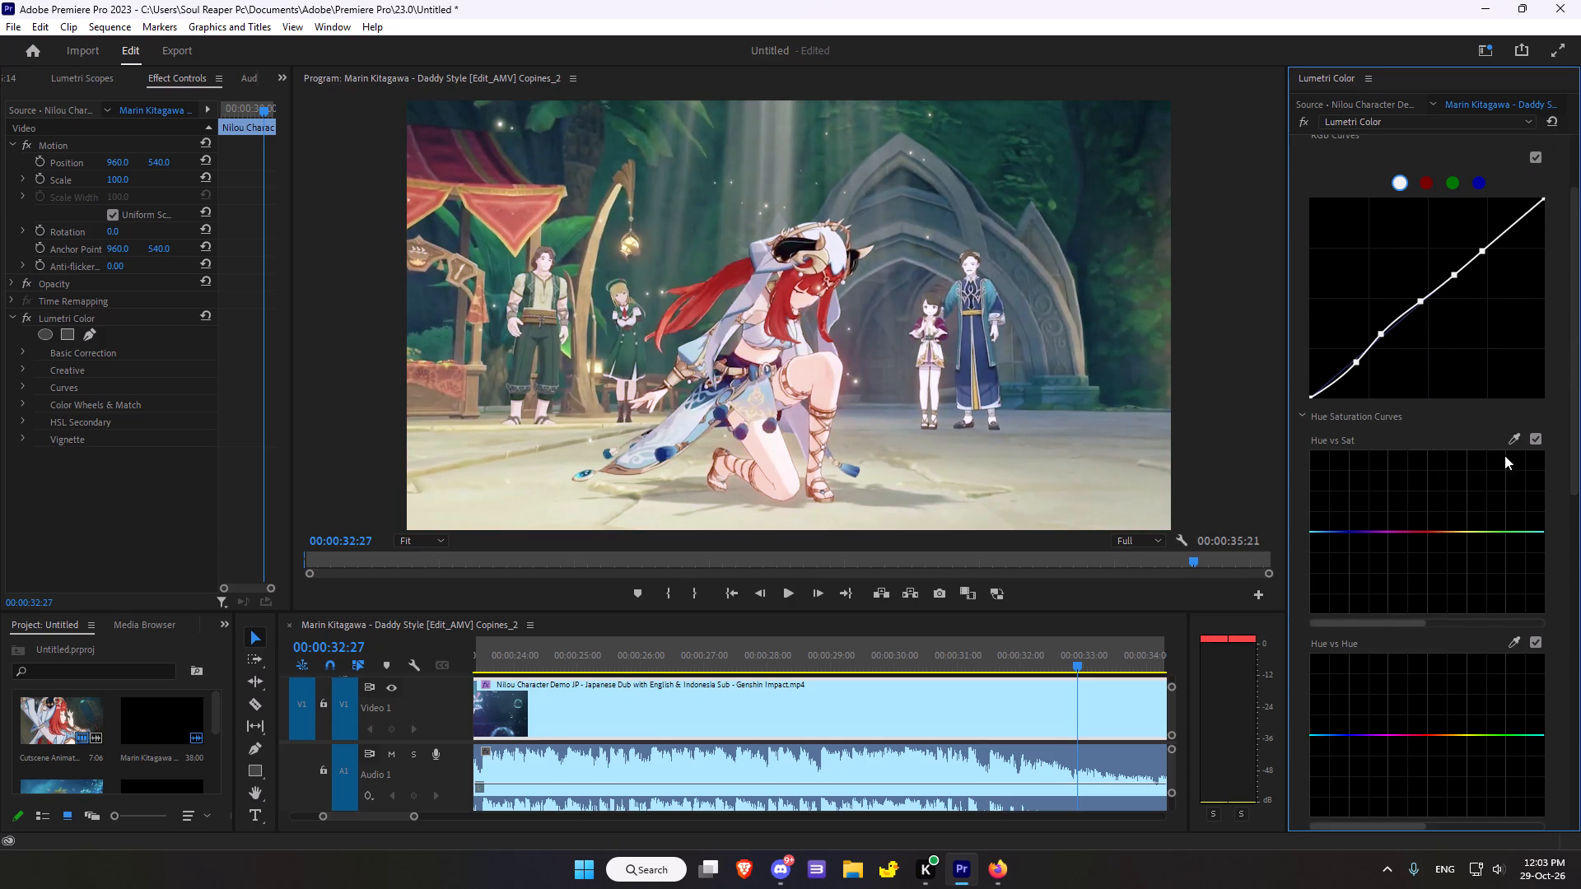
click(1519, 442)
click(720, 287)
drag(1427, 532, 1427, 519)
Give the last clip a vignette with Amount -1.0, Midpoint 64.7, Roundness -9.8 and Feather 56.0.
scroll(1426, 524, down, 15)
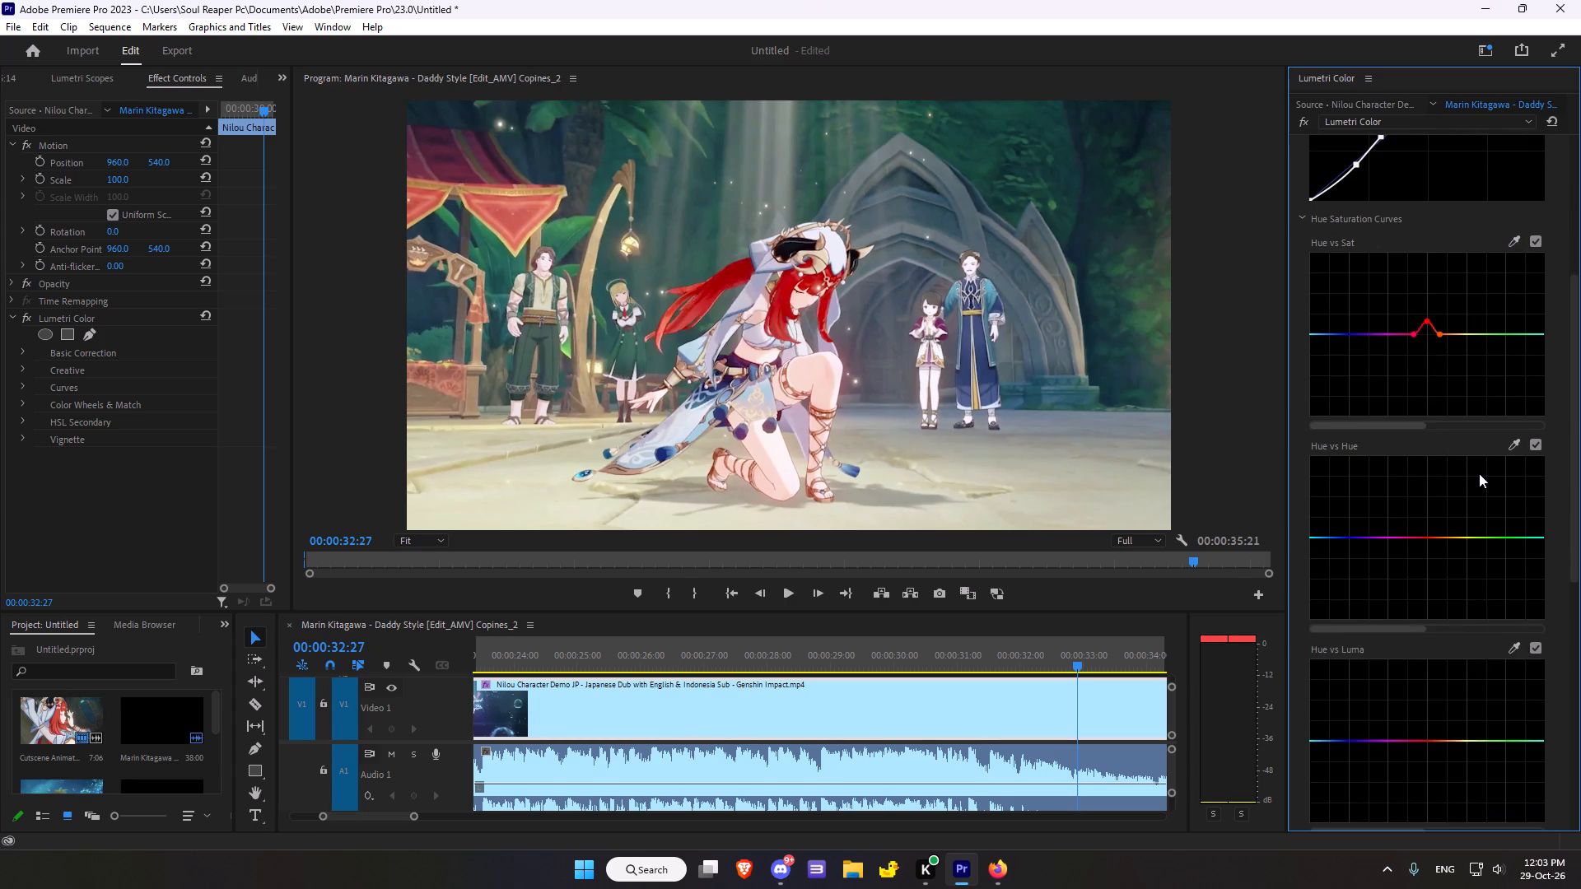
scroll(1479, 473, down, 20)
scroll(1479, 473, down, 17)
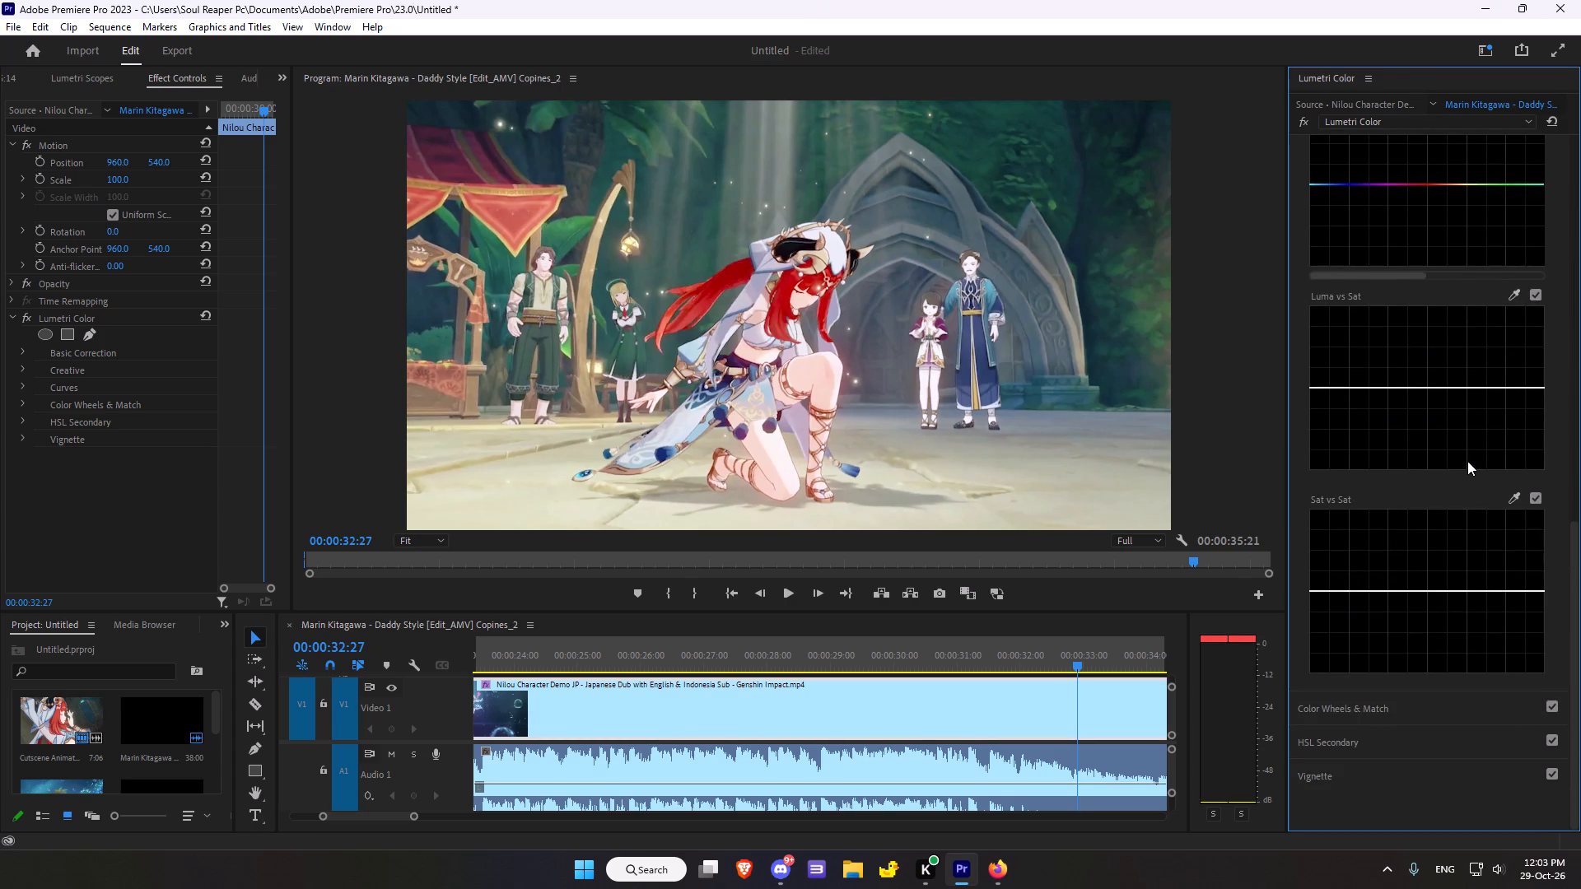
scroll(1467, 461, down, 4)
click(1338, 766)
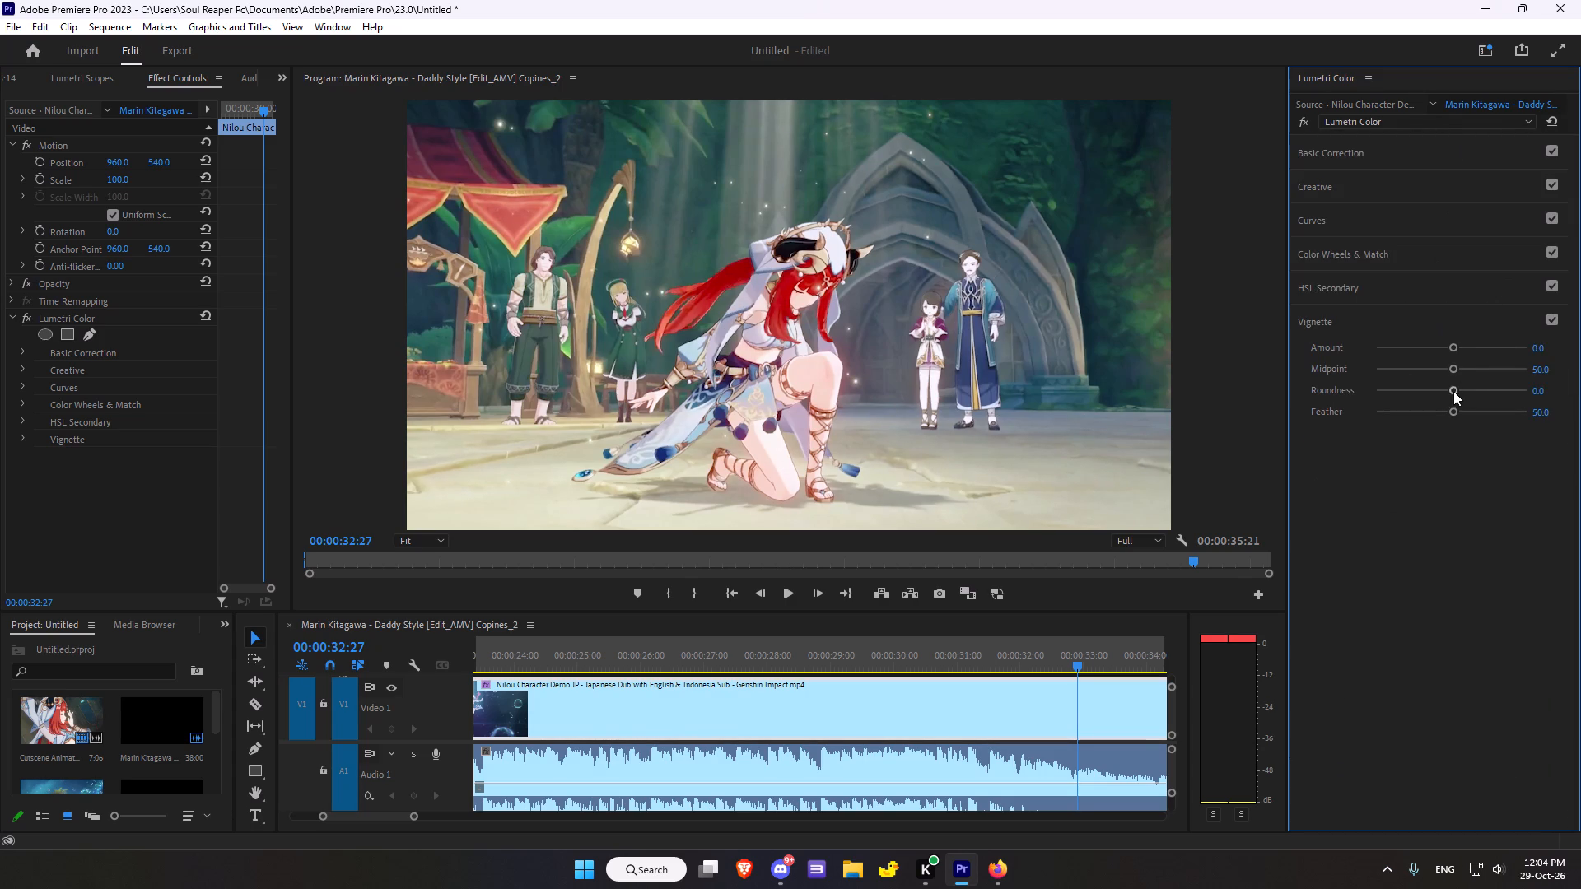
drag(1454, 345, 1425, 347)
drag(1453, 359, 1471, 363)
drag(1453, 370, 1472, 365)
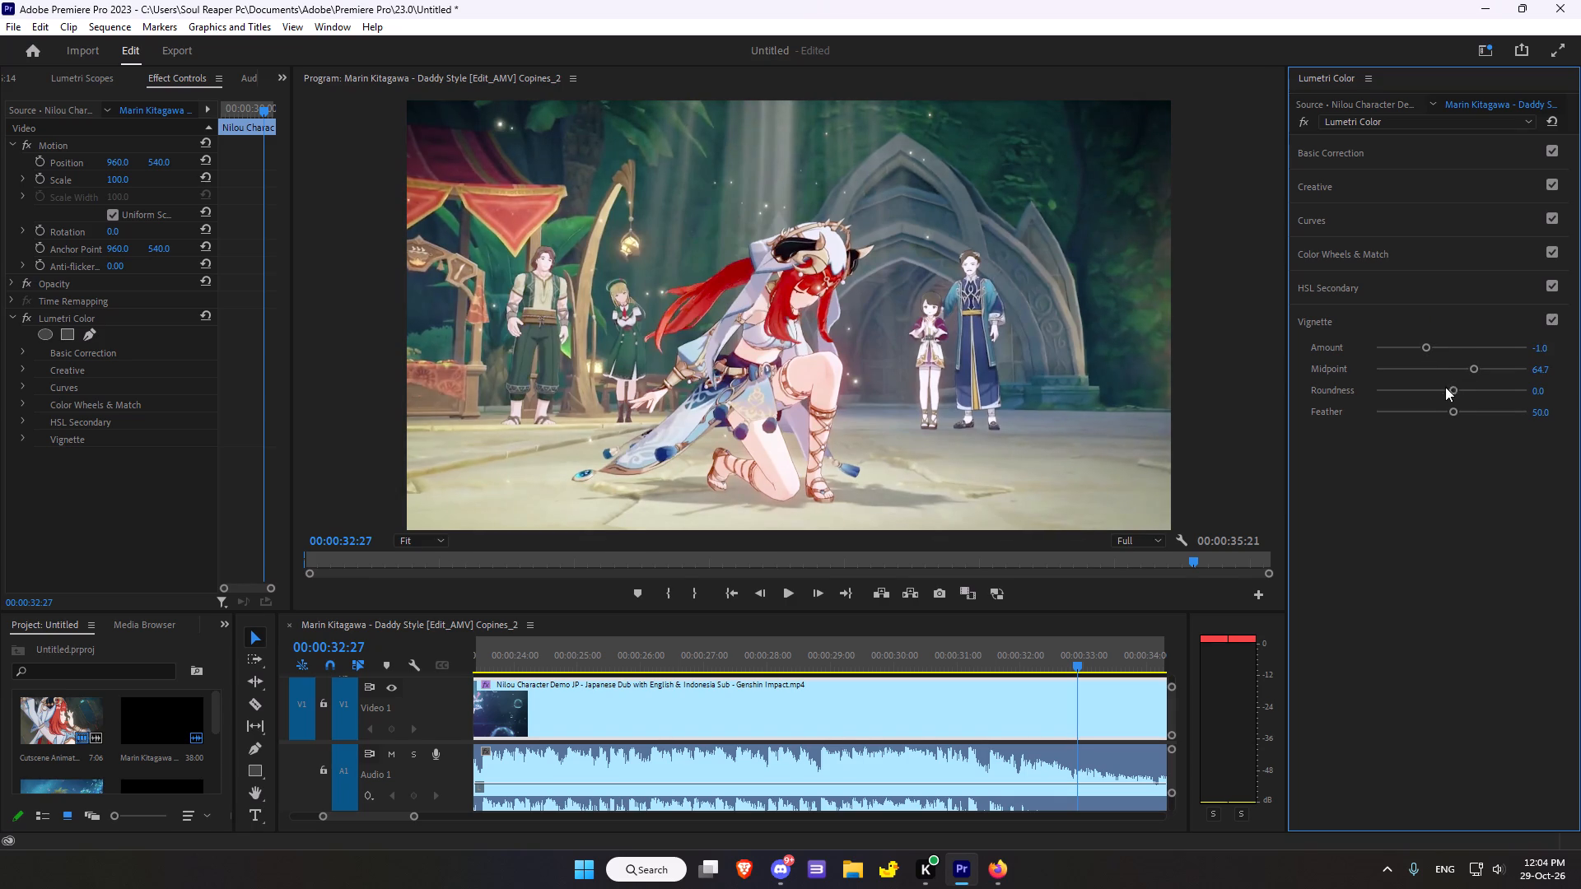
click(1445, 387)
click(1454, 408)
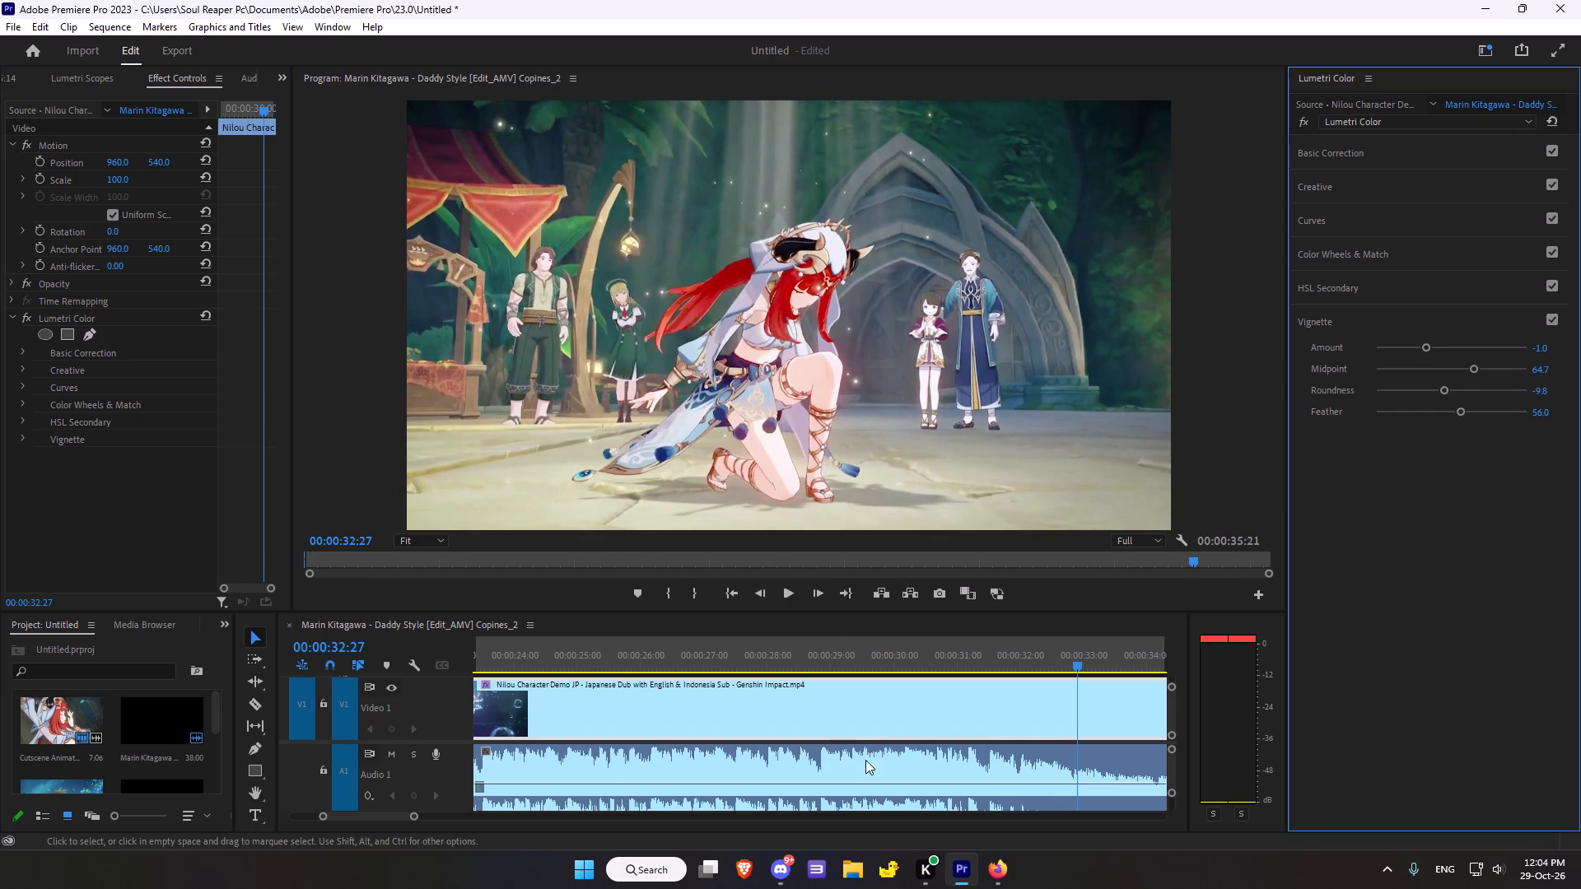
Play the graded sequence from its start.
click(726, 581)
click(728, 595)
click(784, 593)
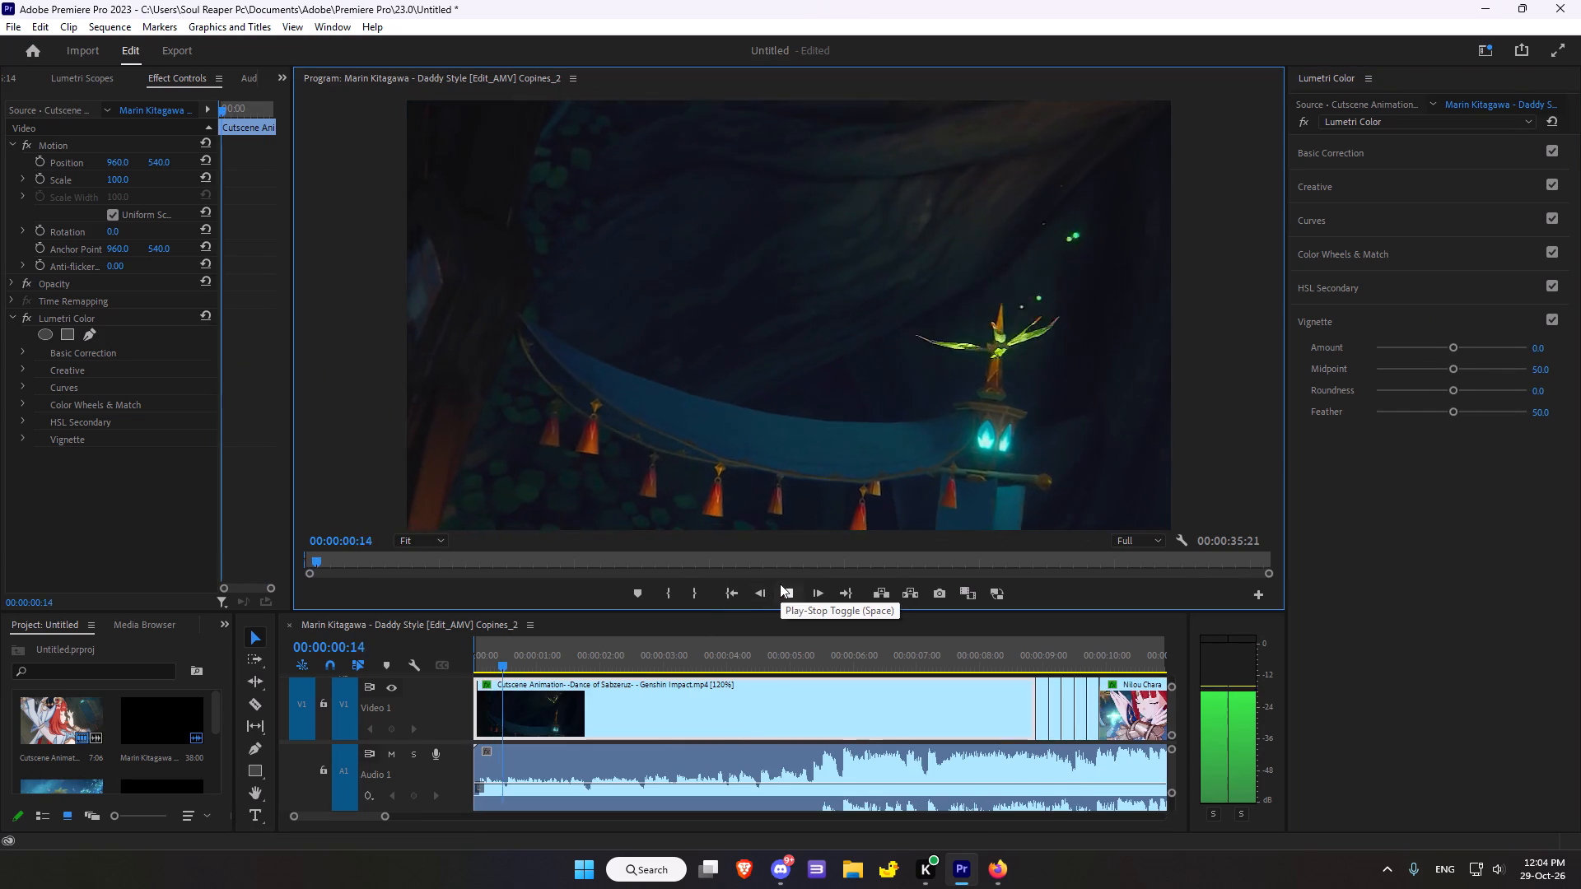
Render the sequence's effects from In to Out.
click(170, 30)
click(68, 31)
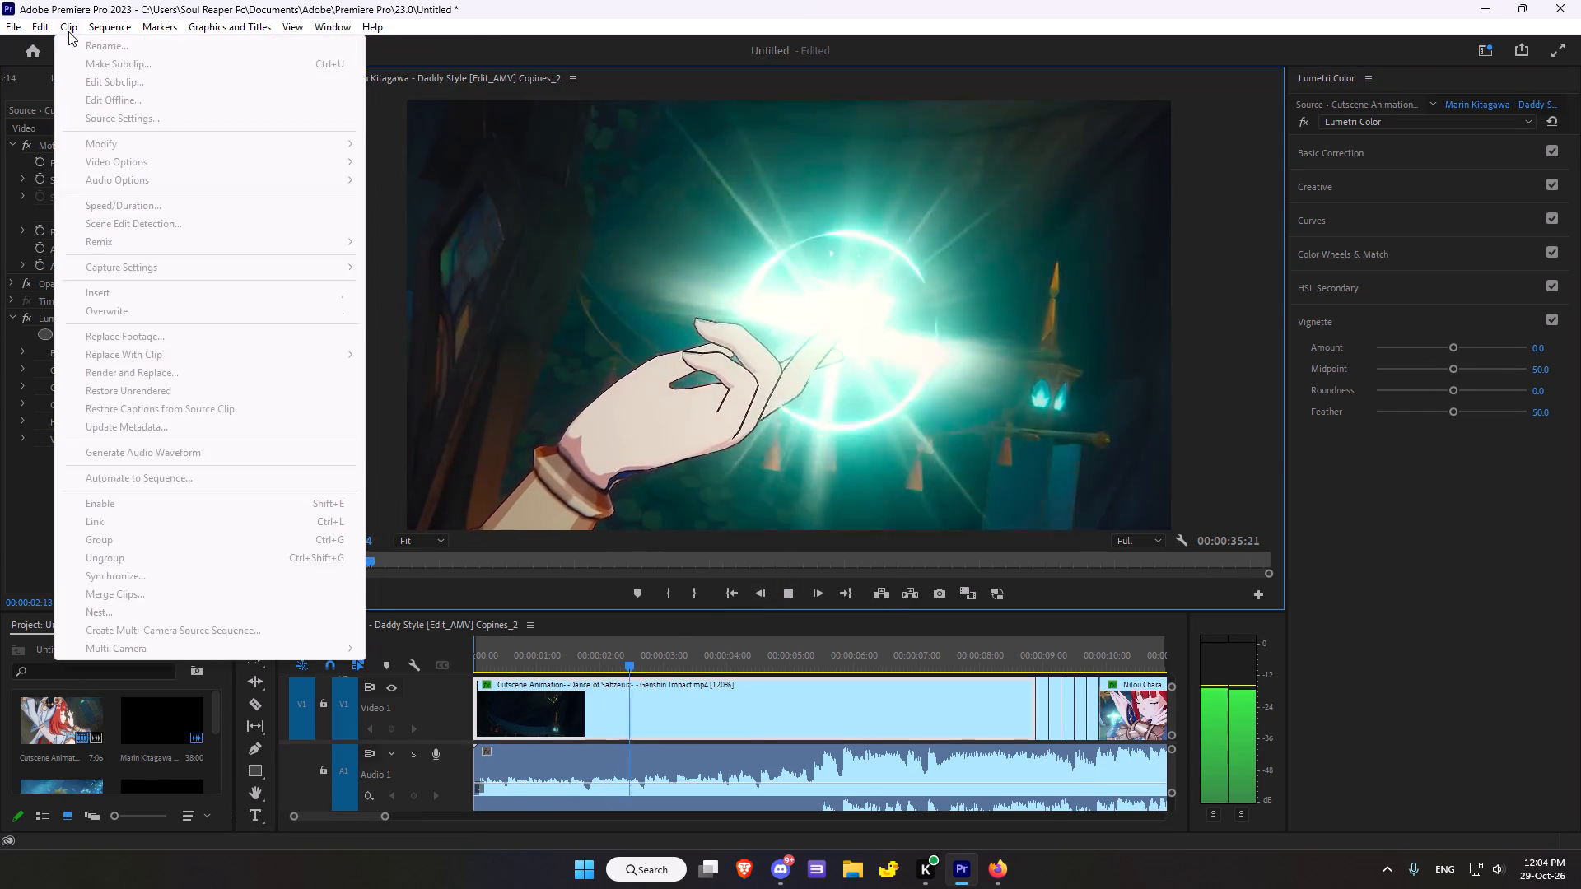
click(105, 29)
click(156, 76)
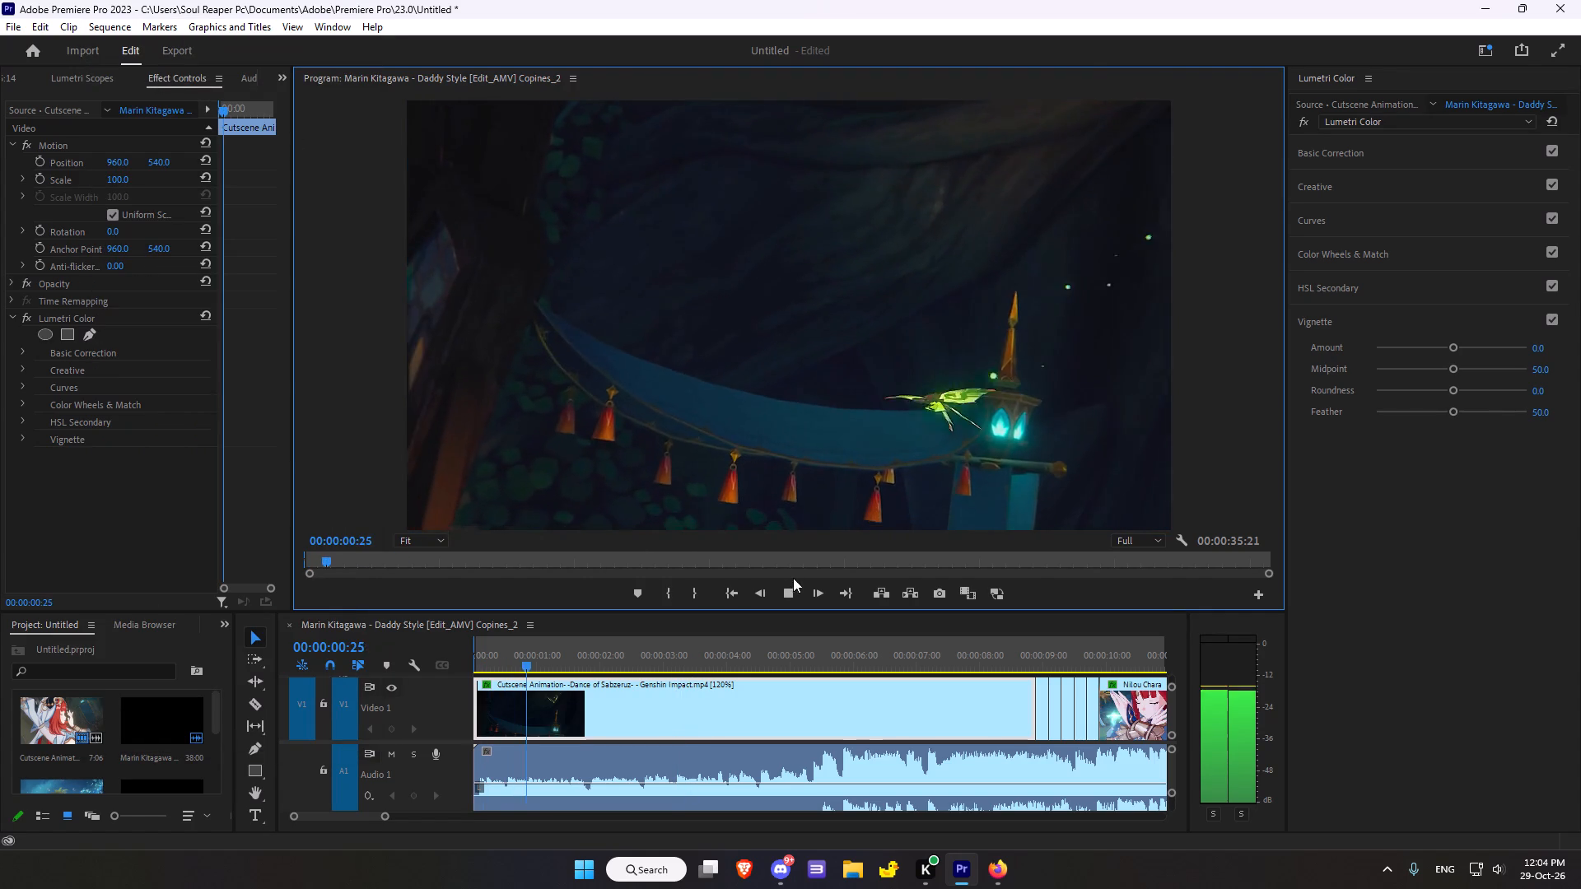